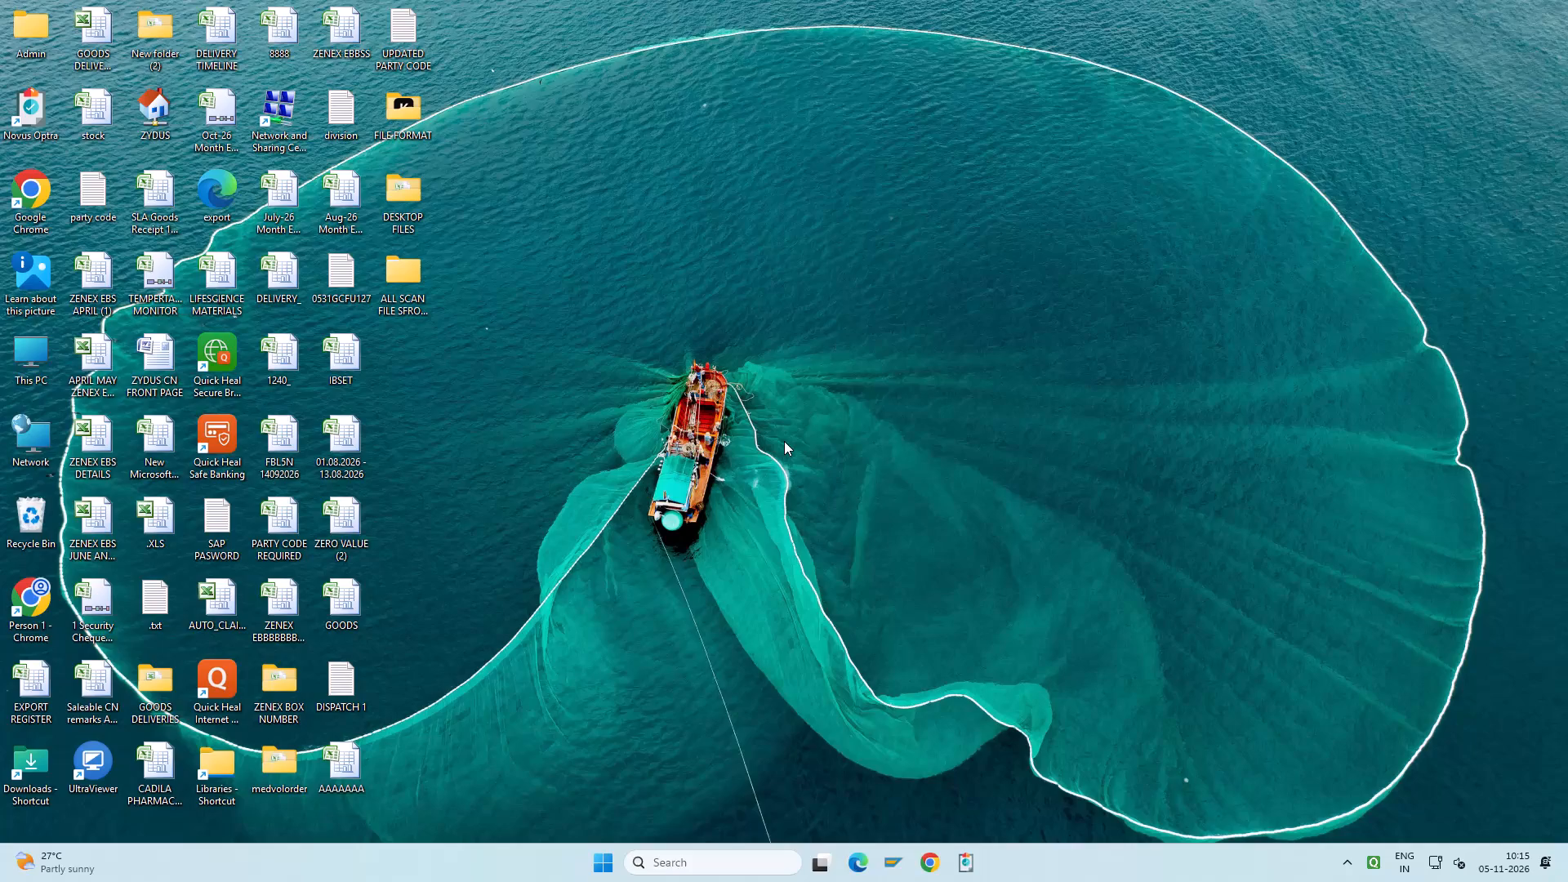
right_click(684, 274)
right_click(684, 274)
Launch Google Chrome.
left_click(729, 341)
left_click(924, 876)
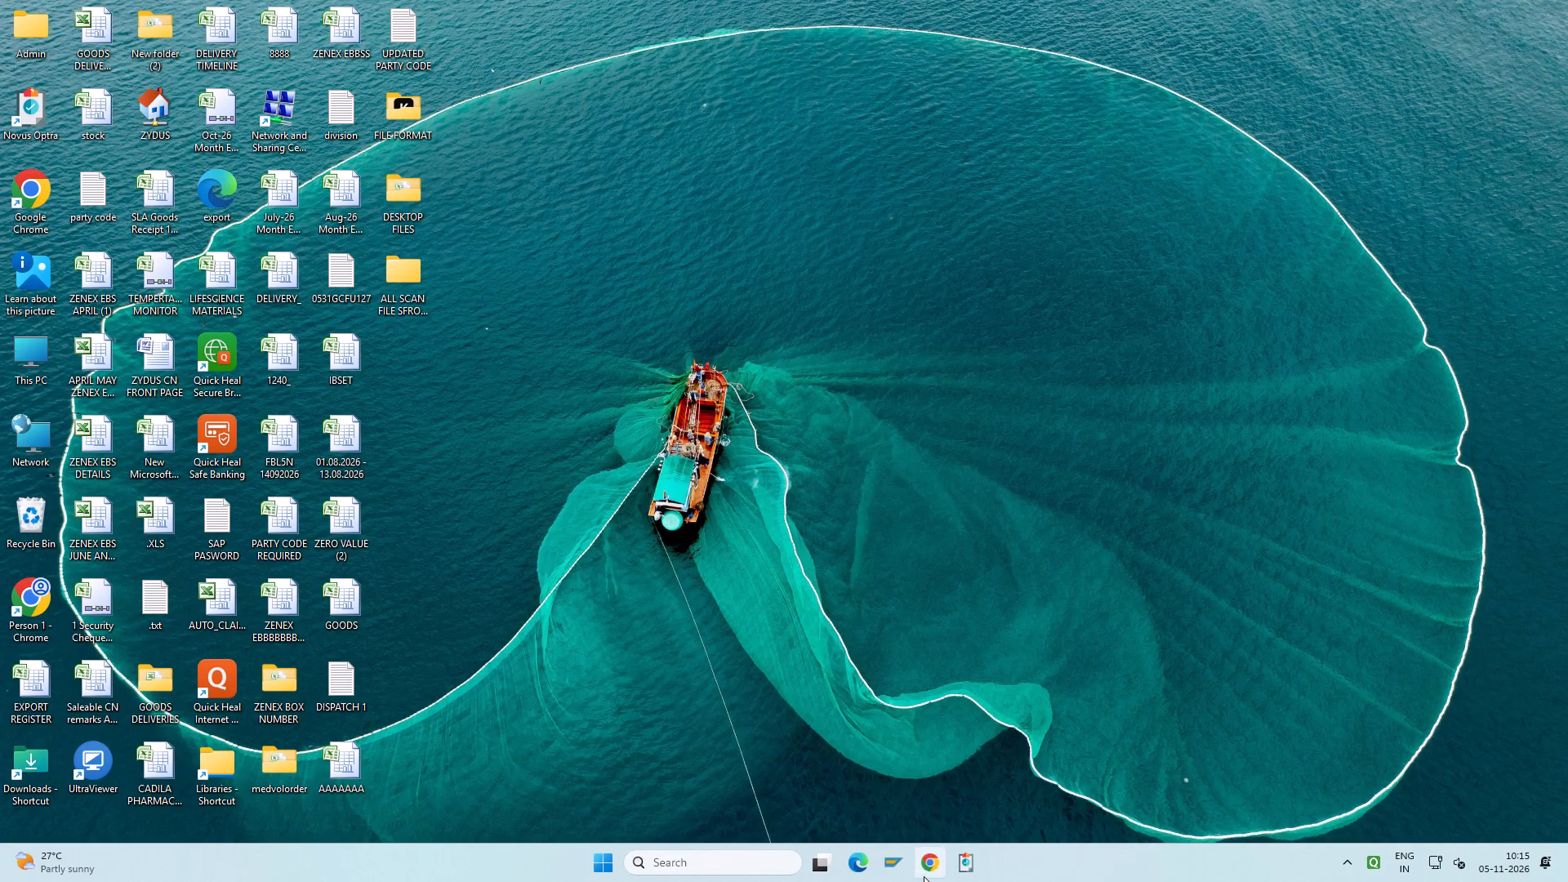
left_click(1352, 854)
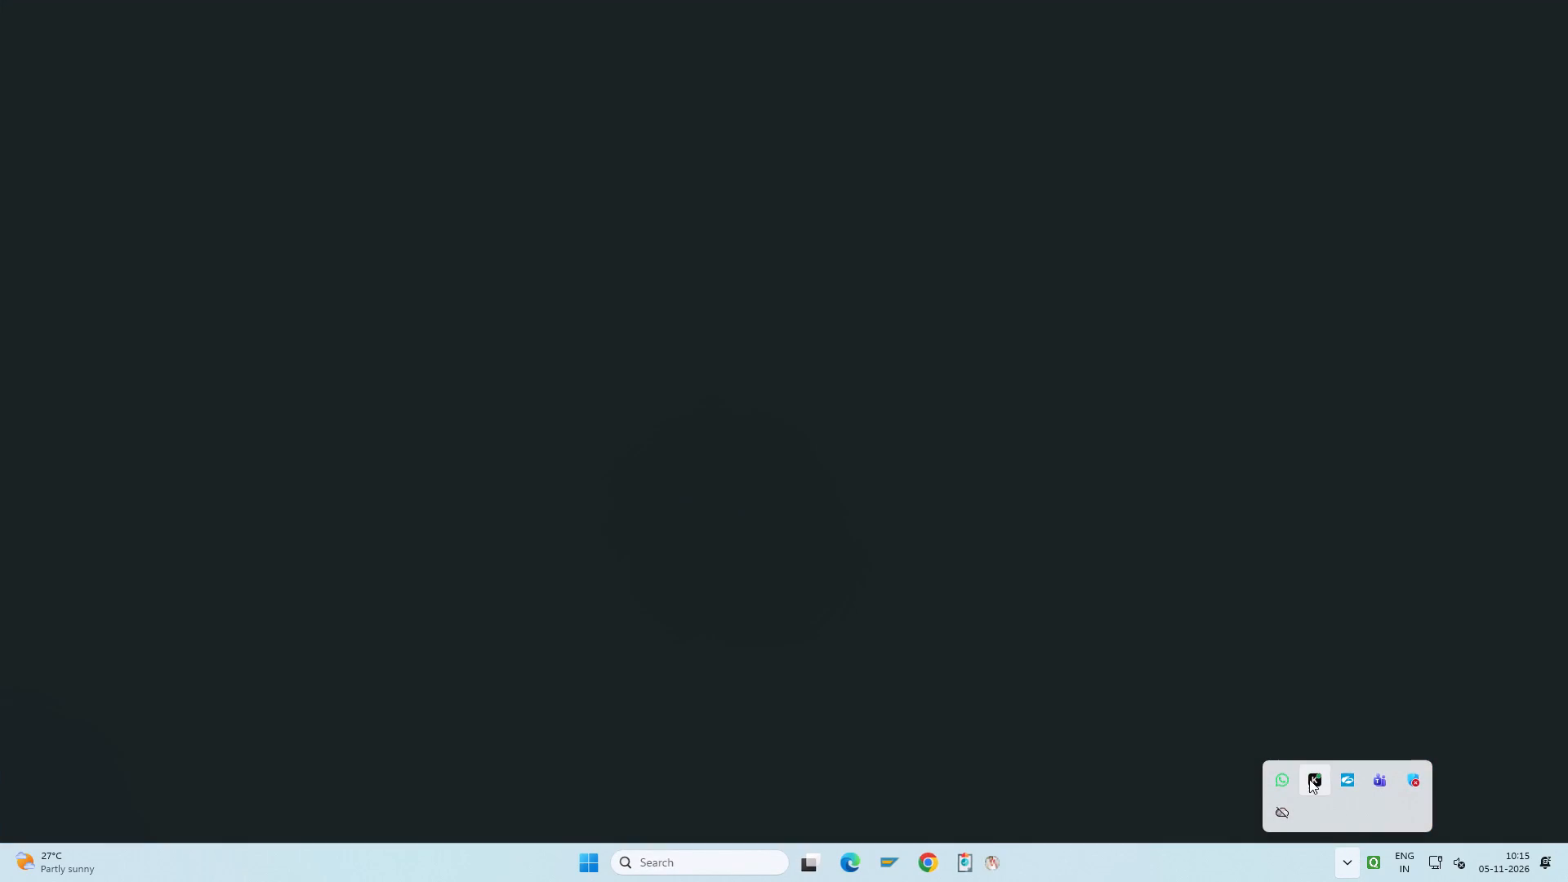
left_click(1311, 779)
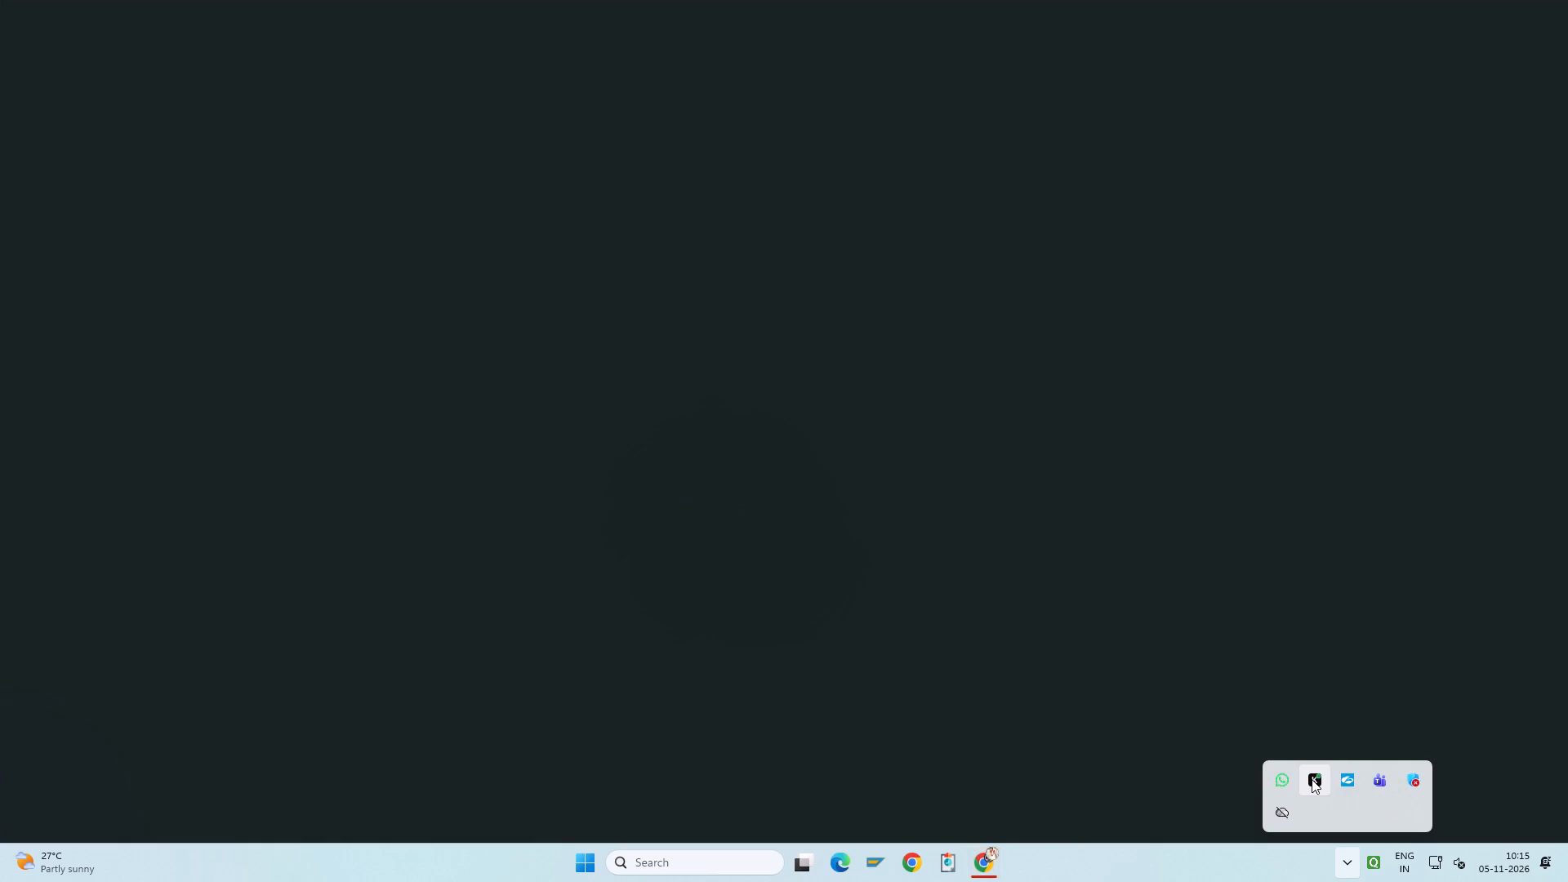
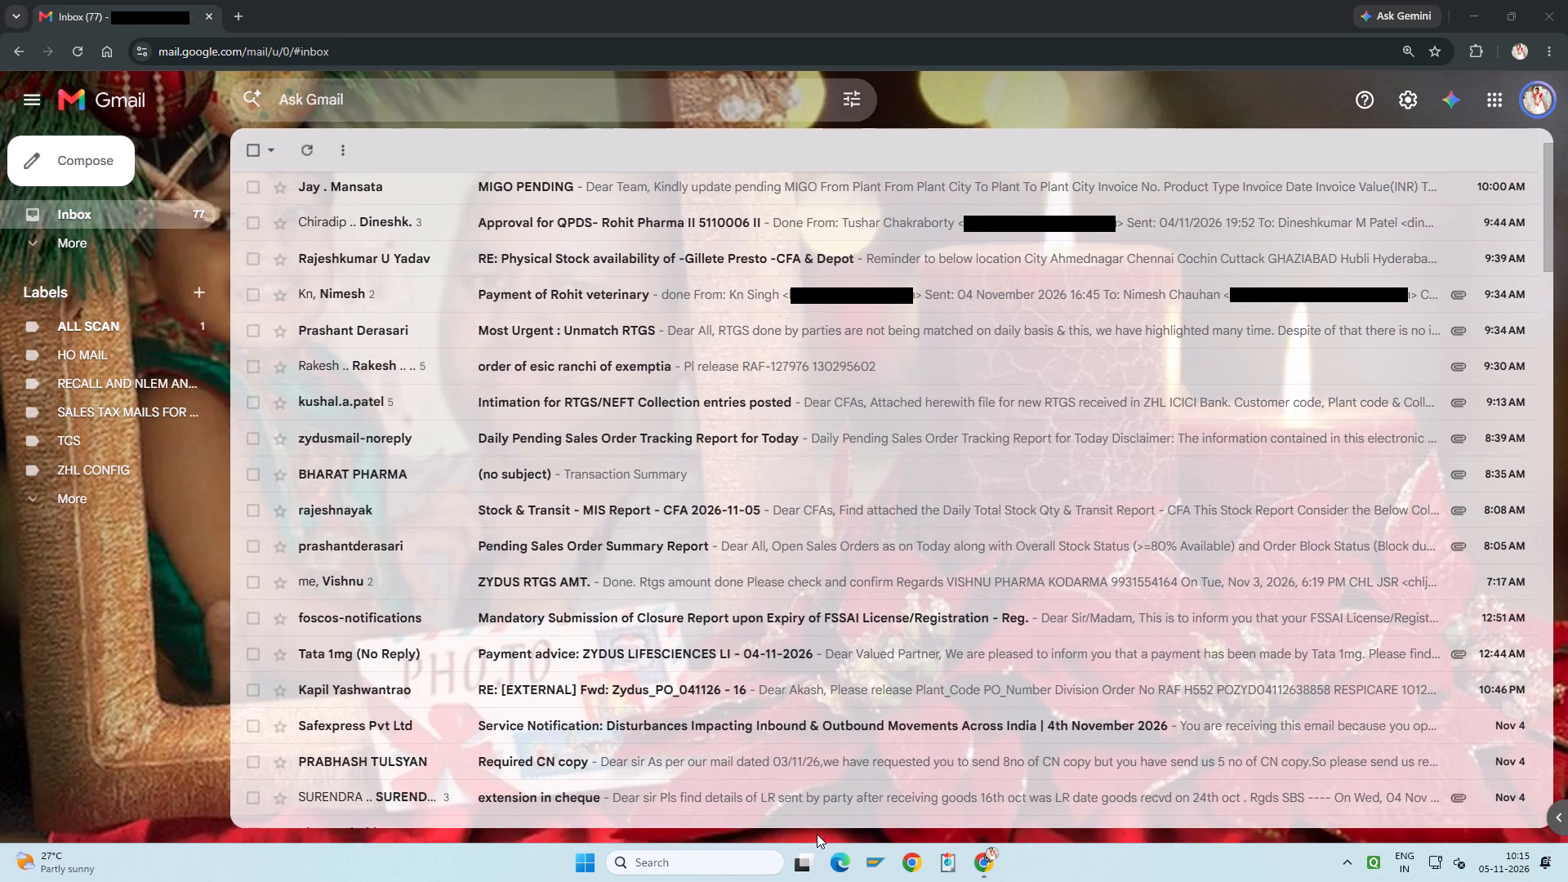
Look through the unread emails in the Gmail inbox.
scroll(674, 788, "down", 1)
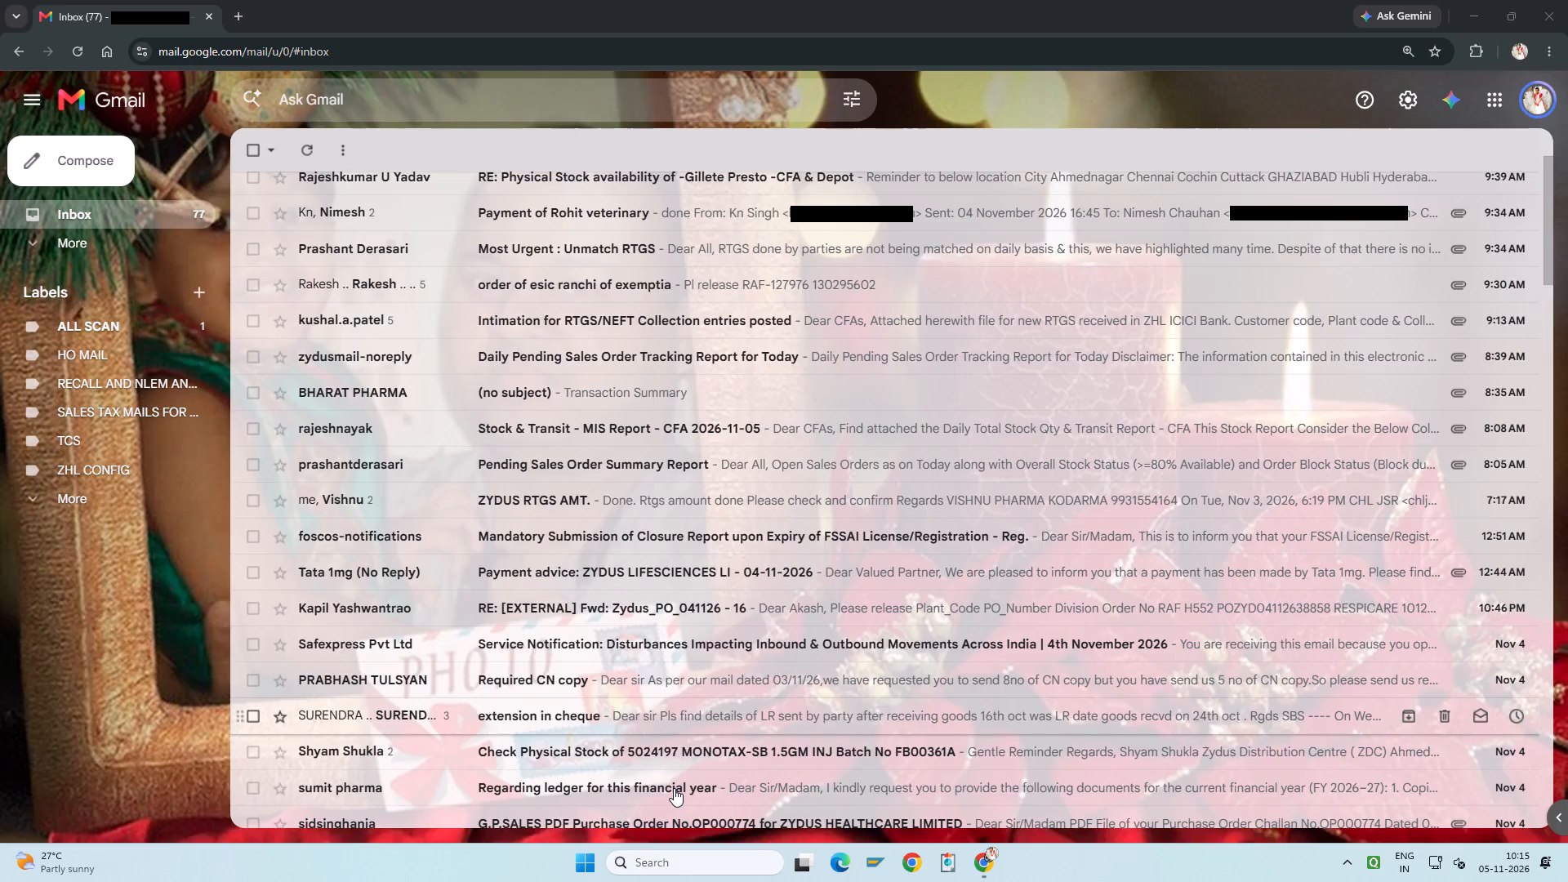
scroll(674, 788, "down", 1)
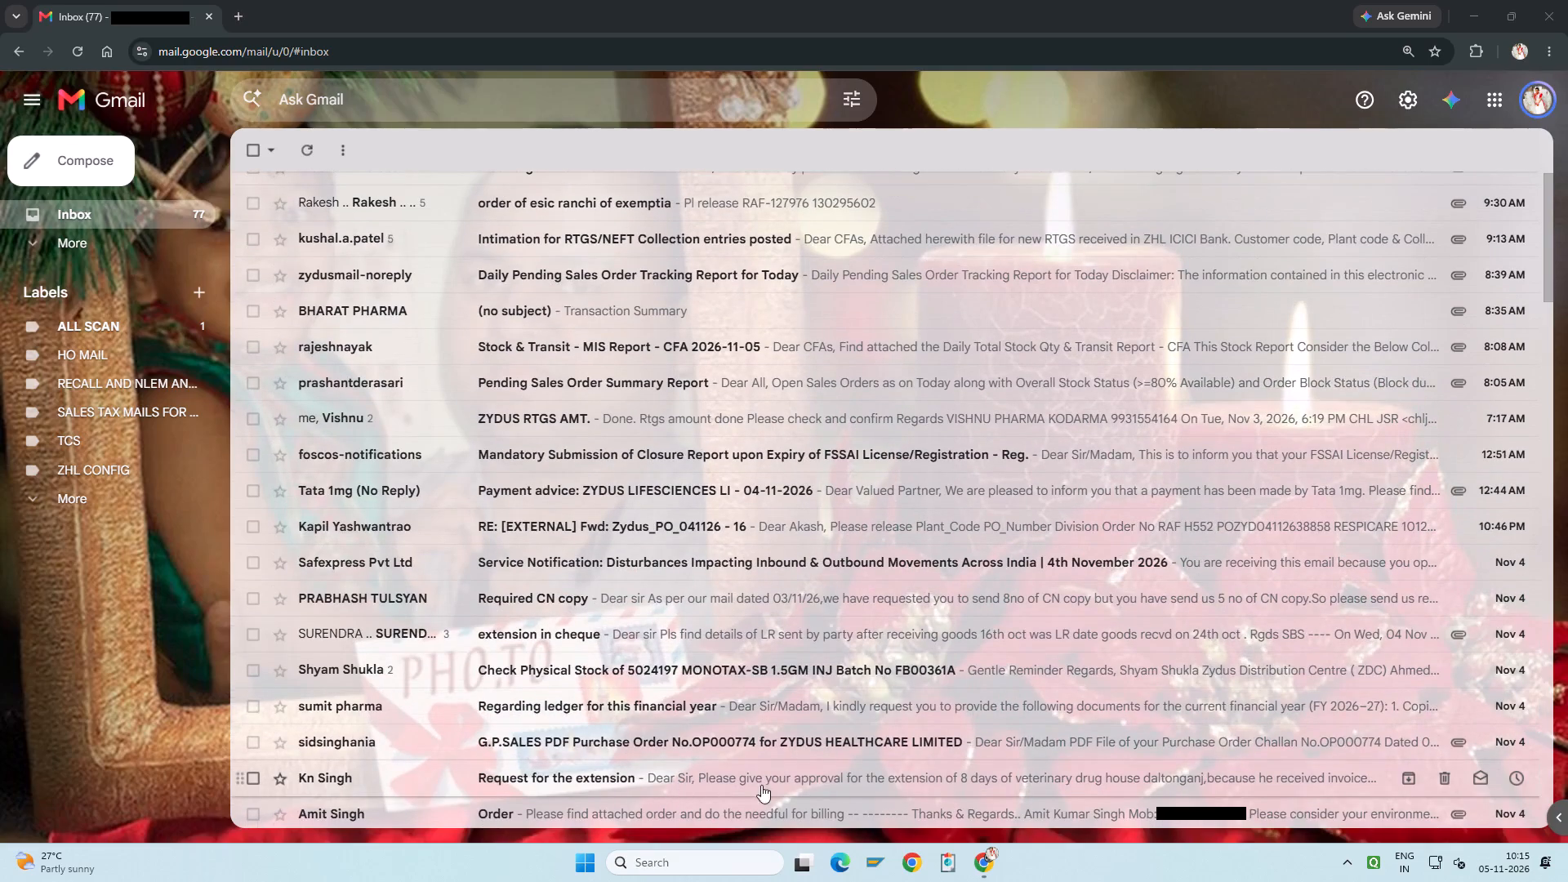
scroll(851, 786, "up", 5)
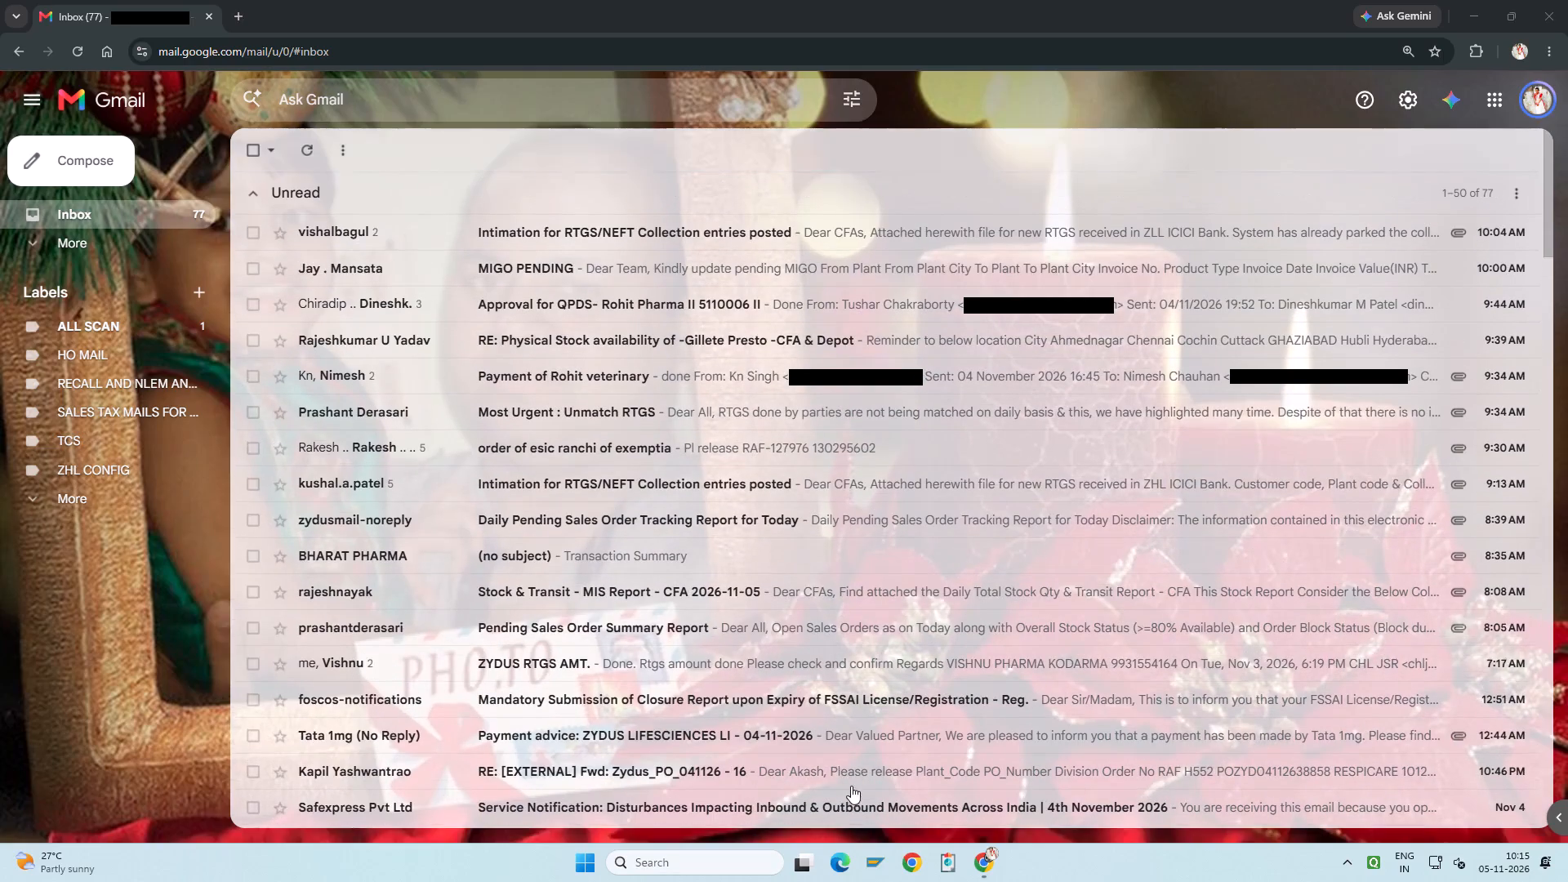
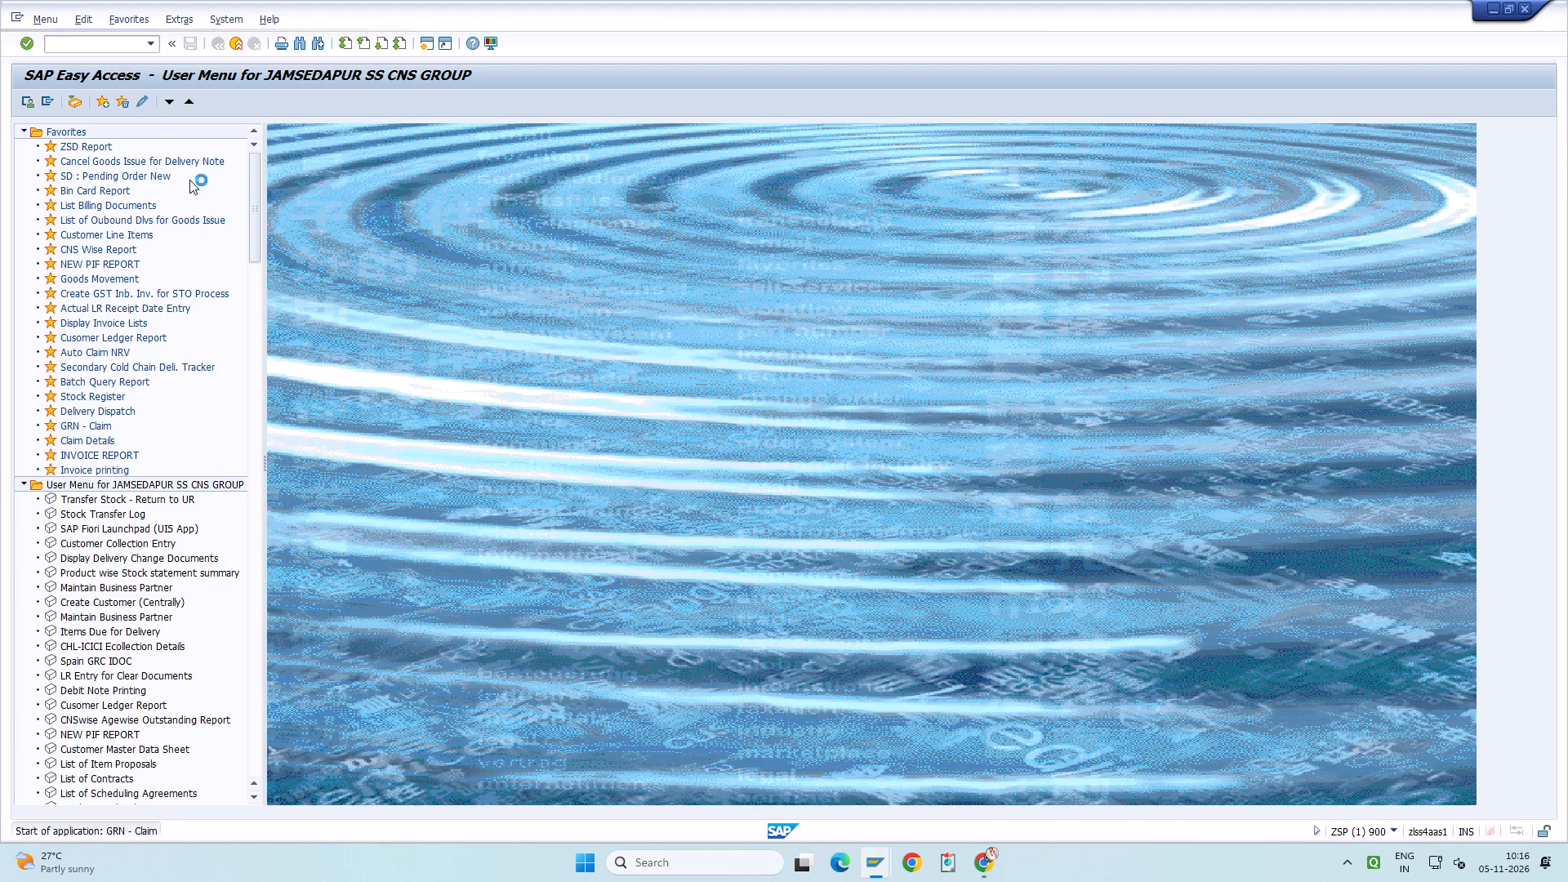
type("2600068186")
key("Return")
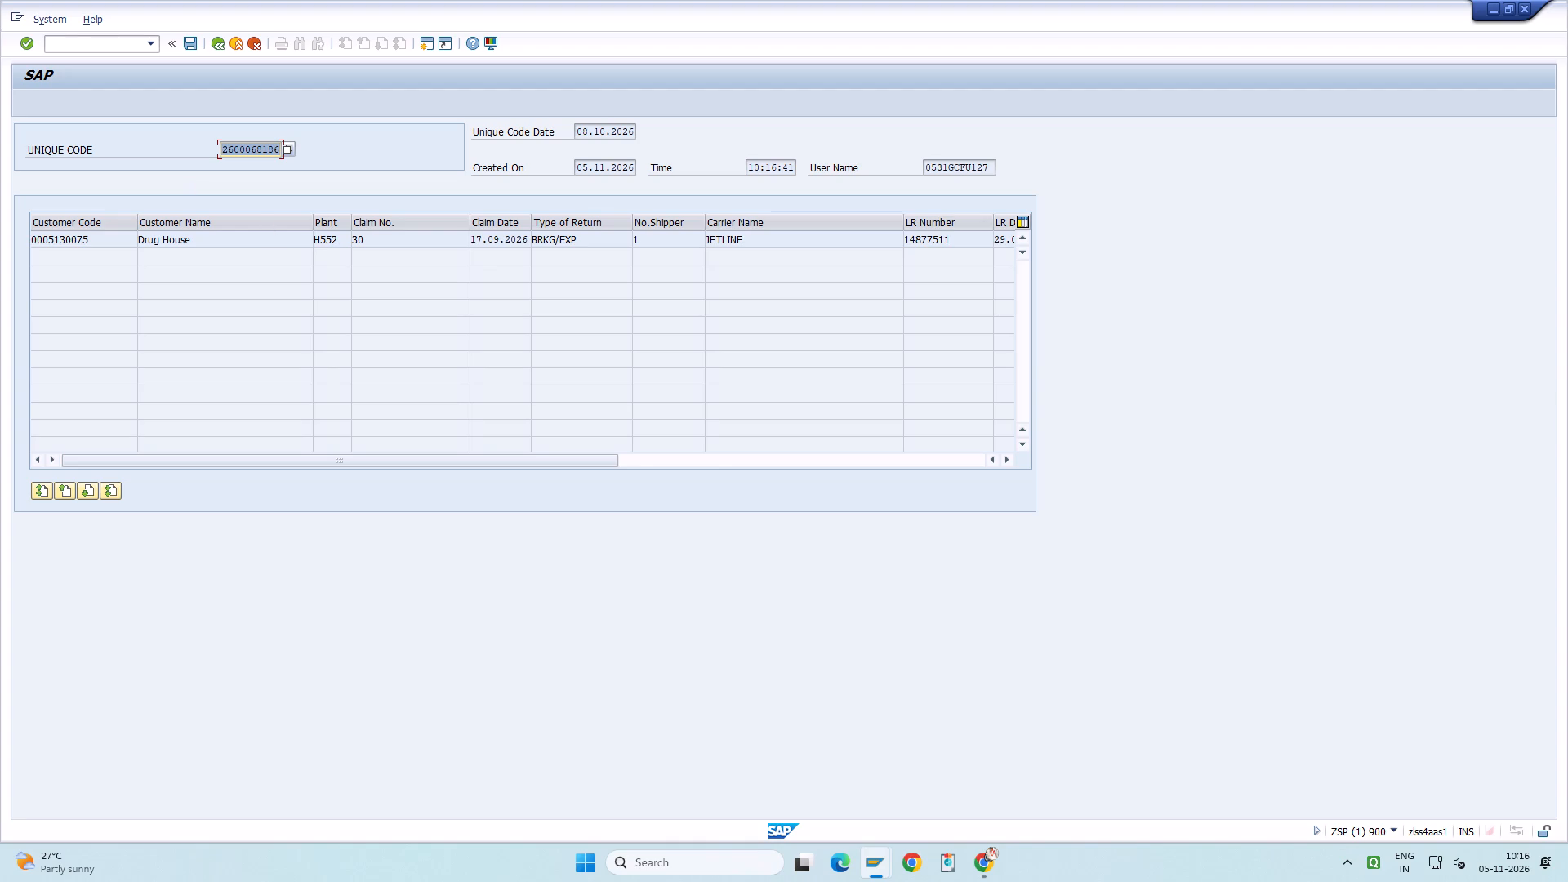
Enter GRN No 2841 and GRN Date 05.11.2026 for the Drug House claim and save it.
left_click_drag(336, 457, 587, 457)
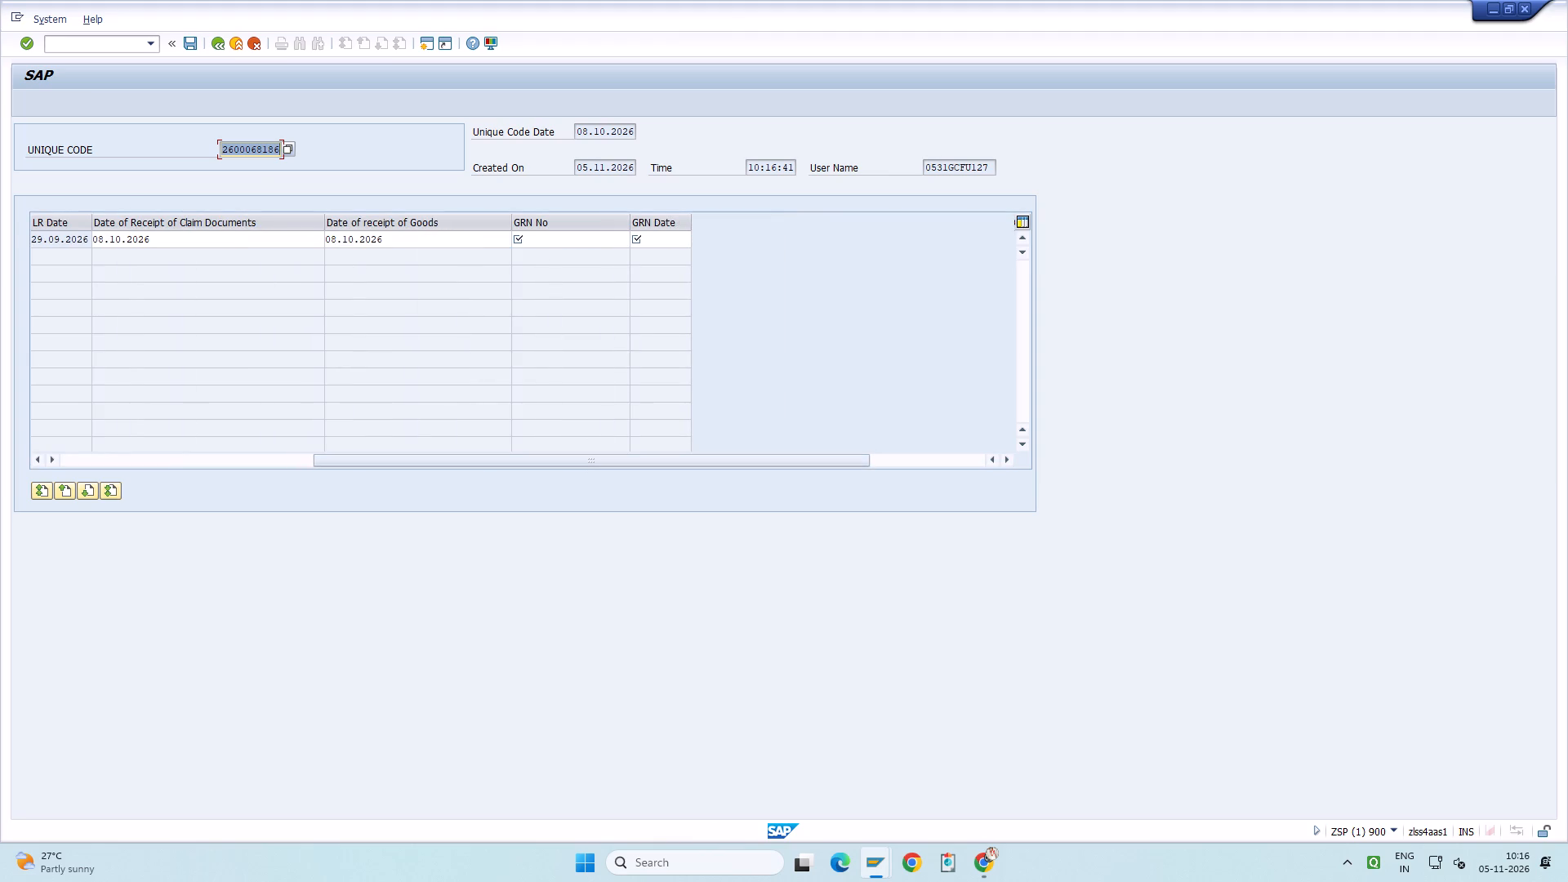
left_click(549, 231)
type("2841")
key("Tab")
key("space")
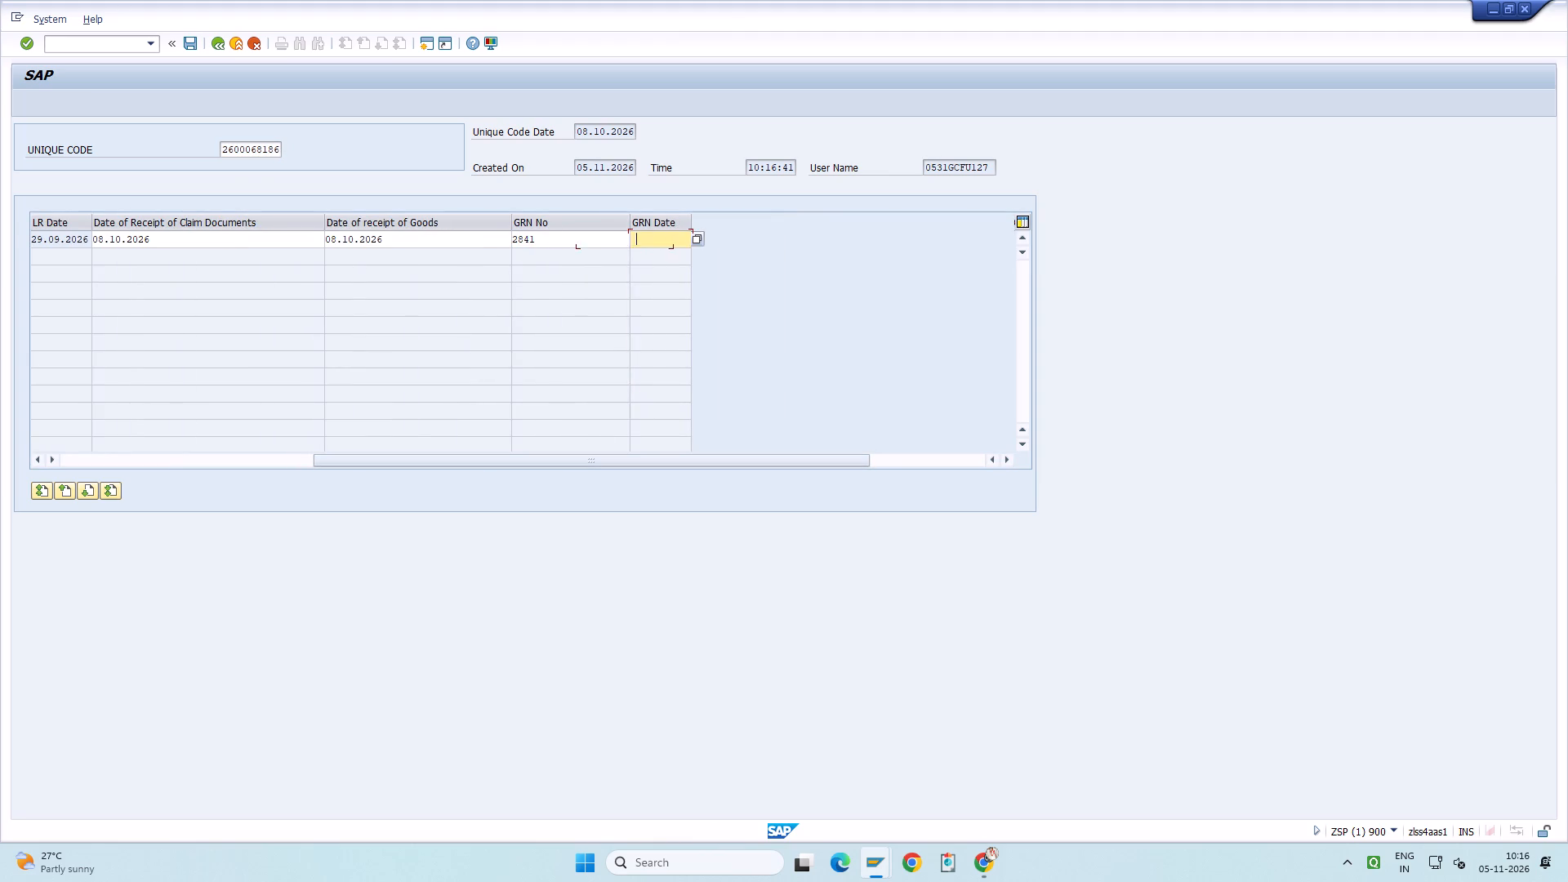
key("BackSpace")
type("05.11.2026")
left_click_drag(733, 460, 296, 390)
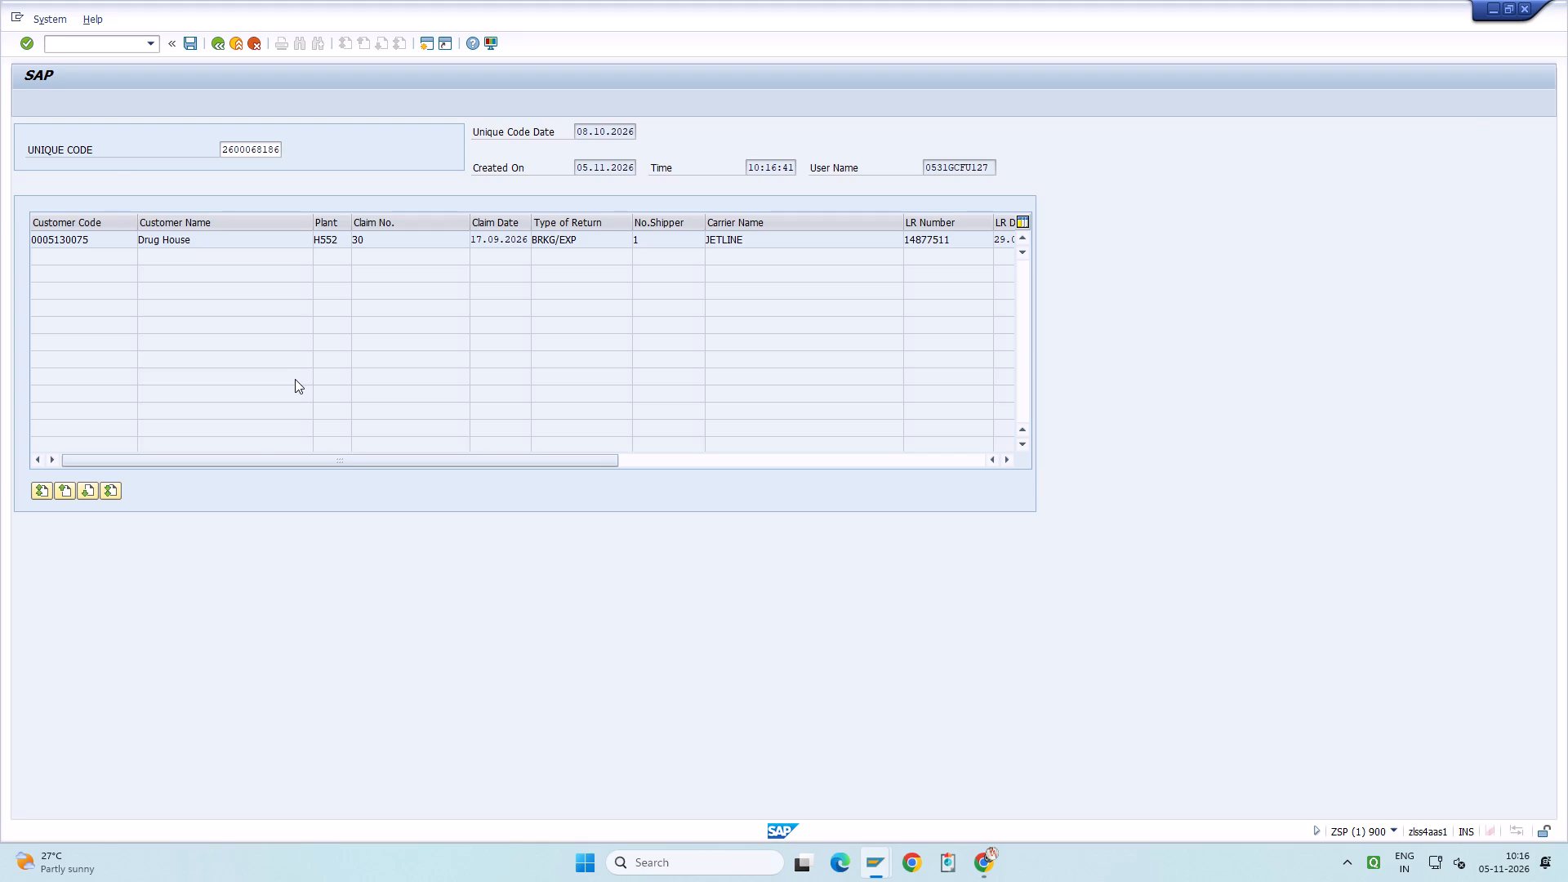
key("ctrl+s")
double_click(105, 357)
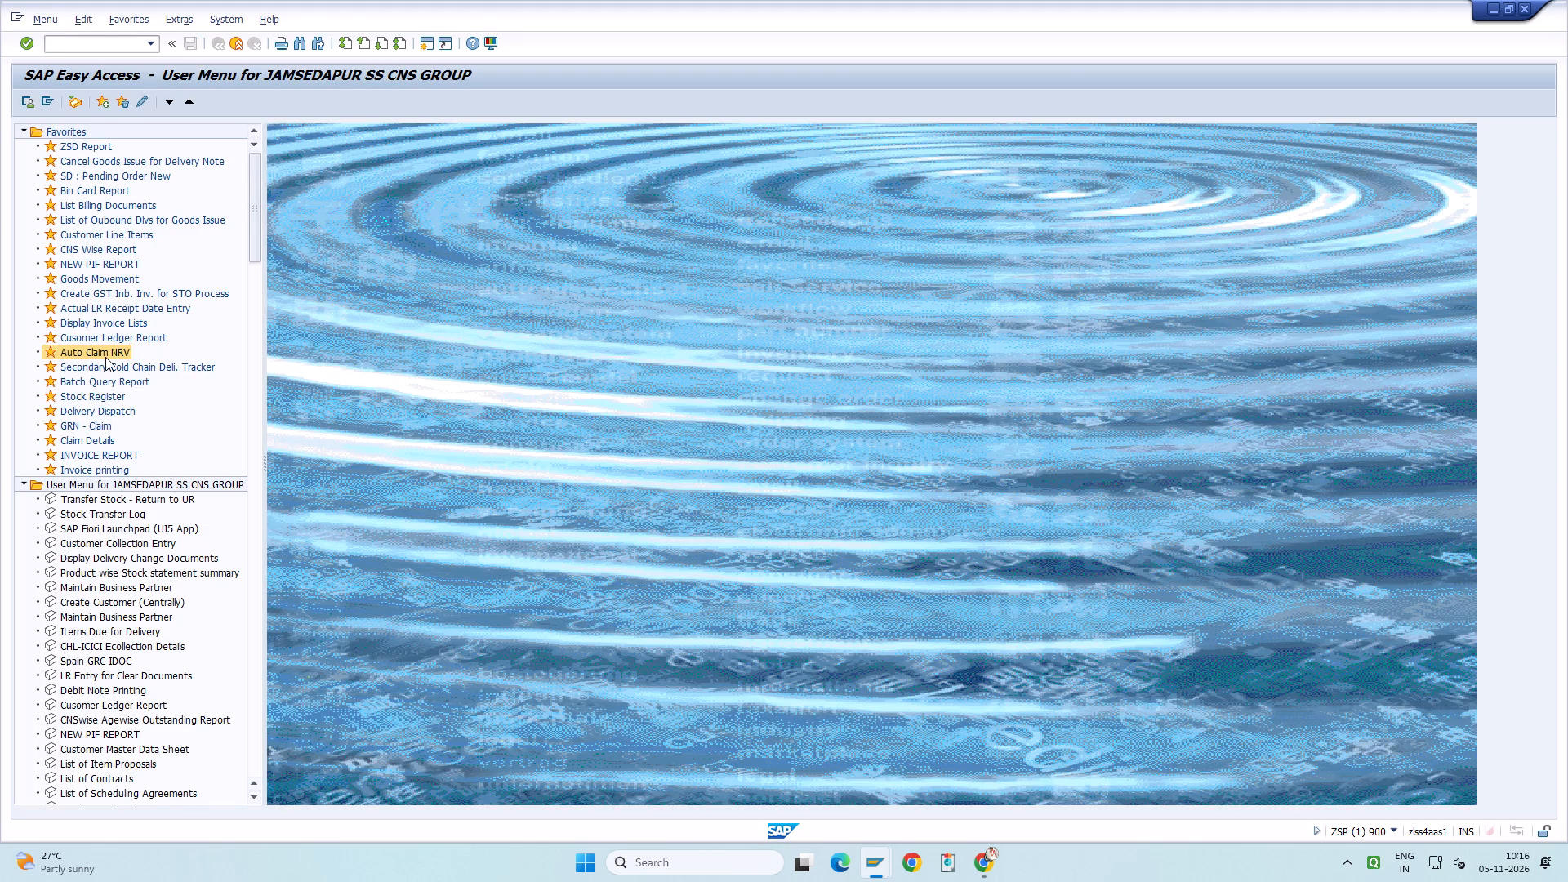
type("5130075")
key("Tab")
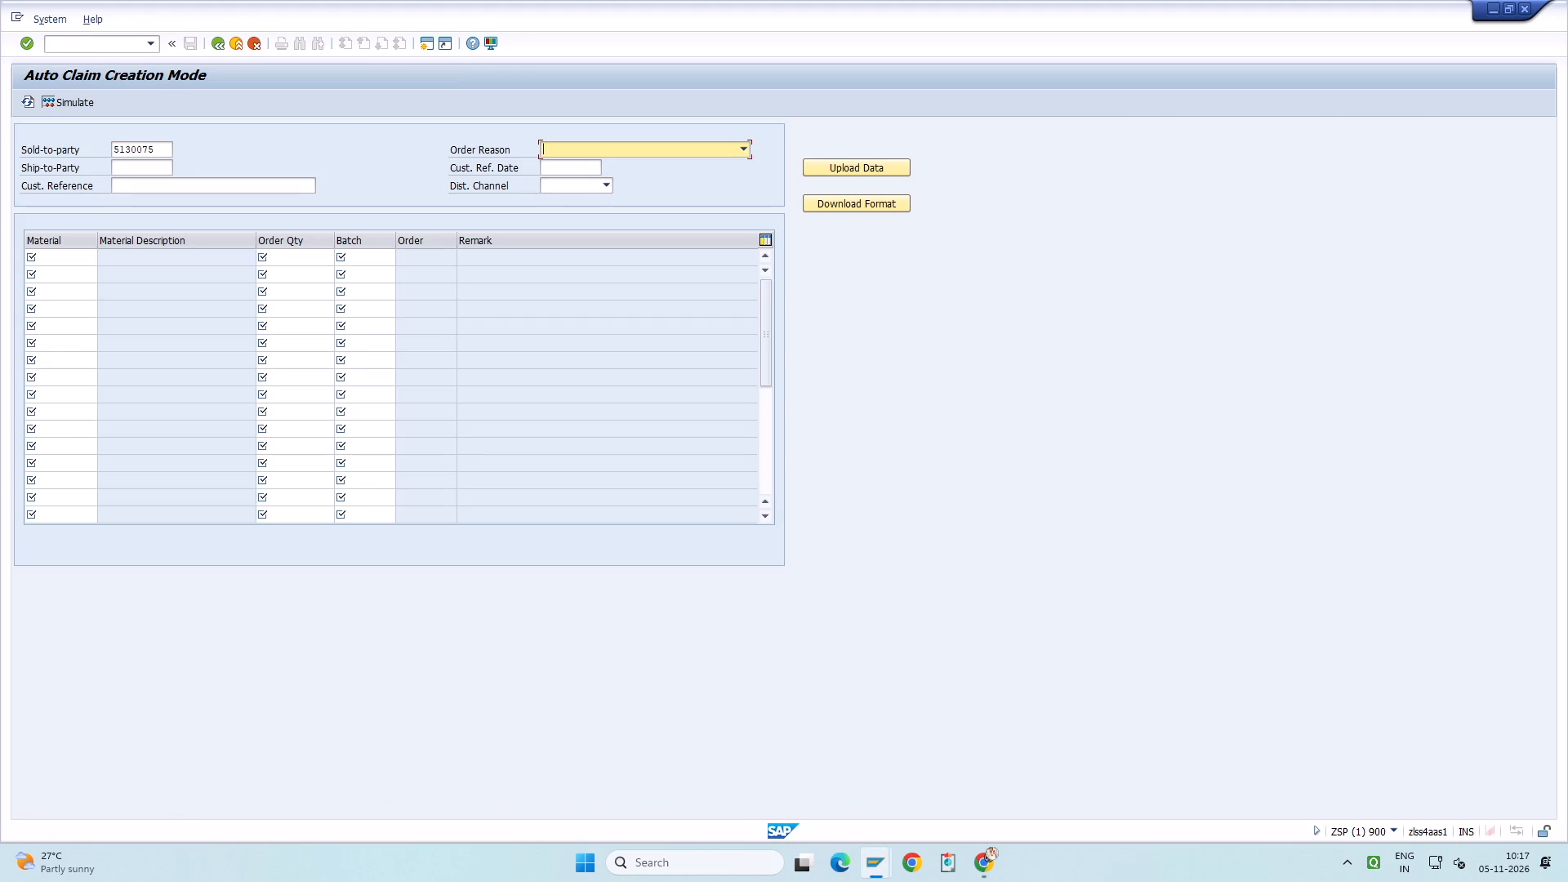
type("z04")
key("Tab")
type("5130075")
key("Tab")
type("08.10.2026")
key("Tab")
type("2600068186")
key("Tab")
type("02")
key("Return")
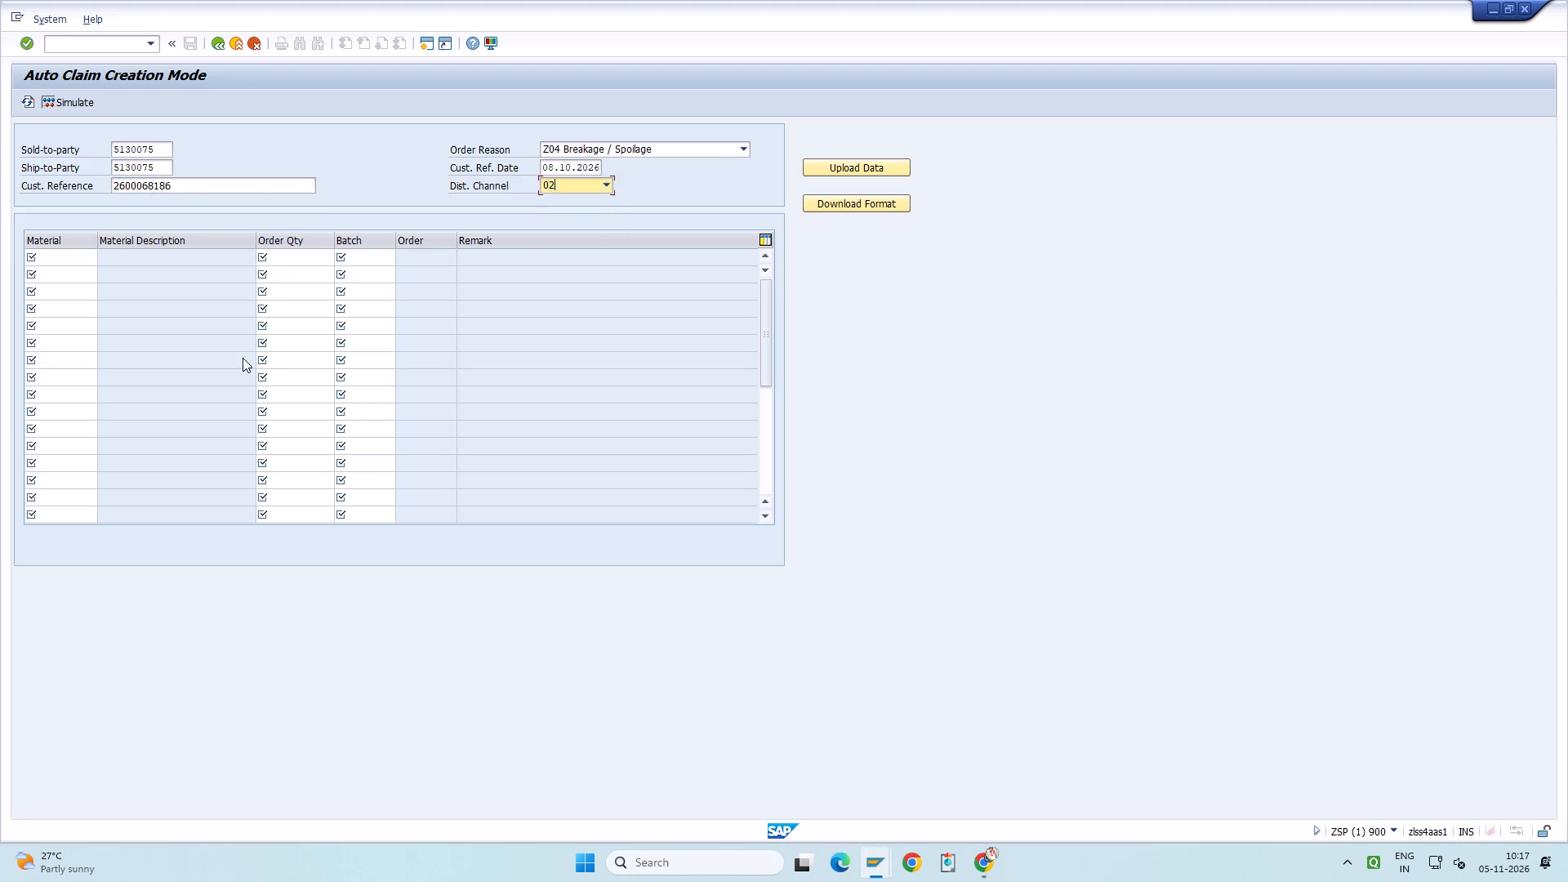
Open the DRUG HOUSE_5130075_Novas file from scan folder 20. NOVEMBER 2026, subfolder 2841-2847, maximize it and auto-fit all columns.
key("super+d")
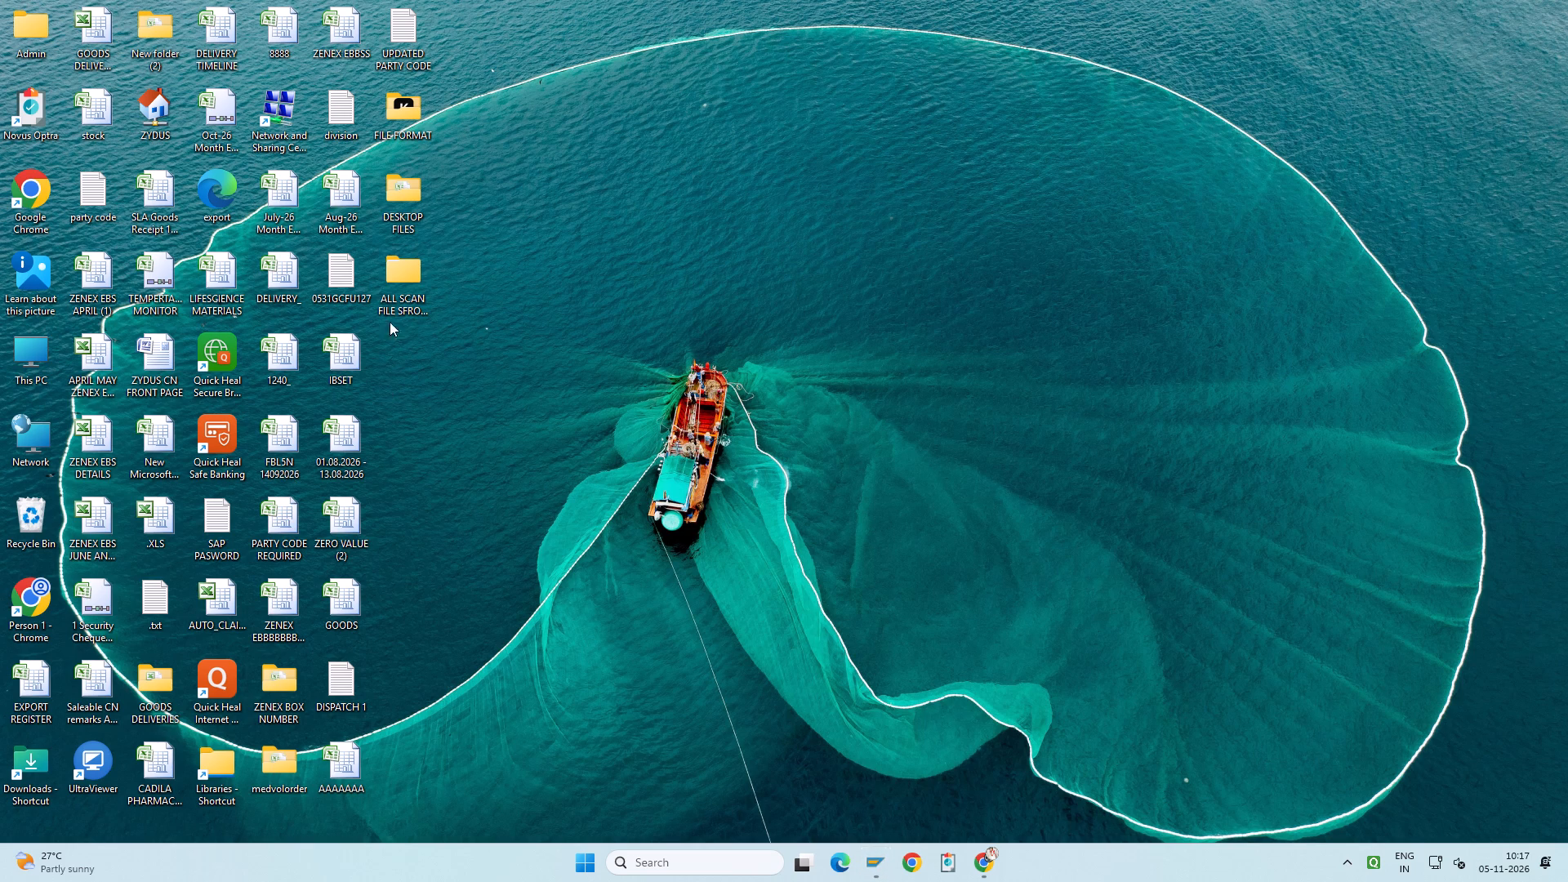
double_click(393, 274)
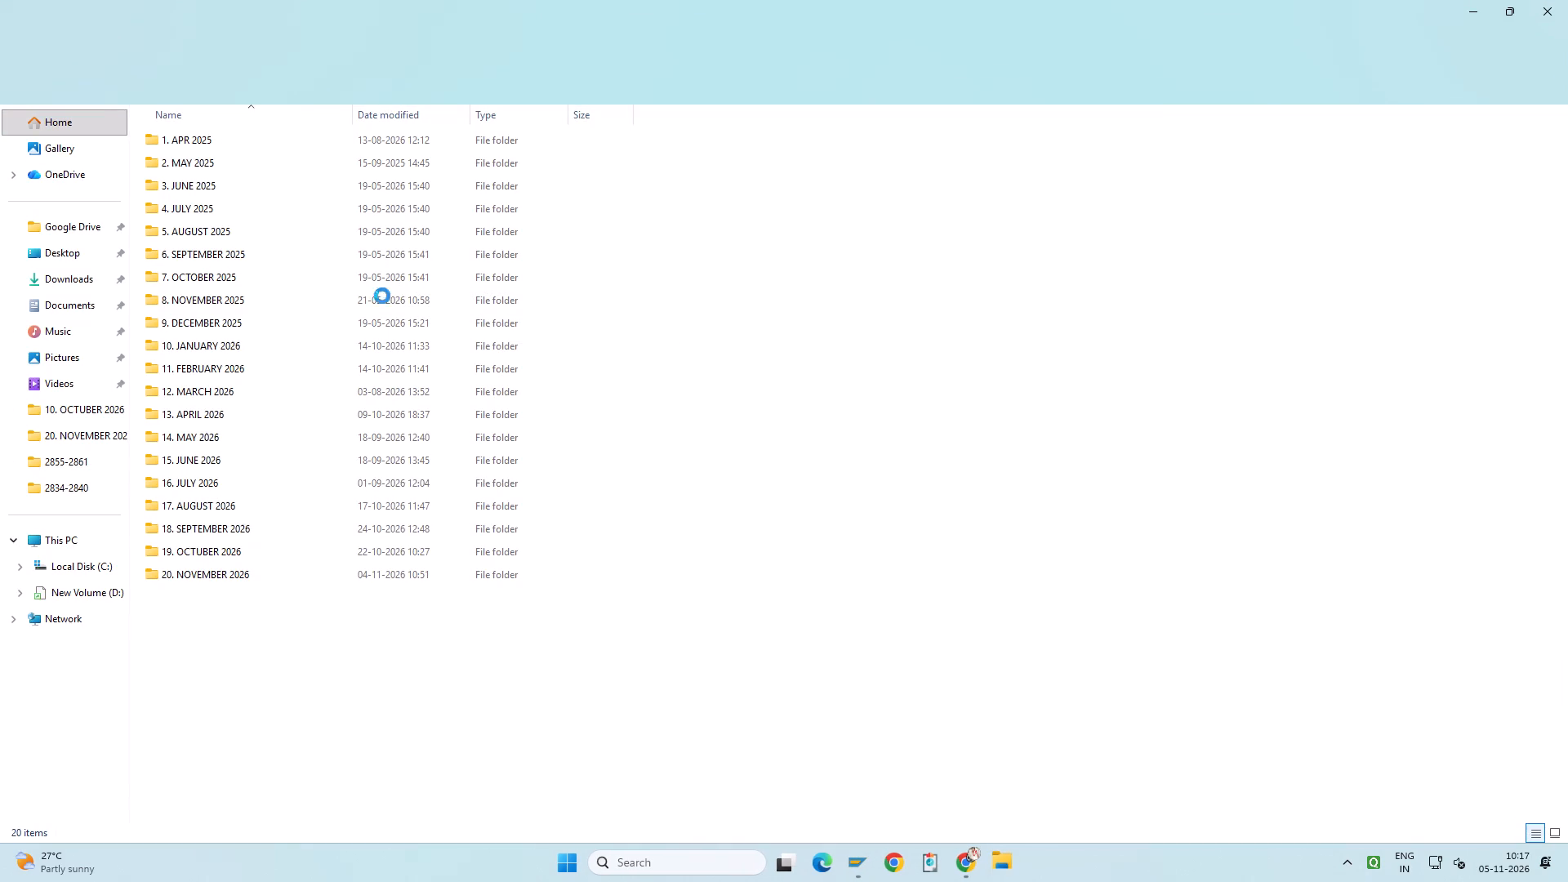
double_click(302, 568)
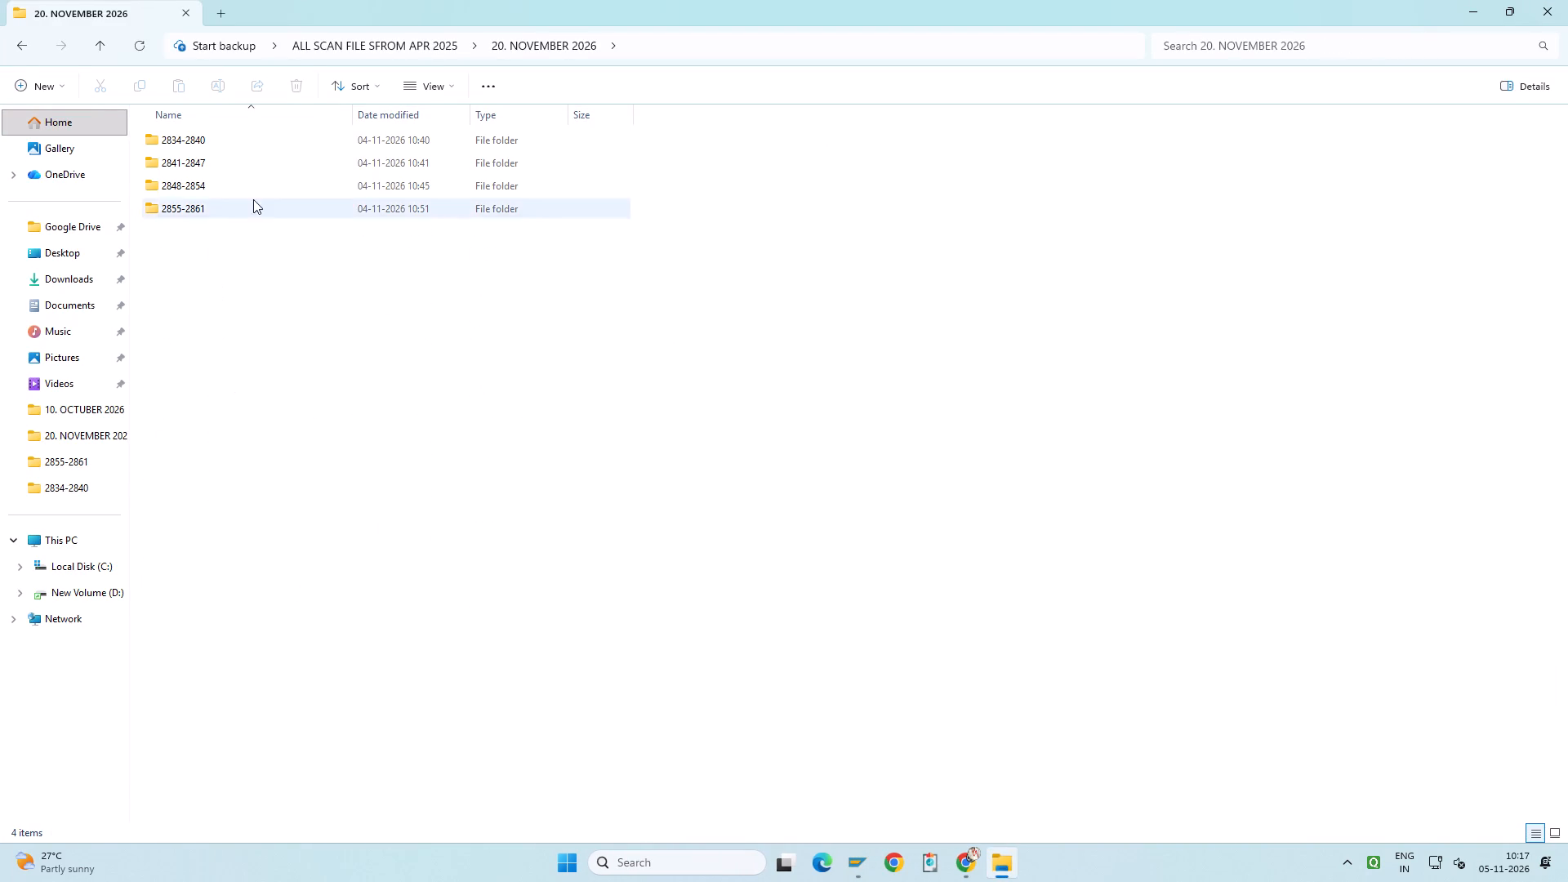
double_click(267, 167)
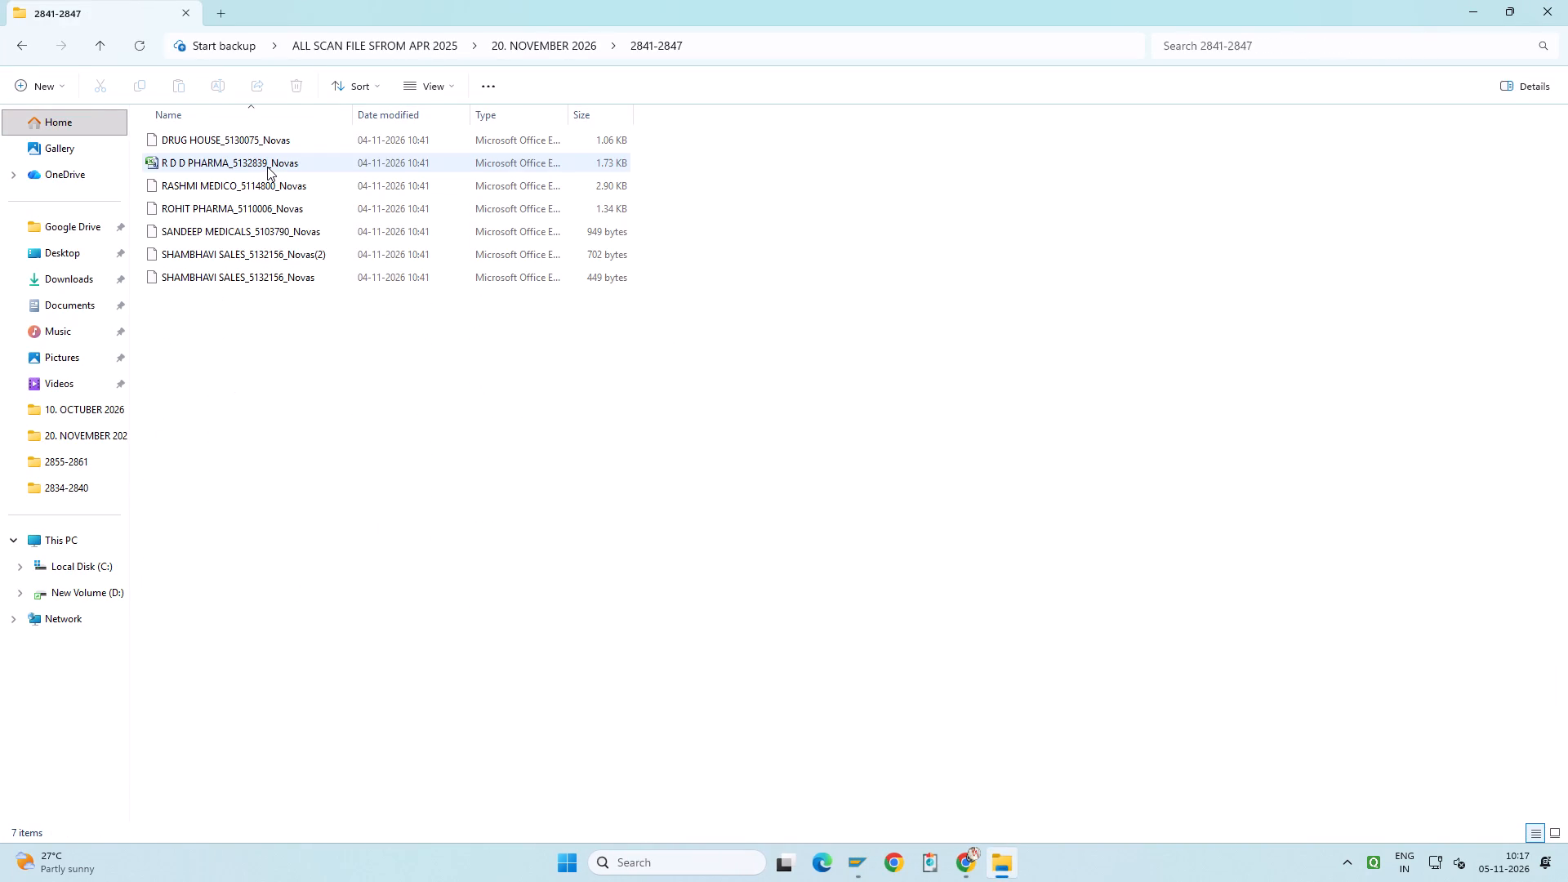
double_click(273, 137)
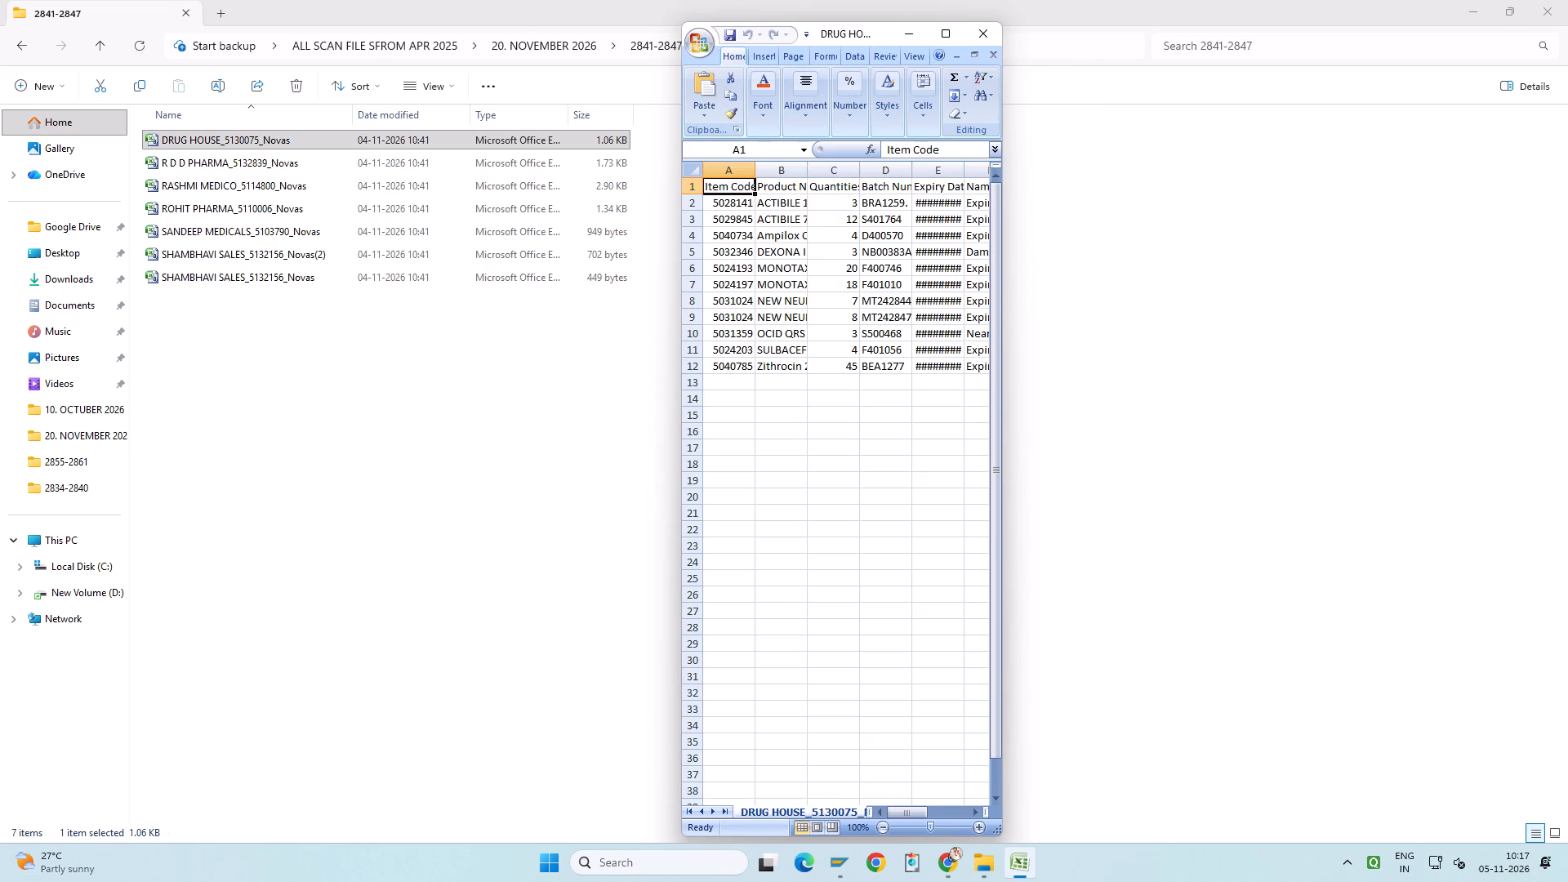
left_click(940, 37)
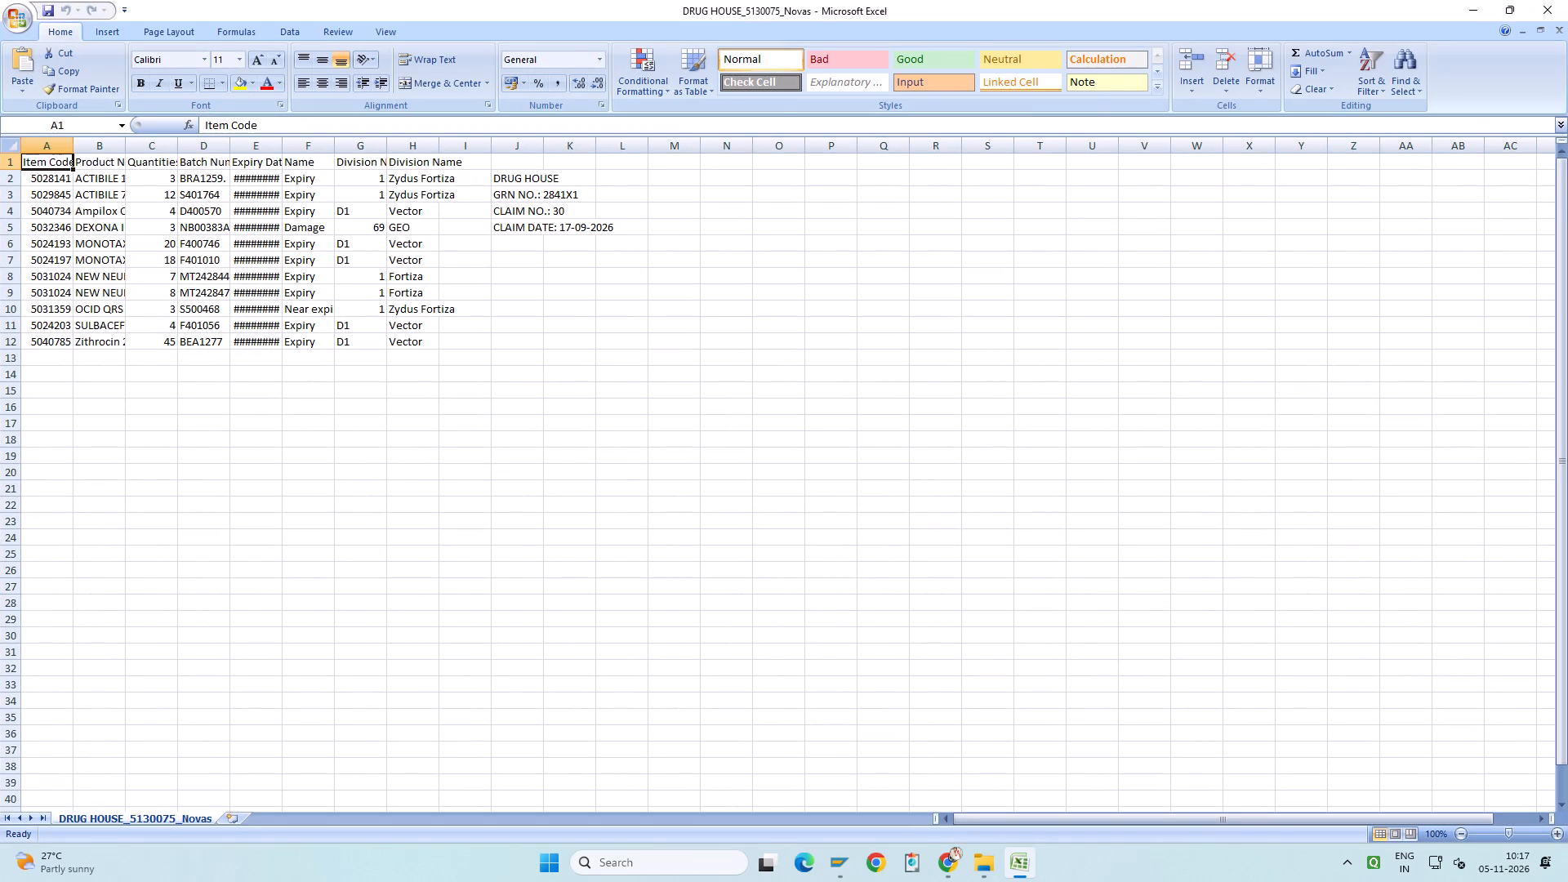
left_click(13, 149)
double_click(73, 141)
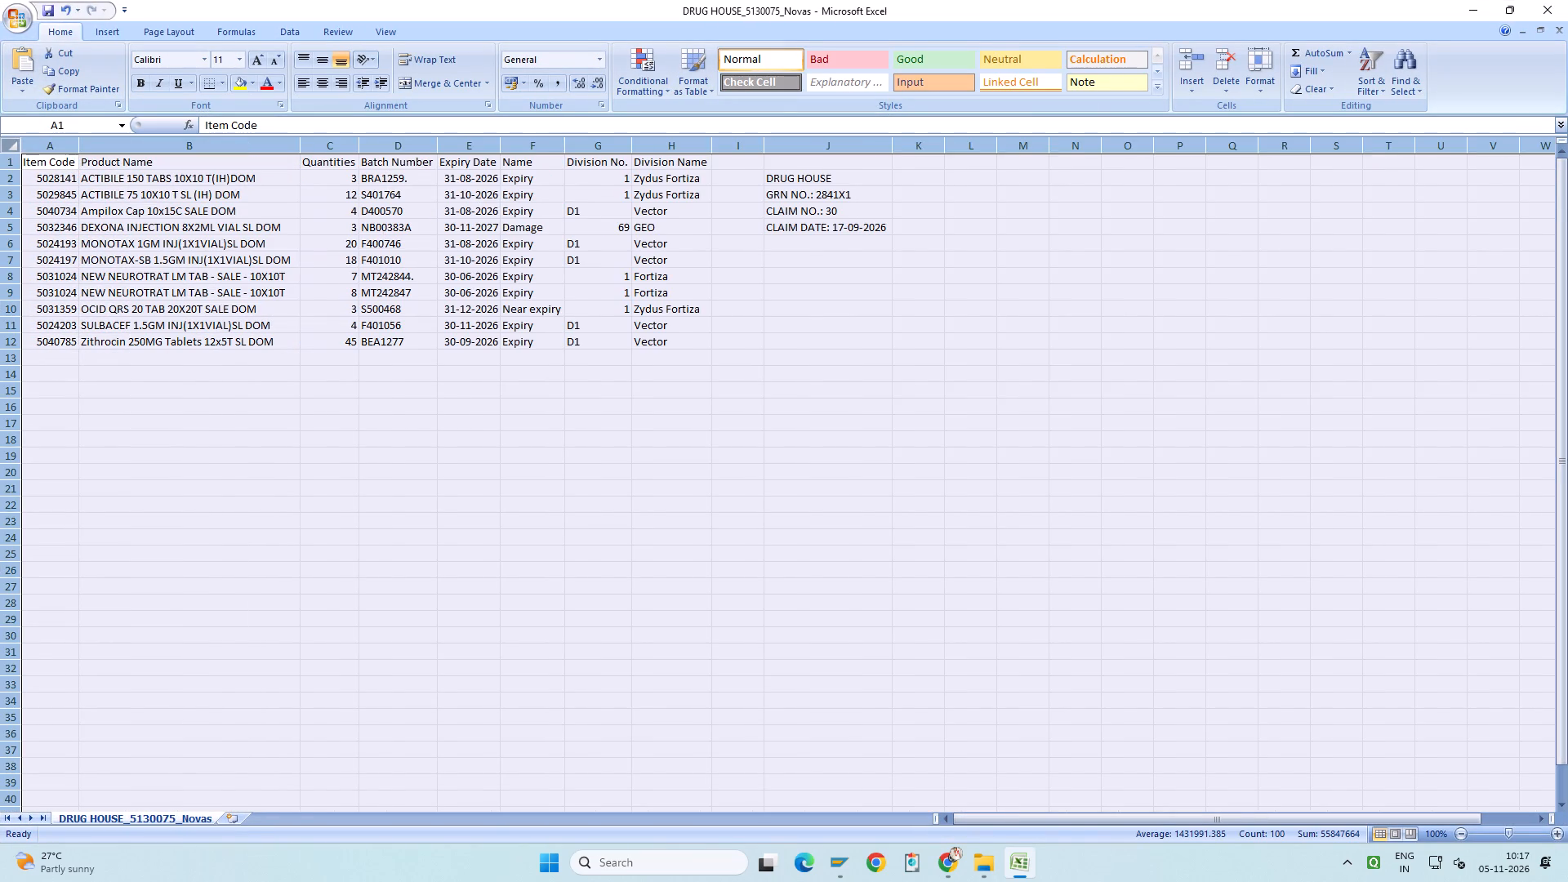
Copy the damaged DEXONA INJECTION row from item code through batch number and paste it into the claim's item table in SAP.
left_click_drag(53, 177, 55, 342)
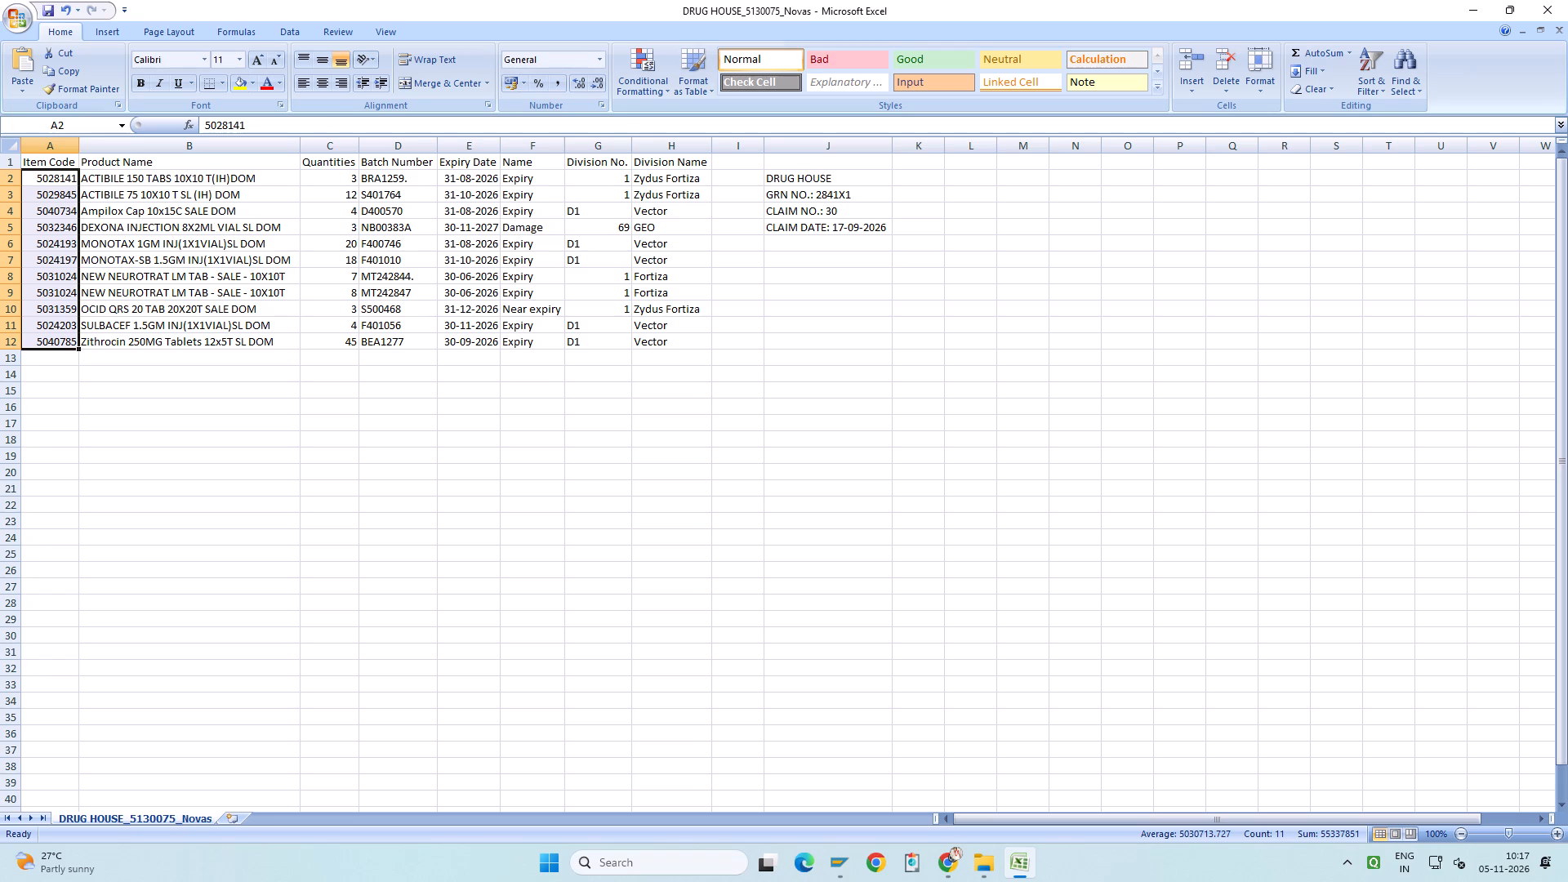
left_click_drag(63, 228, 228, 227)
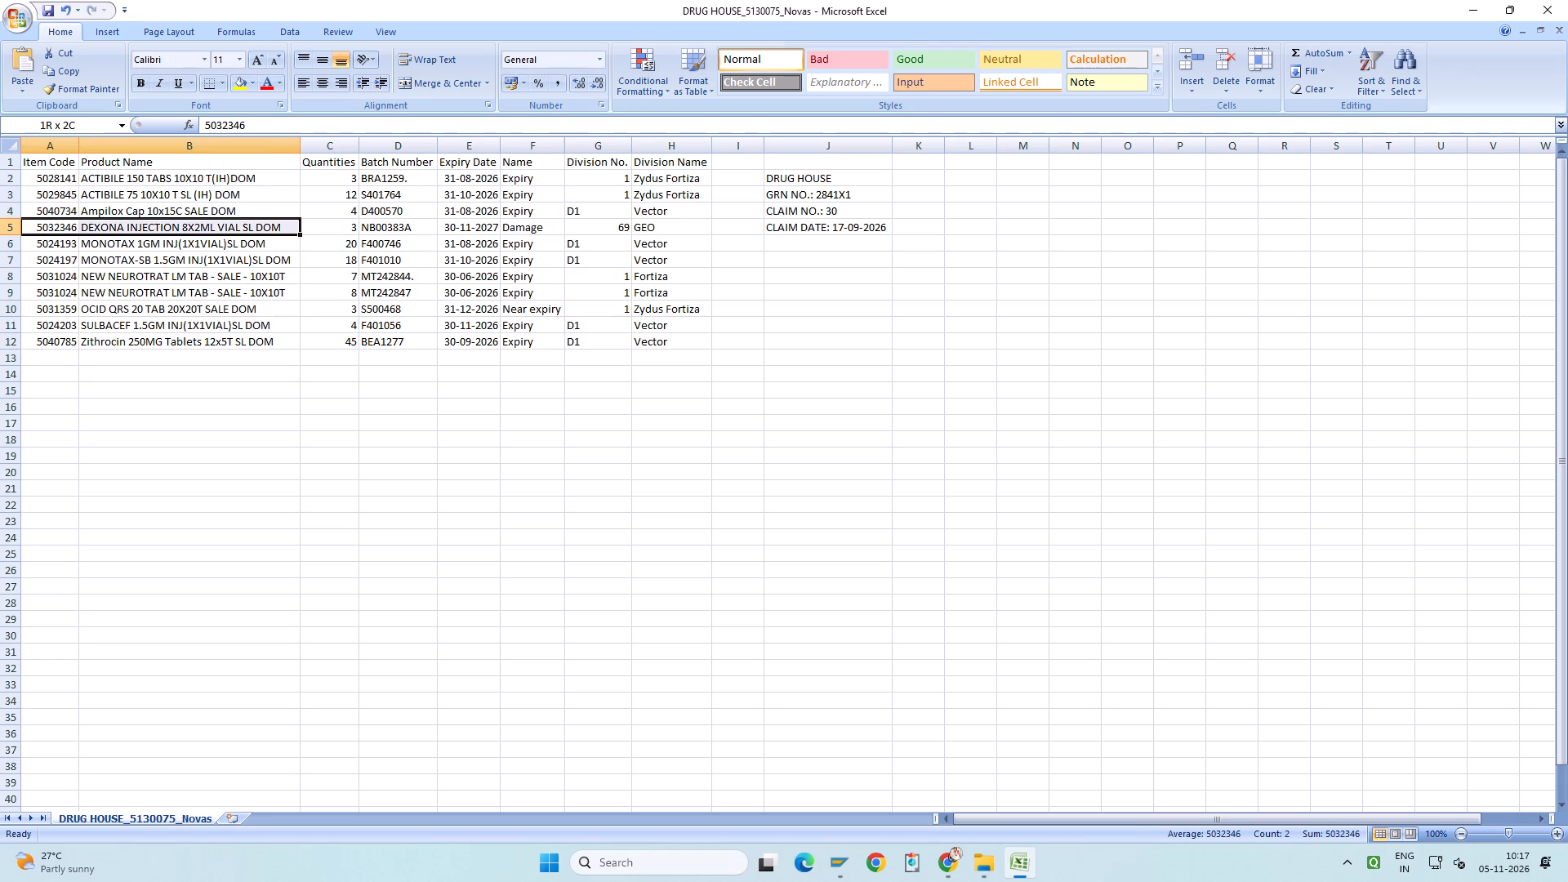
left_click_drag(228, 227, 405, 225)
key("ctrl+c")
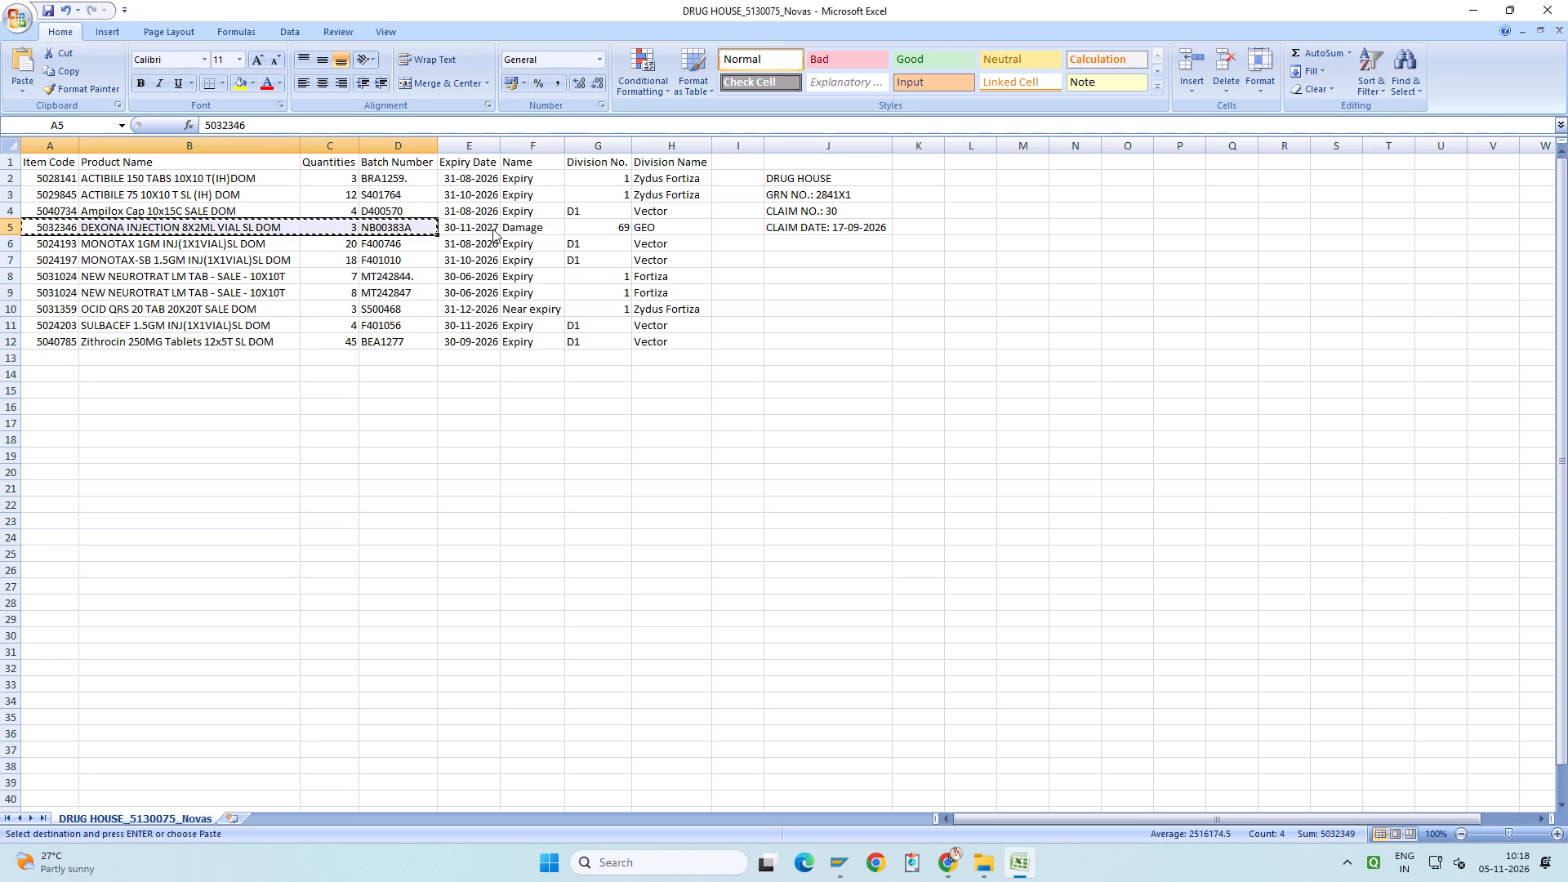
key("alt+Tab")
key("alt+Tab")
key("ctrl+v")
key("Return")
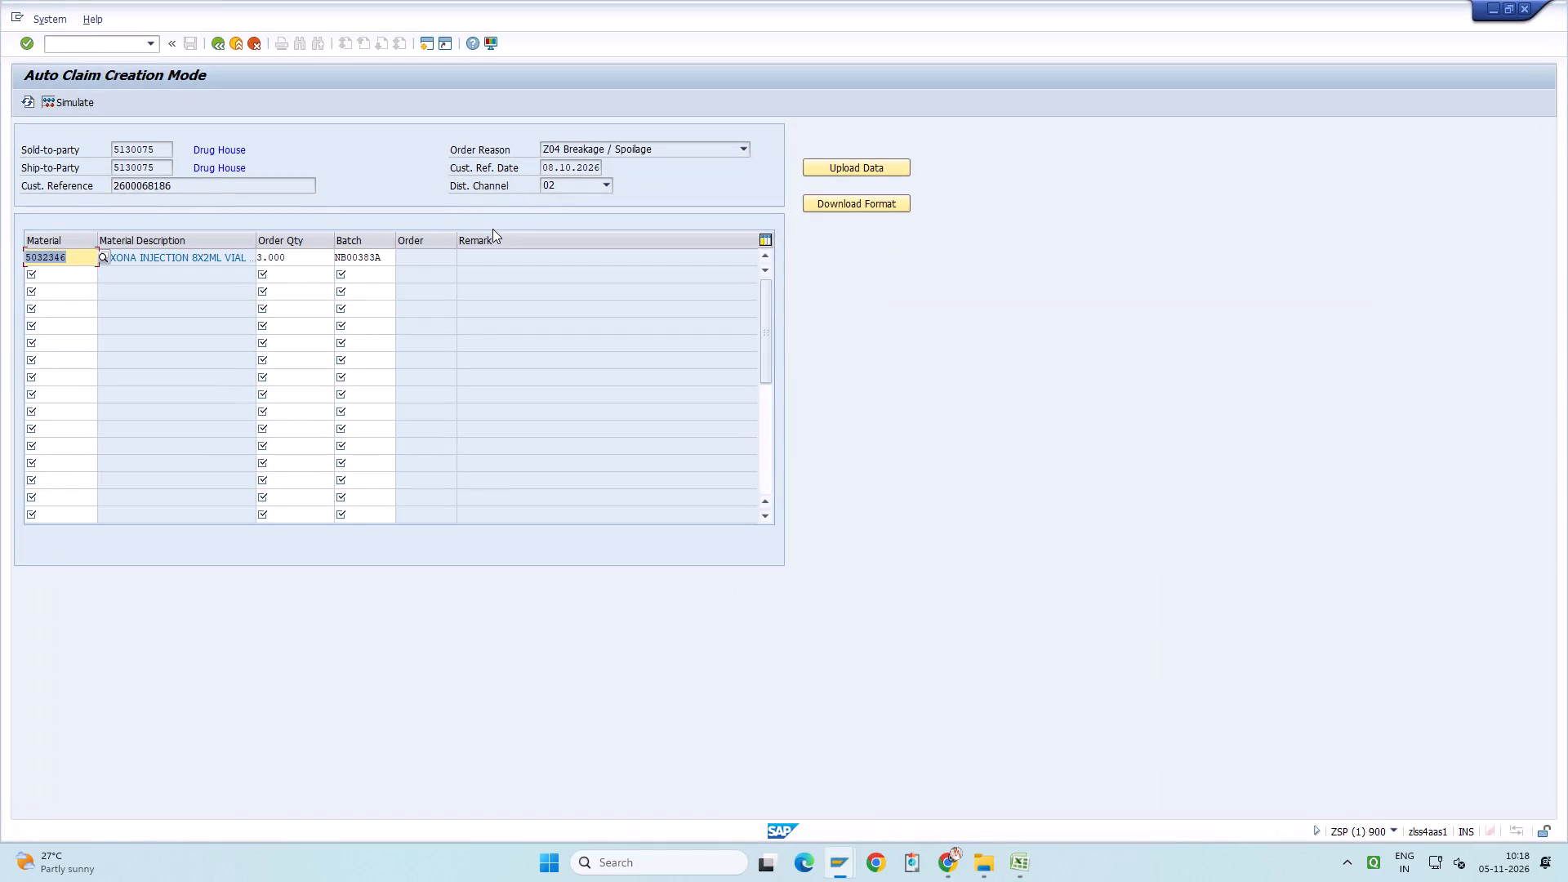
Simulate the breakage claim and create its claim order.
left_click(80, 101)
left_click(80, 101)
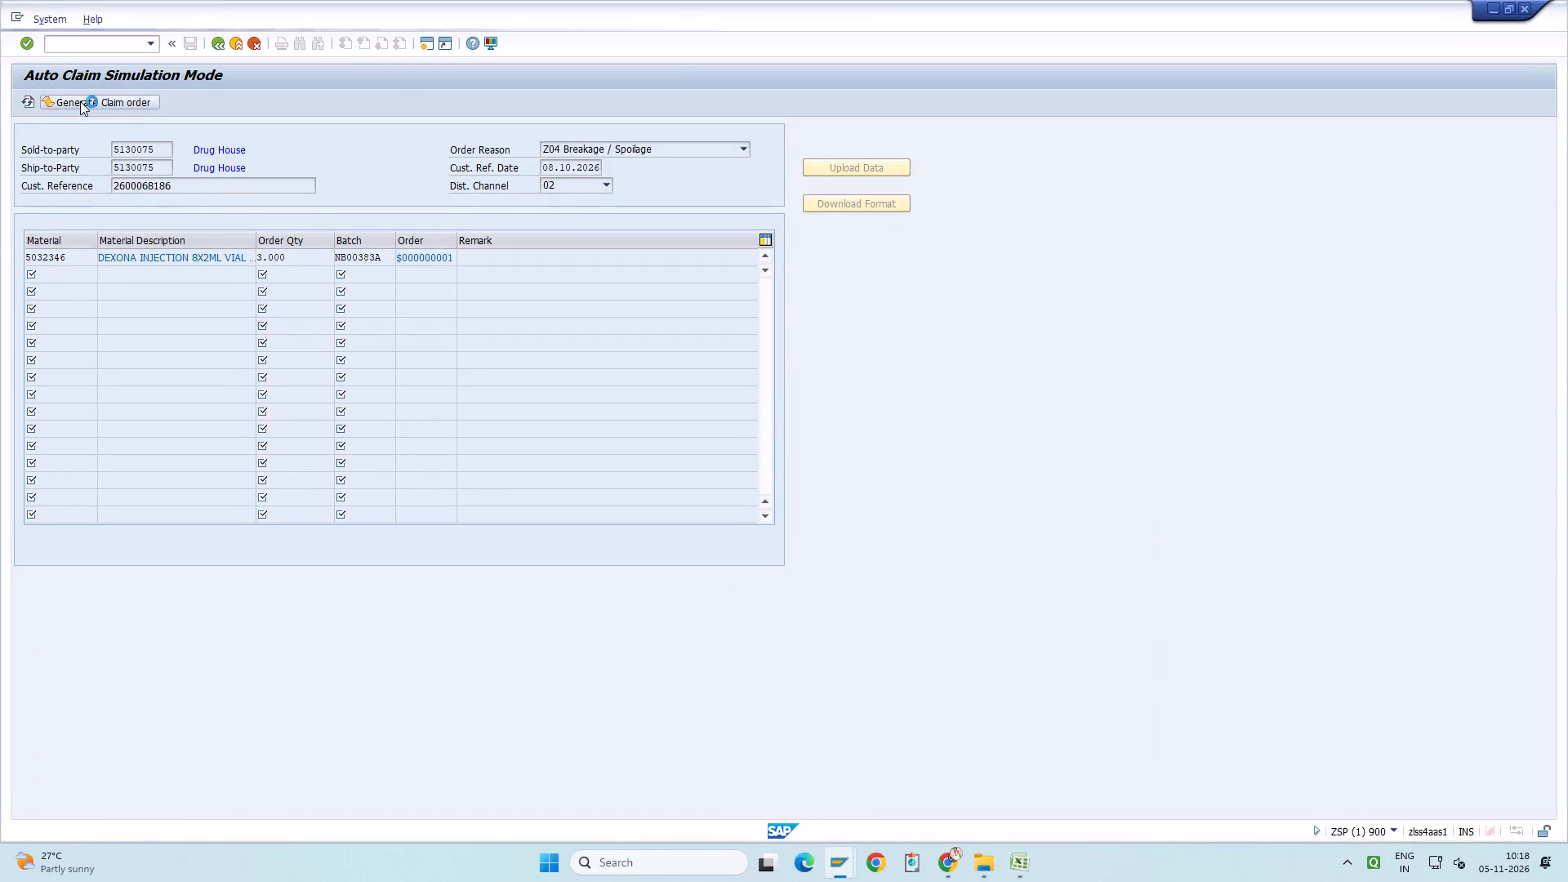
Open the newly created breakage claim order with transaction VA02 to review its overview.
left_click(149, 42)
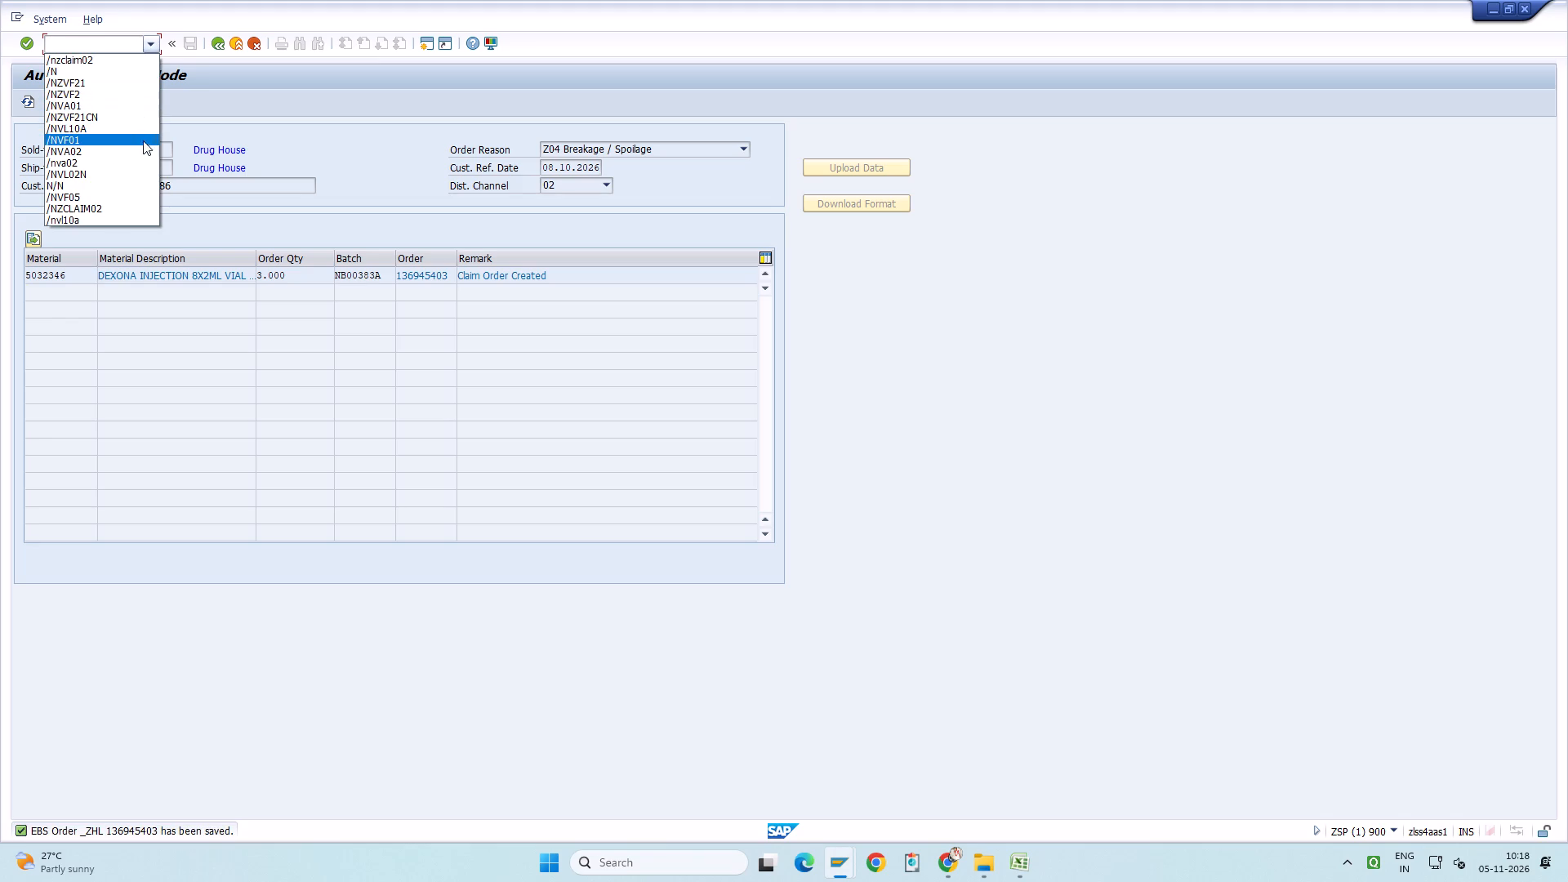
left_click(143, 142)
left_click(152, 50)
left_click(145, 149)
key("Return")
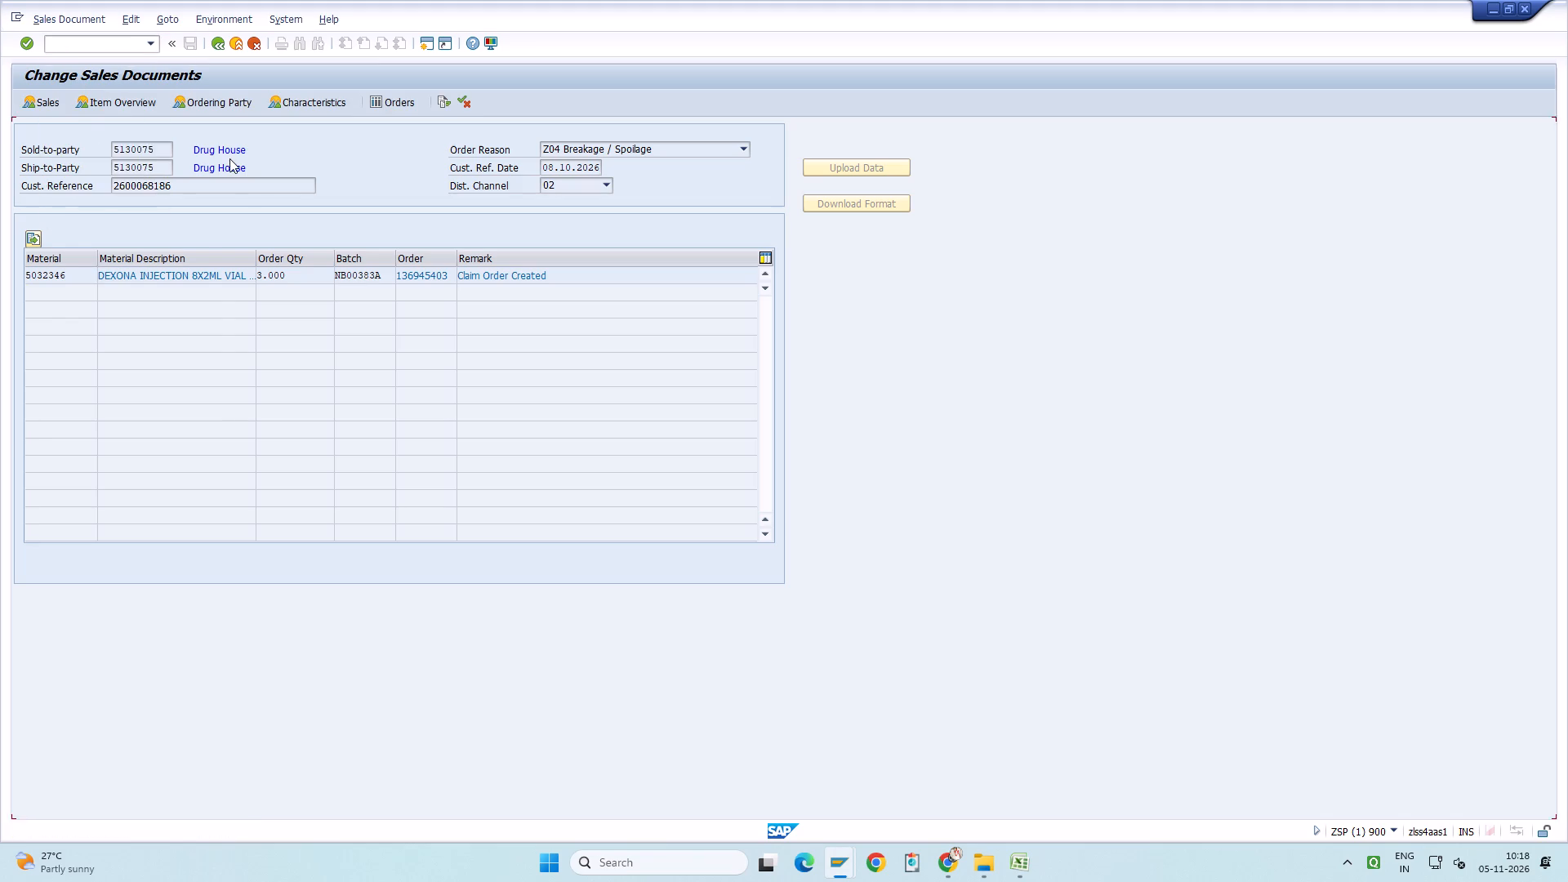
key("Return")
key("Return")
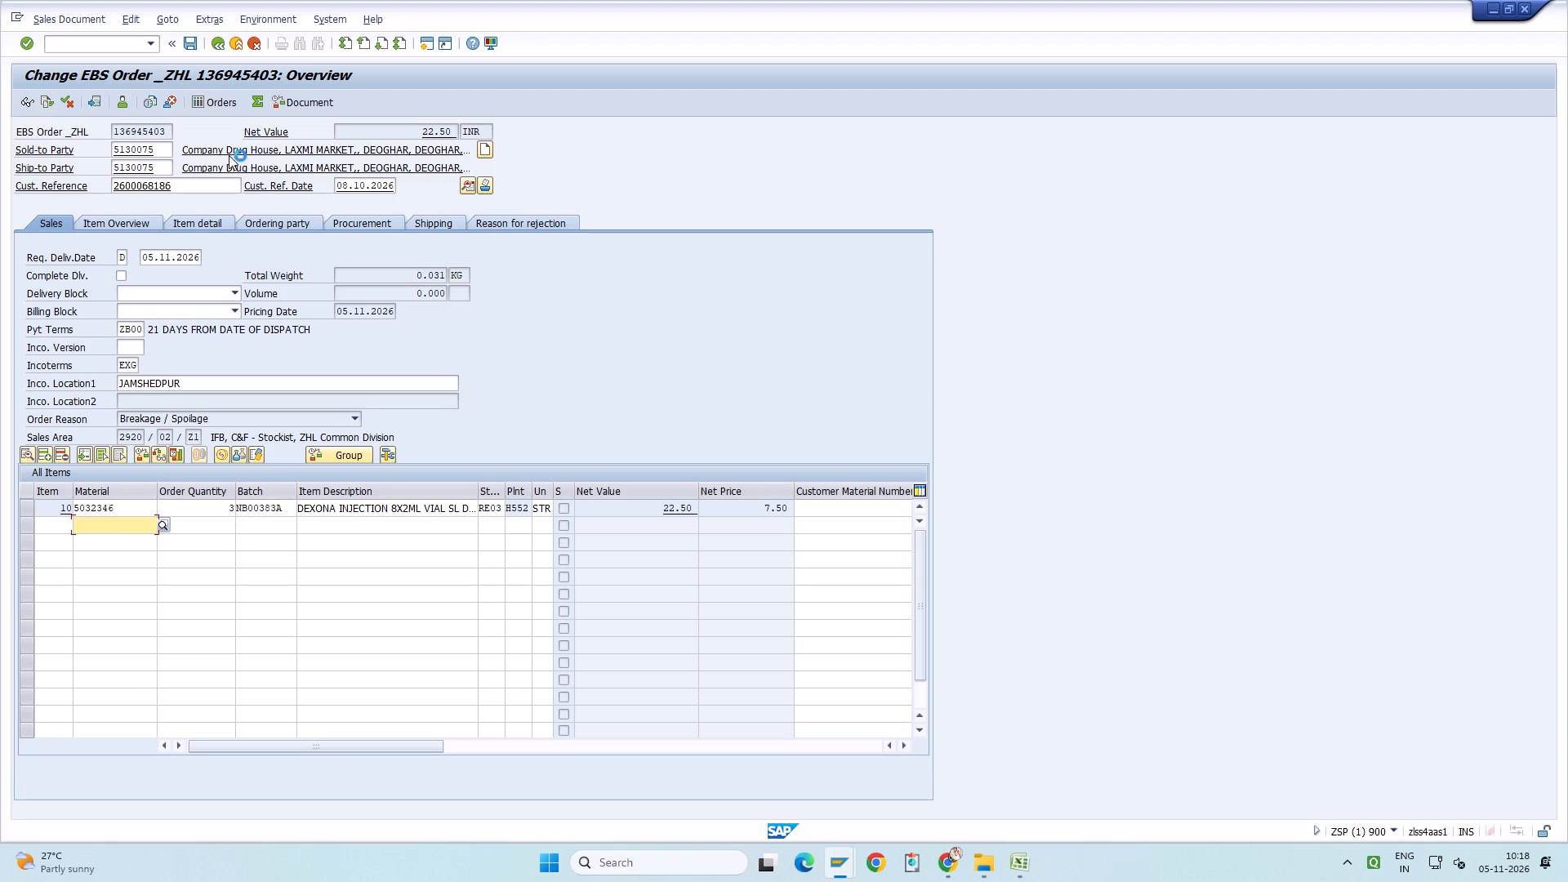
left_click(151, 45)
left_click(142, 83)
key("Return")
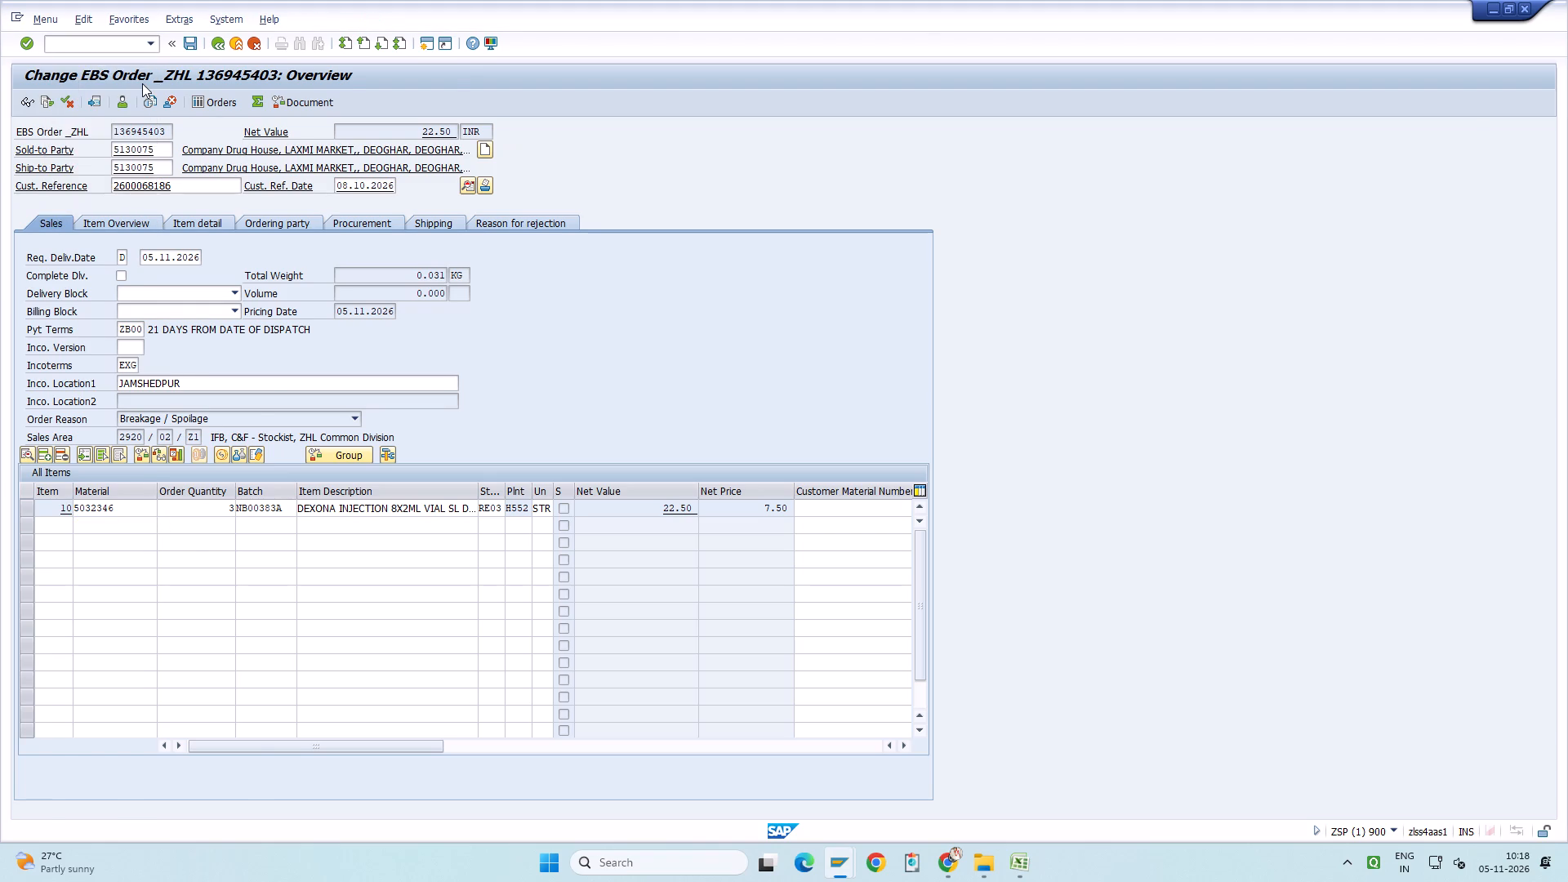
key("Return")
key("space")
key("Down")
key("Return")
key("Tab")
type("z03")
key("Tab")
key("space")
key("Down")
key("Return")
key("Tab")
key("space")
key("Down")
key("Return")
key("Tab")
key("space")
key("Down")
key("Return")
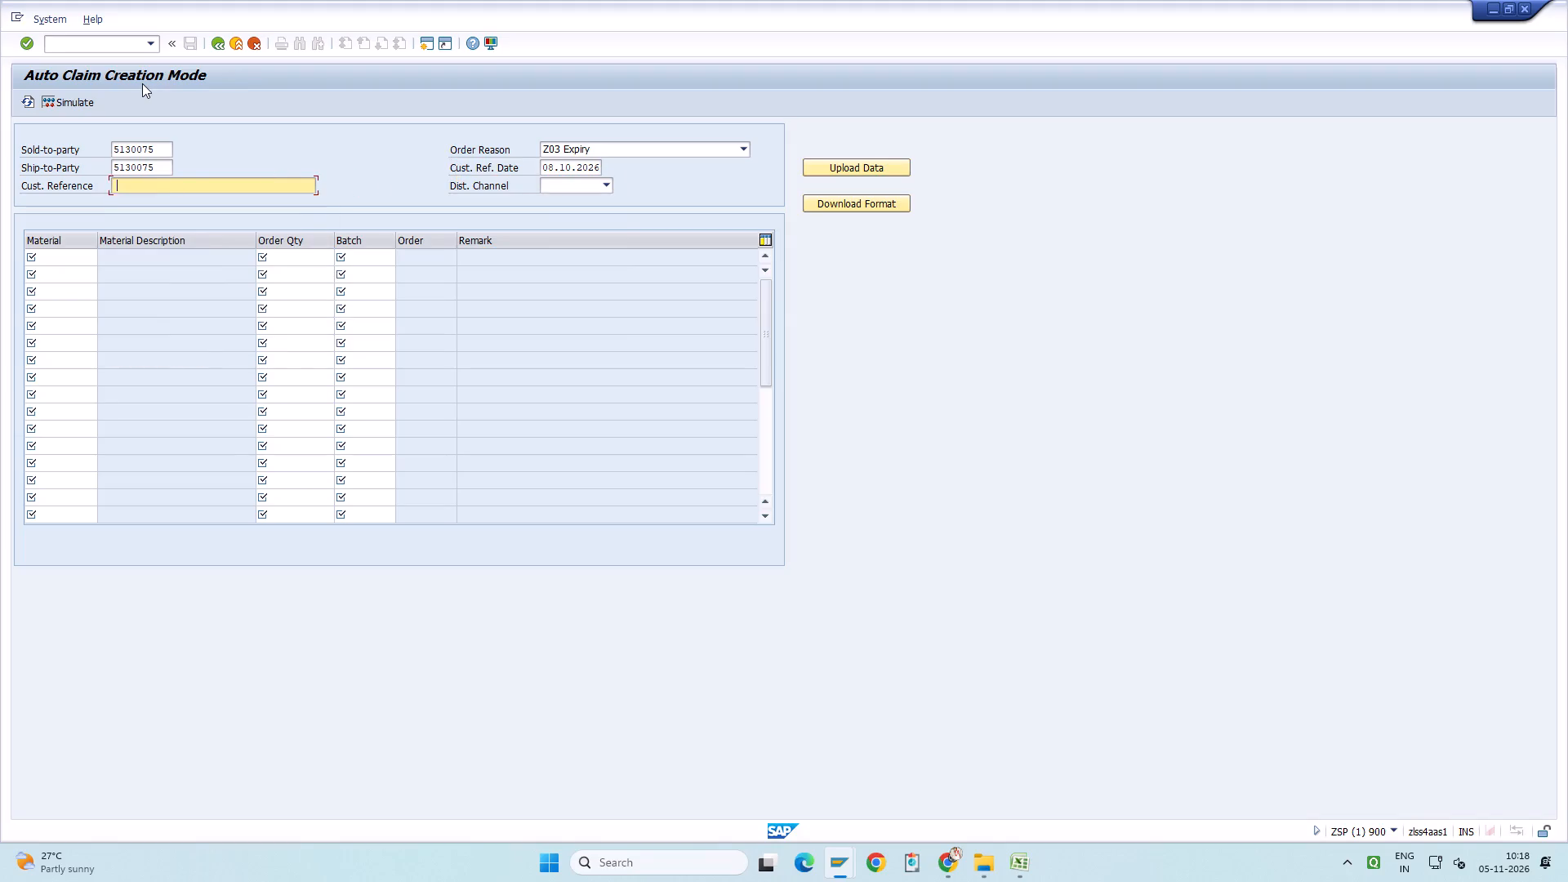
key("Tab")
type("02")
key("Return")
Copy all item rows from item code through batch number in the Drug House sheet and paste them into the expiry claim in SAP.
key("alt+Tab")
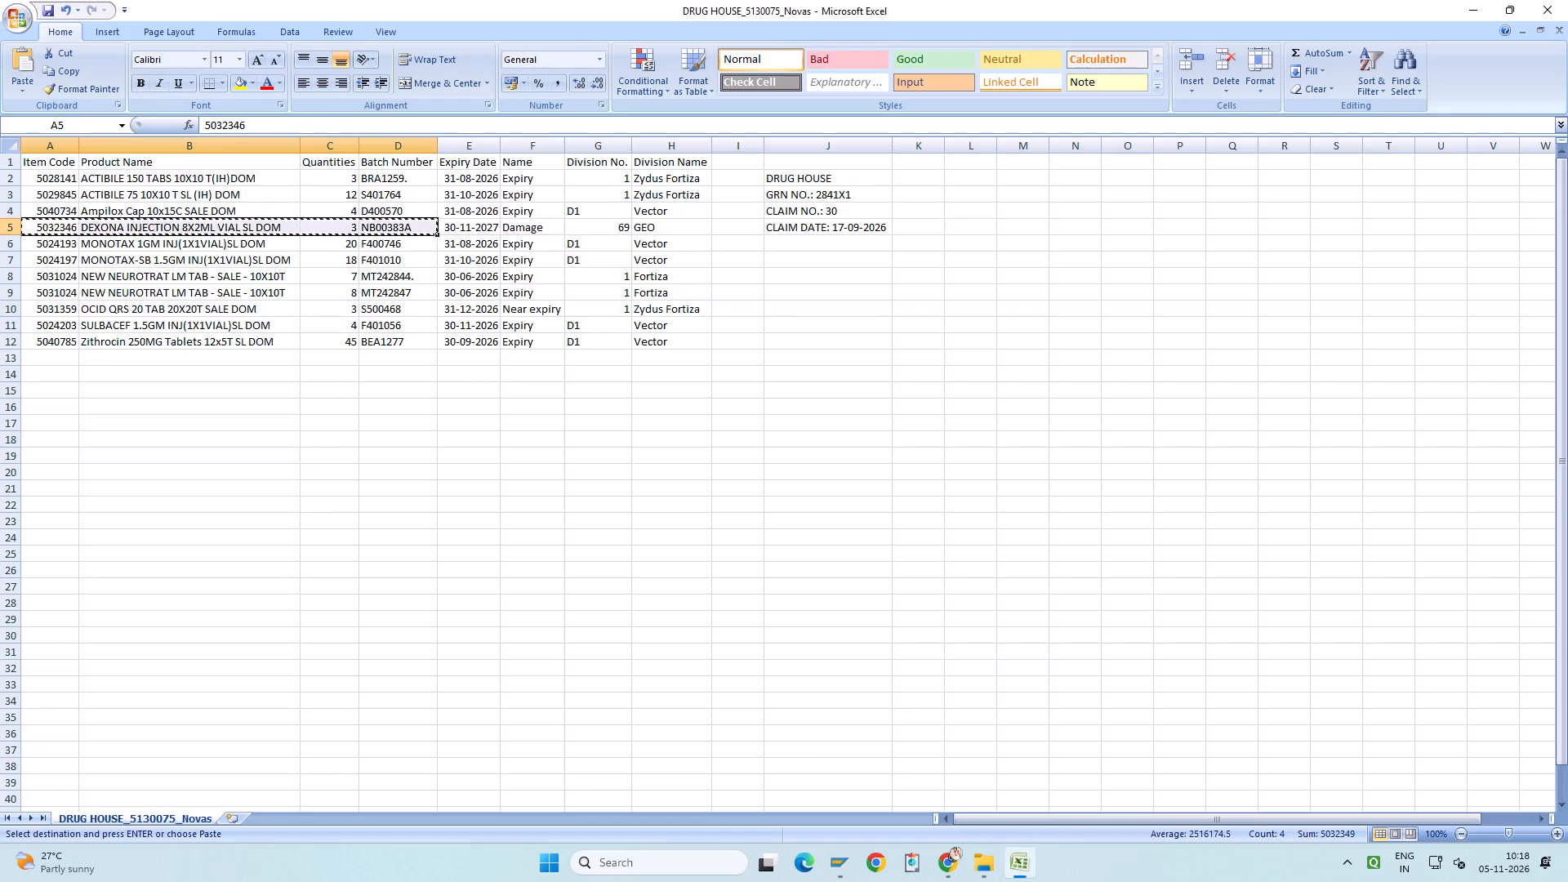
left_click_drag(60, 178, 399, 336)
key("ctrl+c")
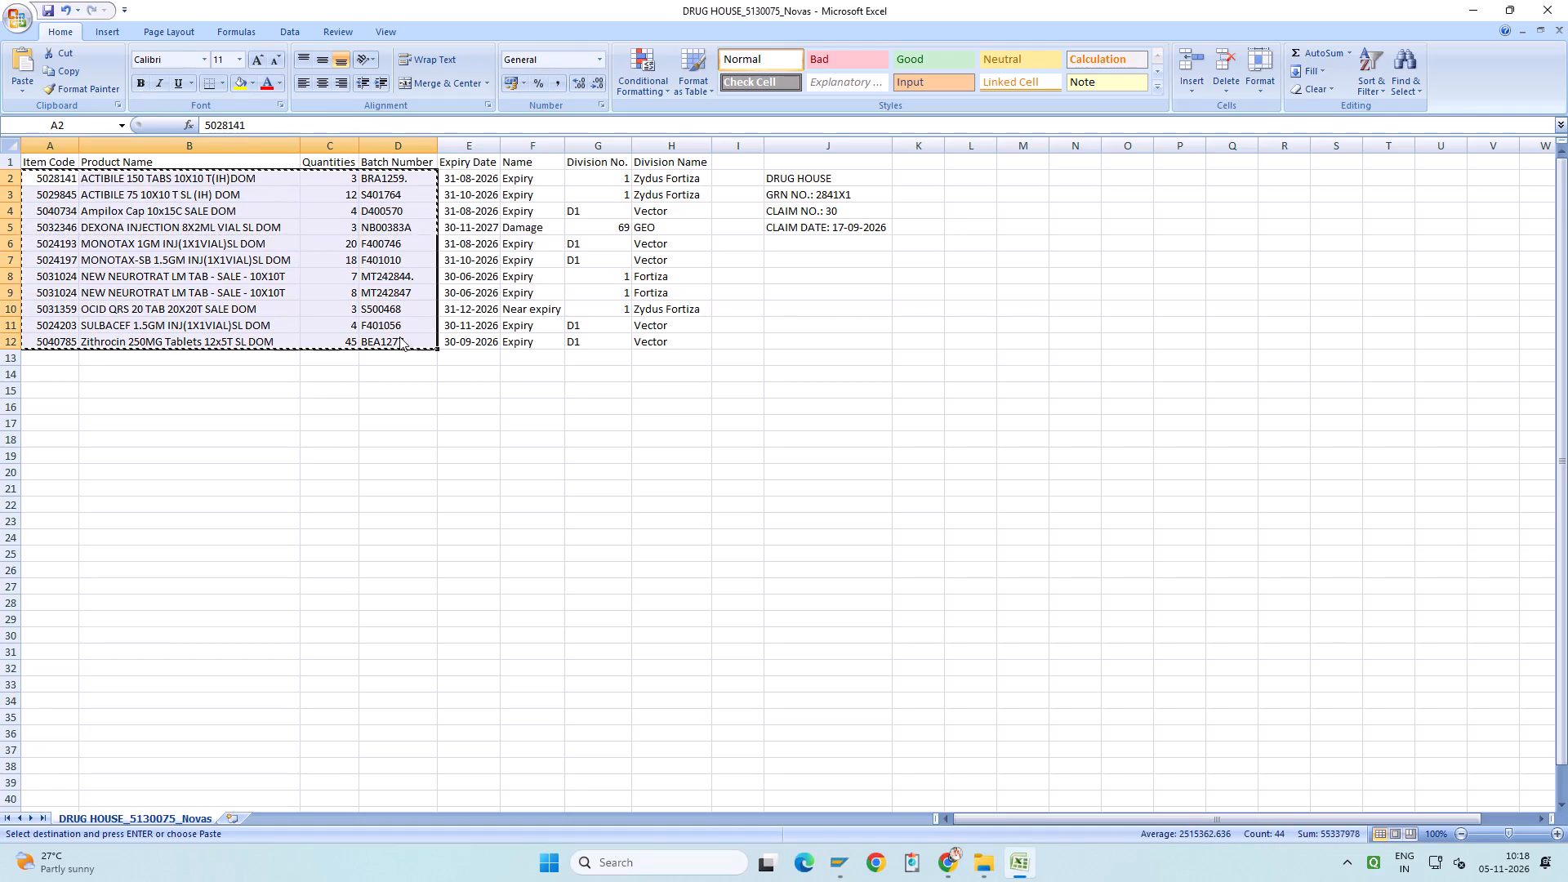
key("alt+Tab")
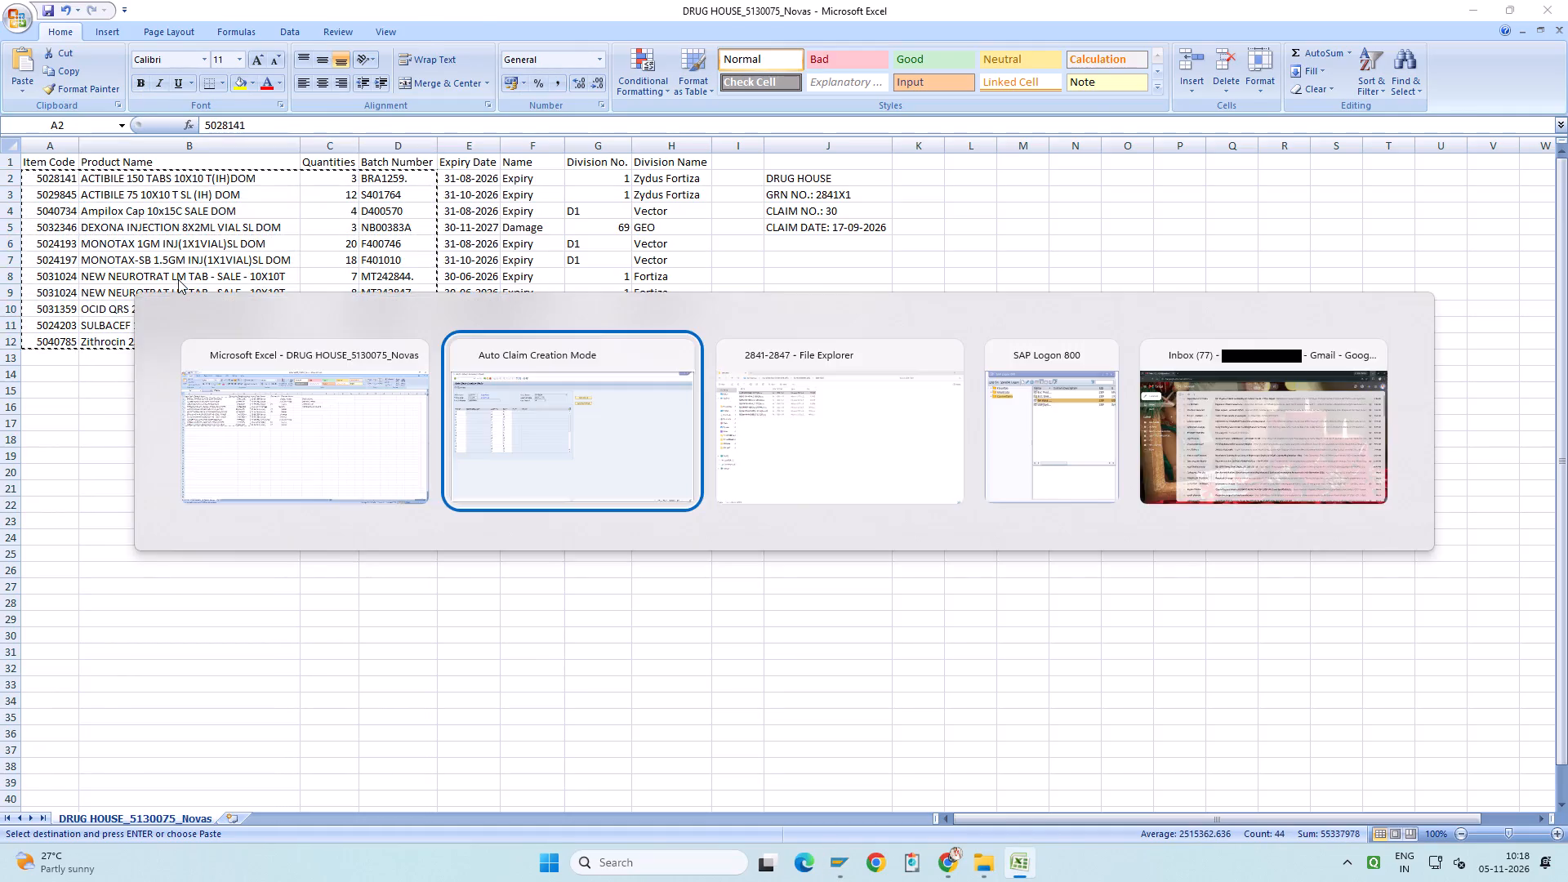
key("ctrl+v")
key("Return")
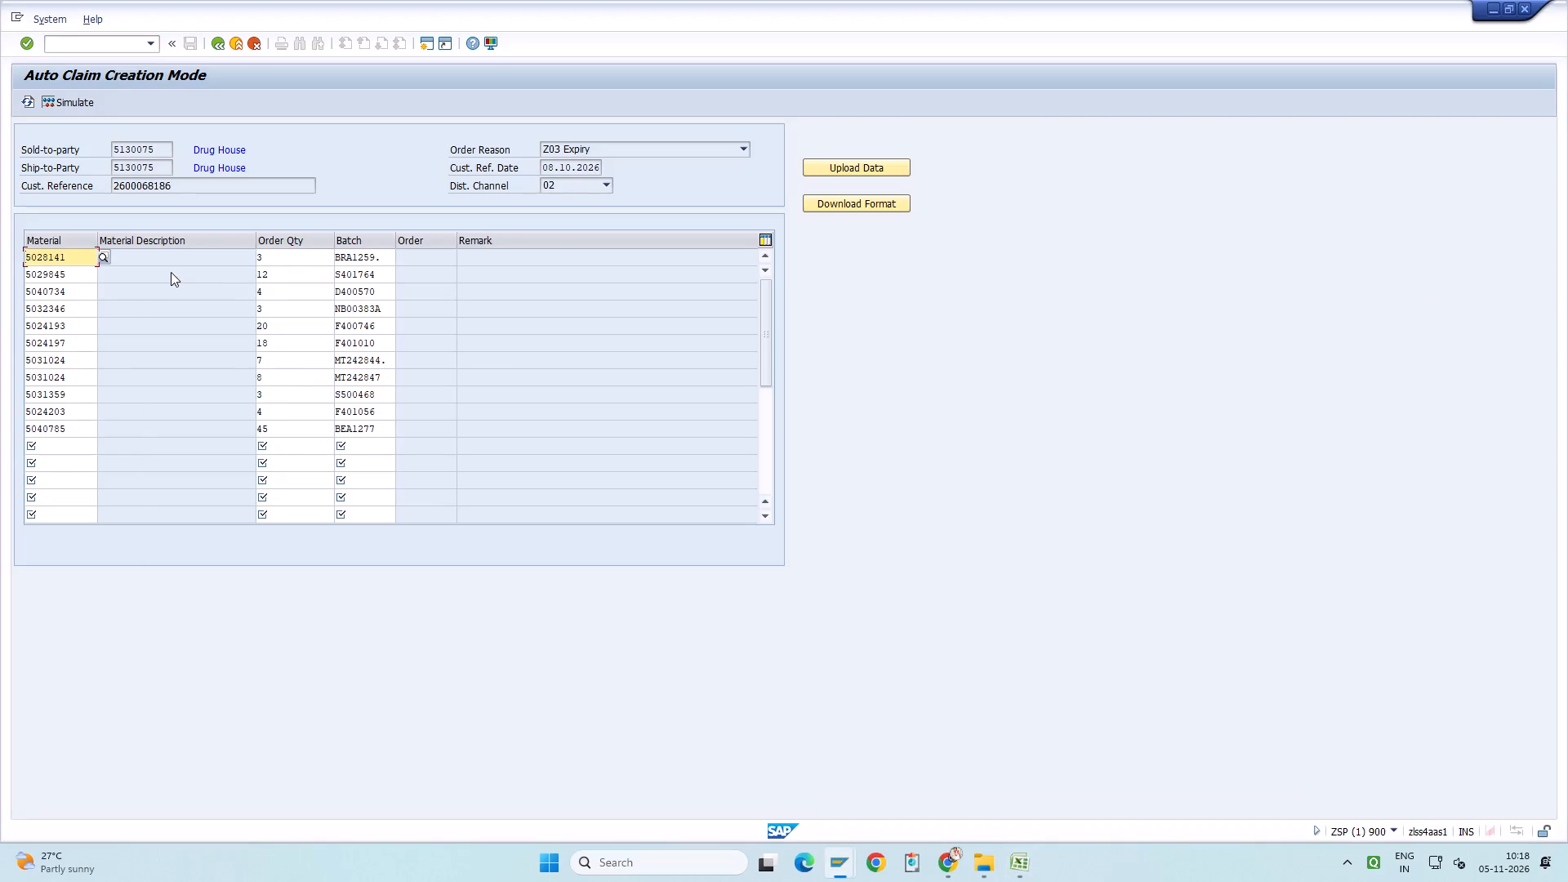
Remove the trailing period from batch numbers BRA1259 and MT242844 in the expiry claim.
left_click(381, 254)
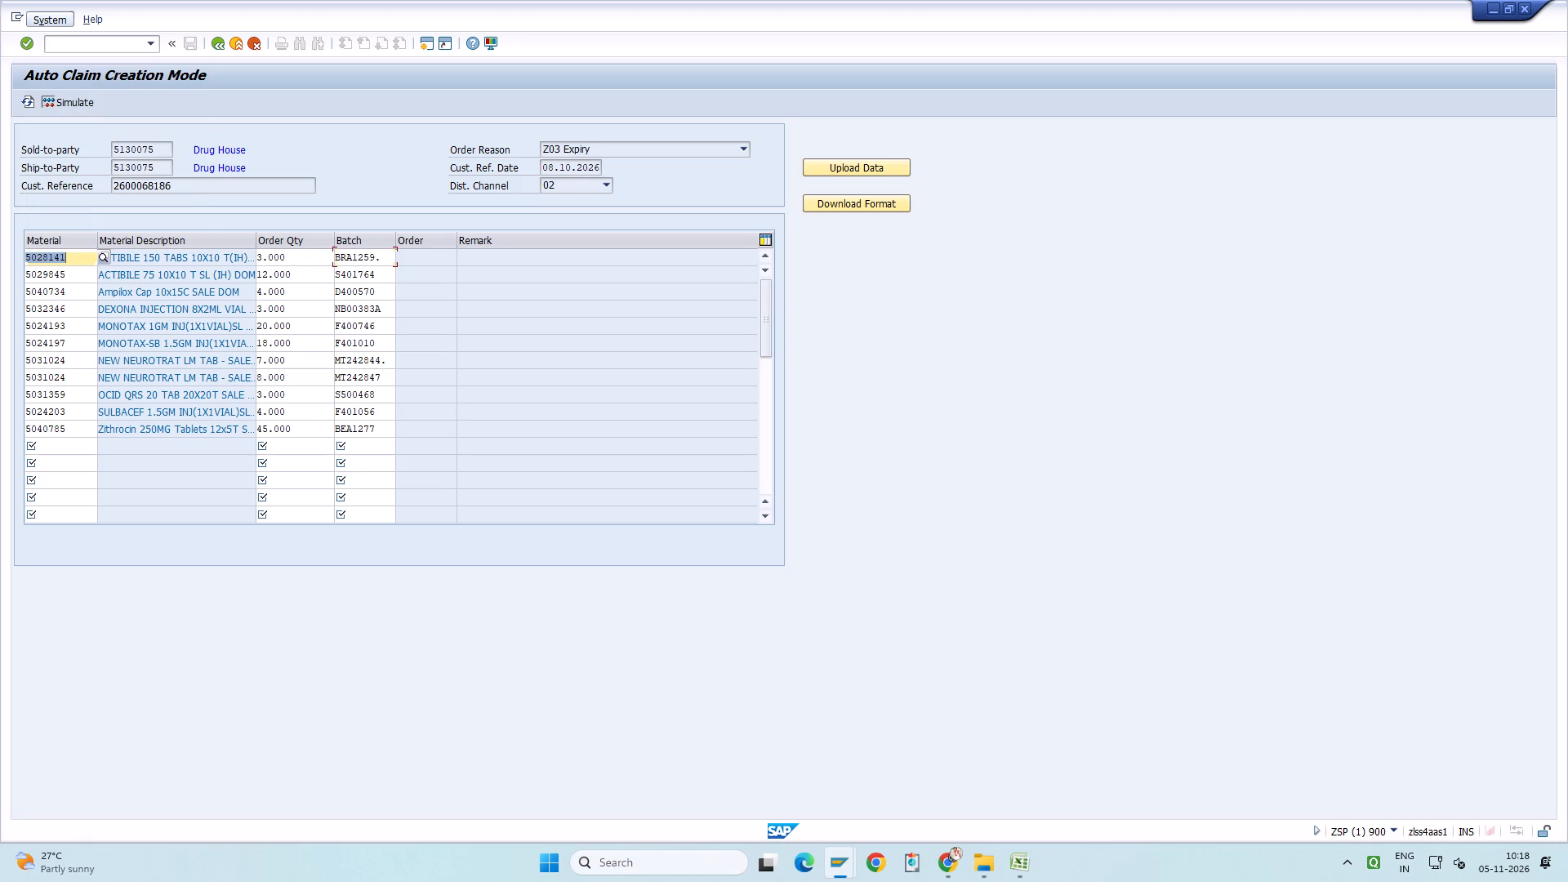
key("BackSpace")
key("Return")
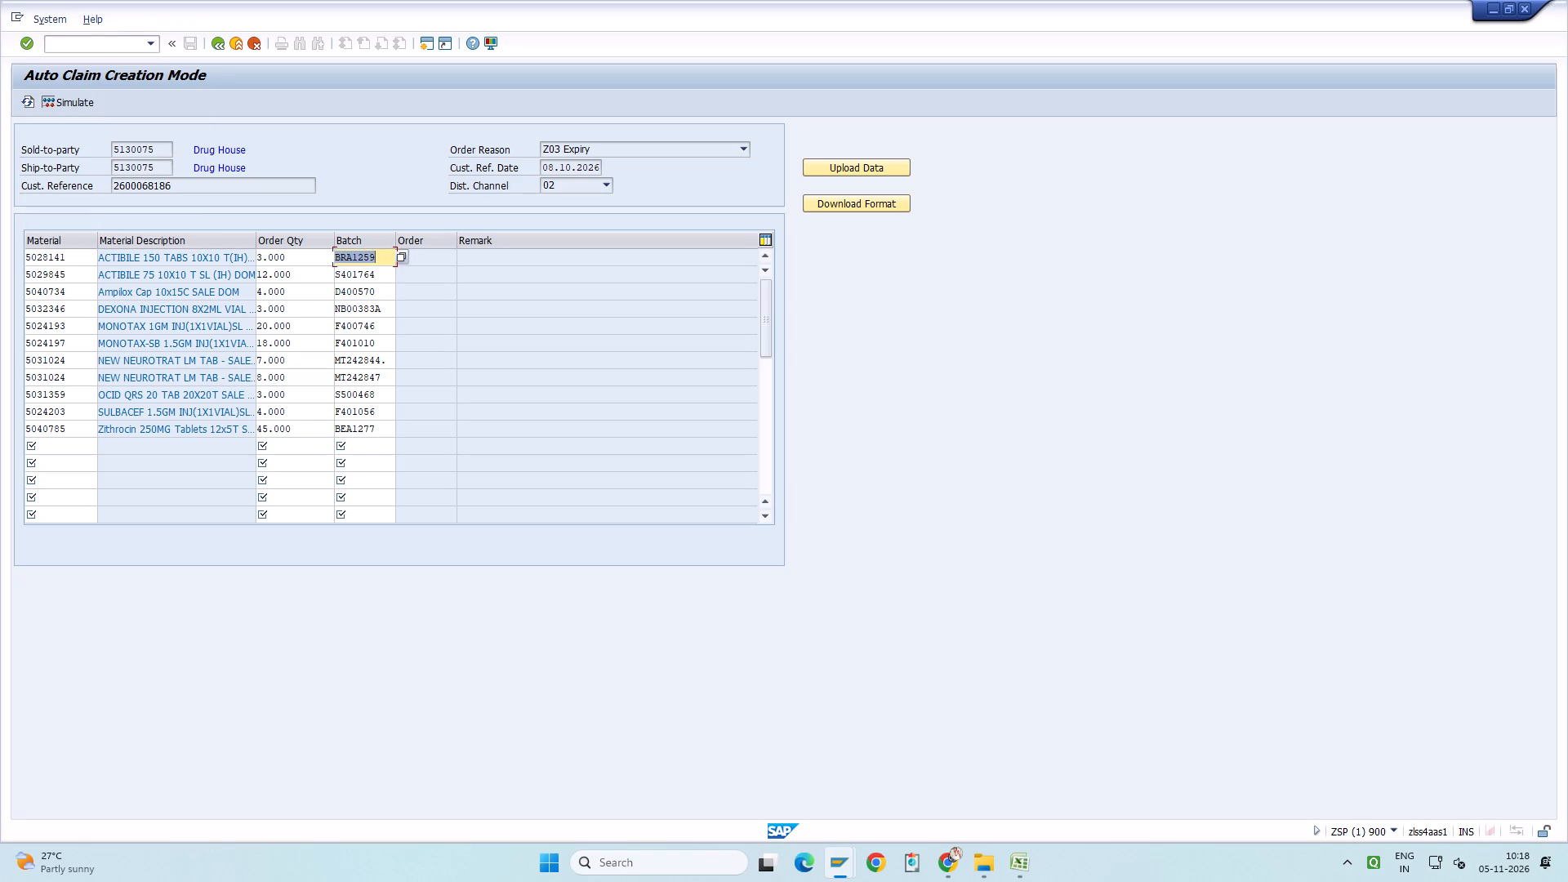
left_click(387, 363)
key("BackSpace")
key("Return")
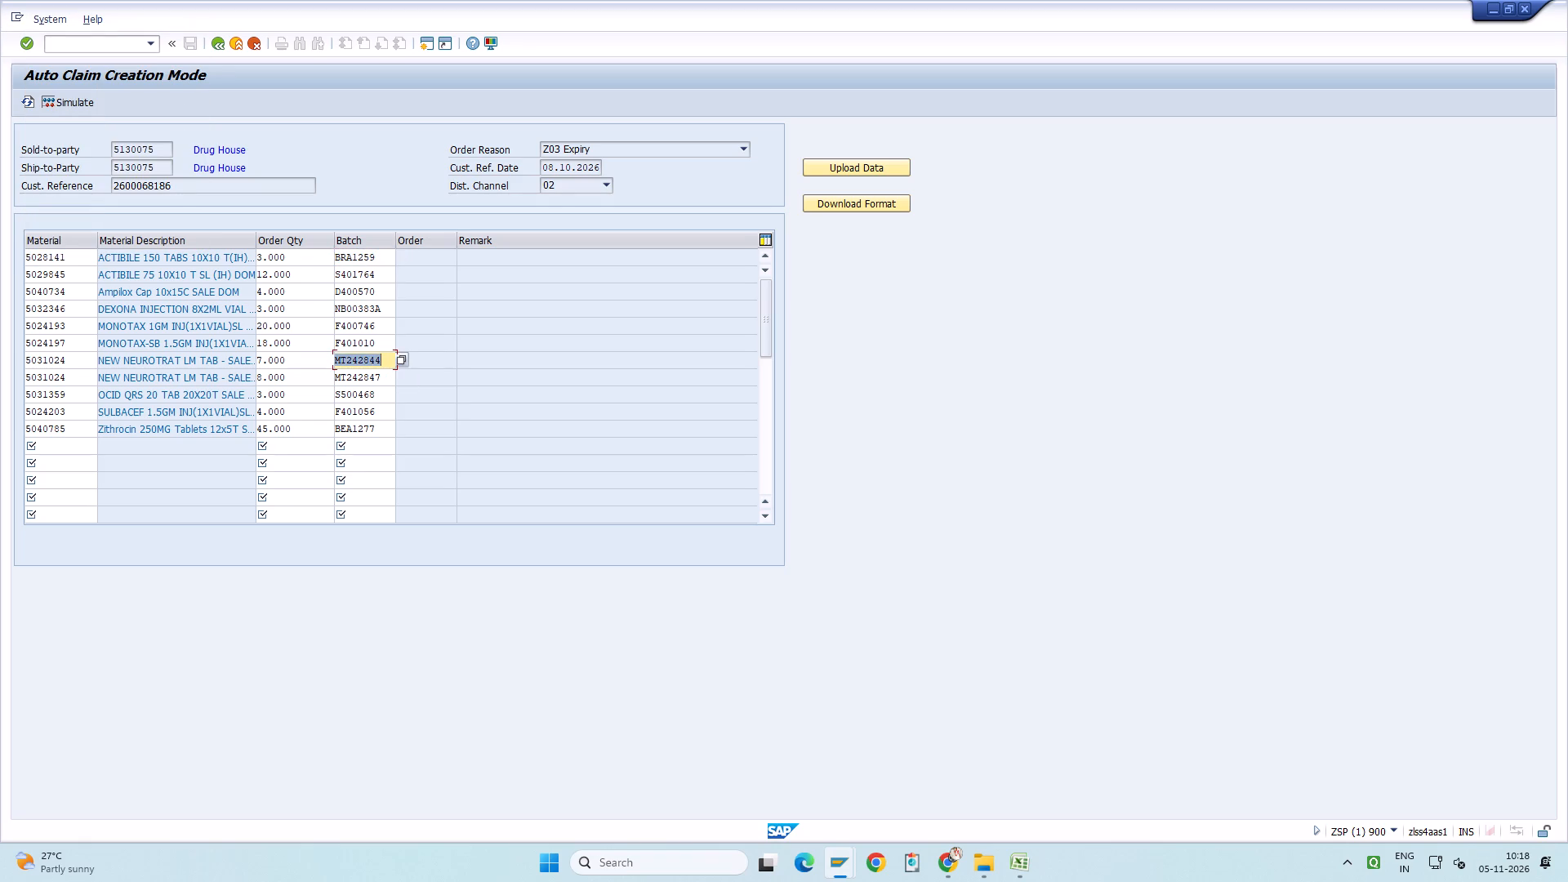
Clear the material, quantity and batch of the Dexona injection row, material 5032346, in the expiry claim.
left_click(64, 305)
key("ctrl+y")
left_click_drag(56, 304, 354, 308)
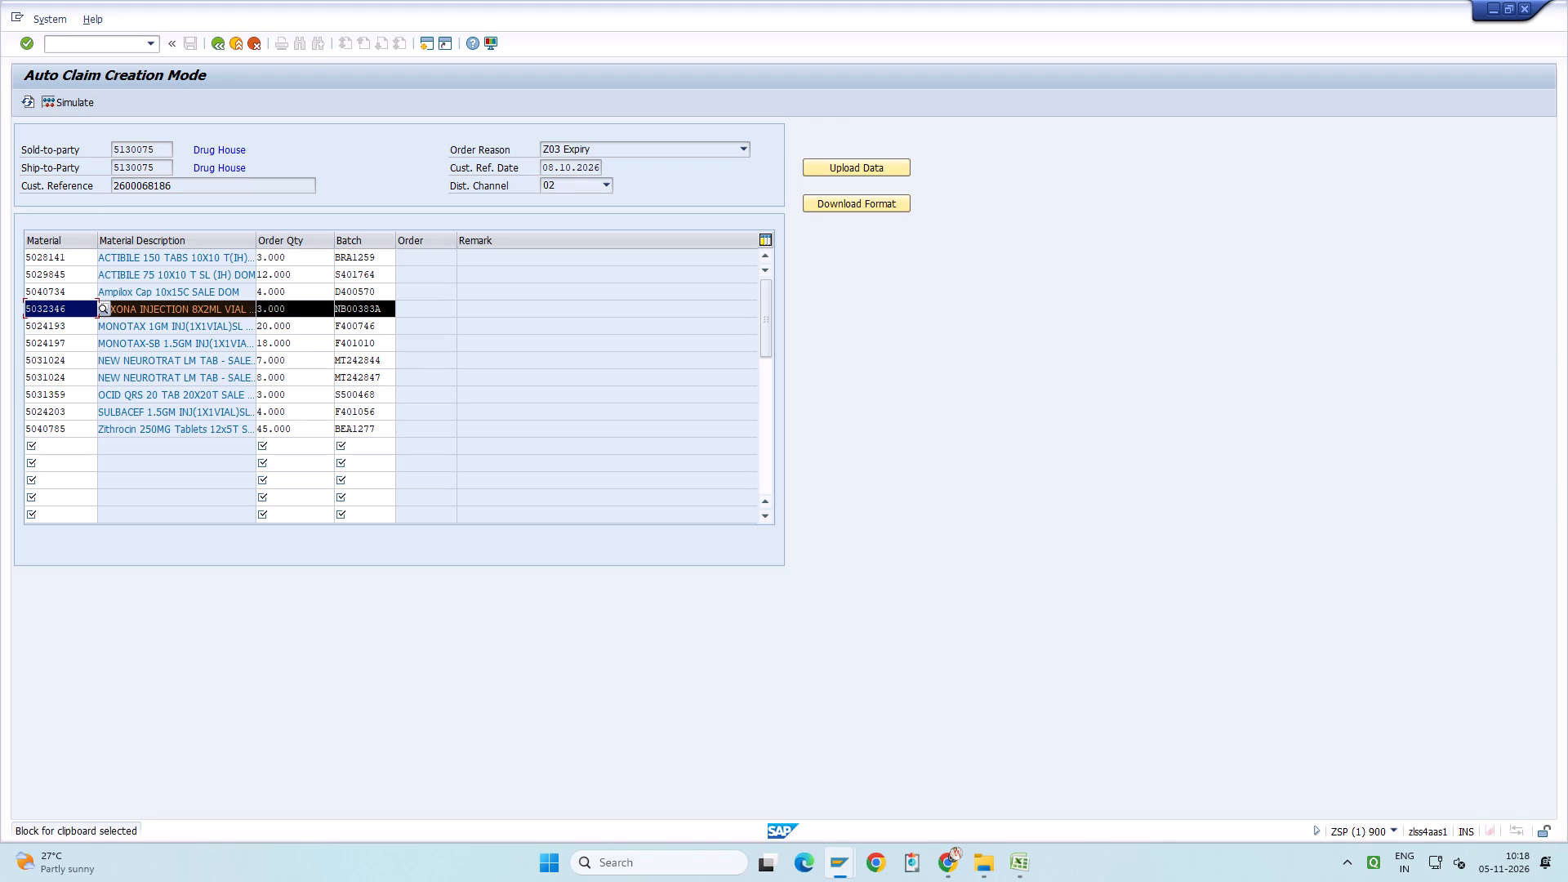
key("Delete")
Simulate the expiry claim with Desktop as the file path and generate its claim order.
left_click(80, 100)
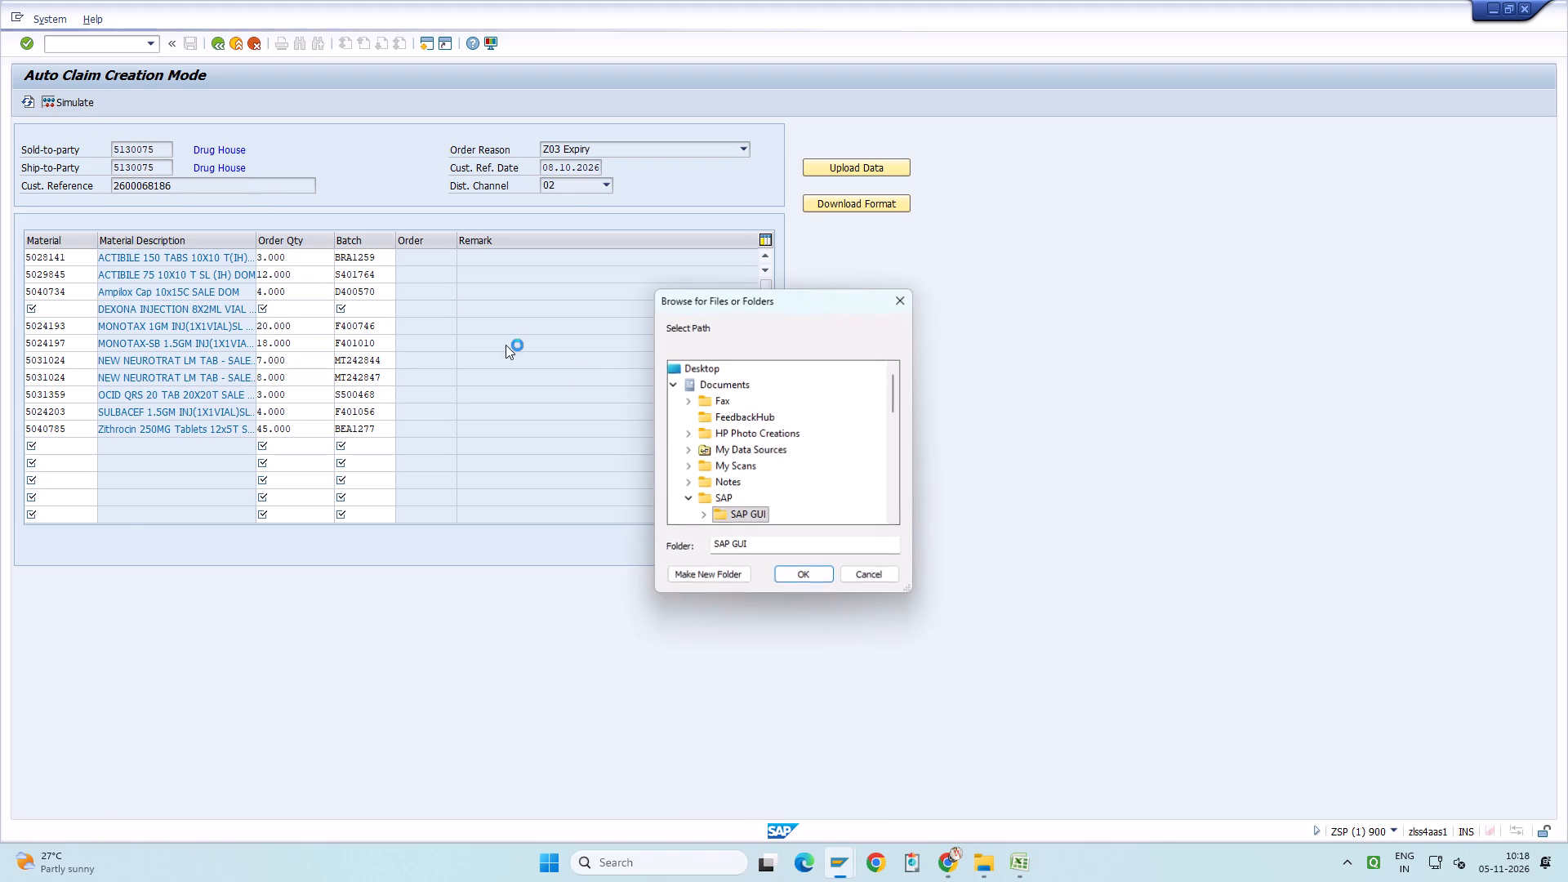
left_click(717, 367)
left_click(809, 577)
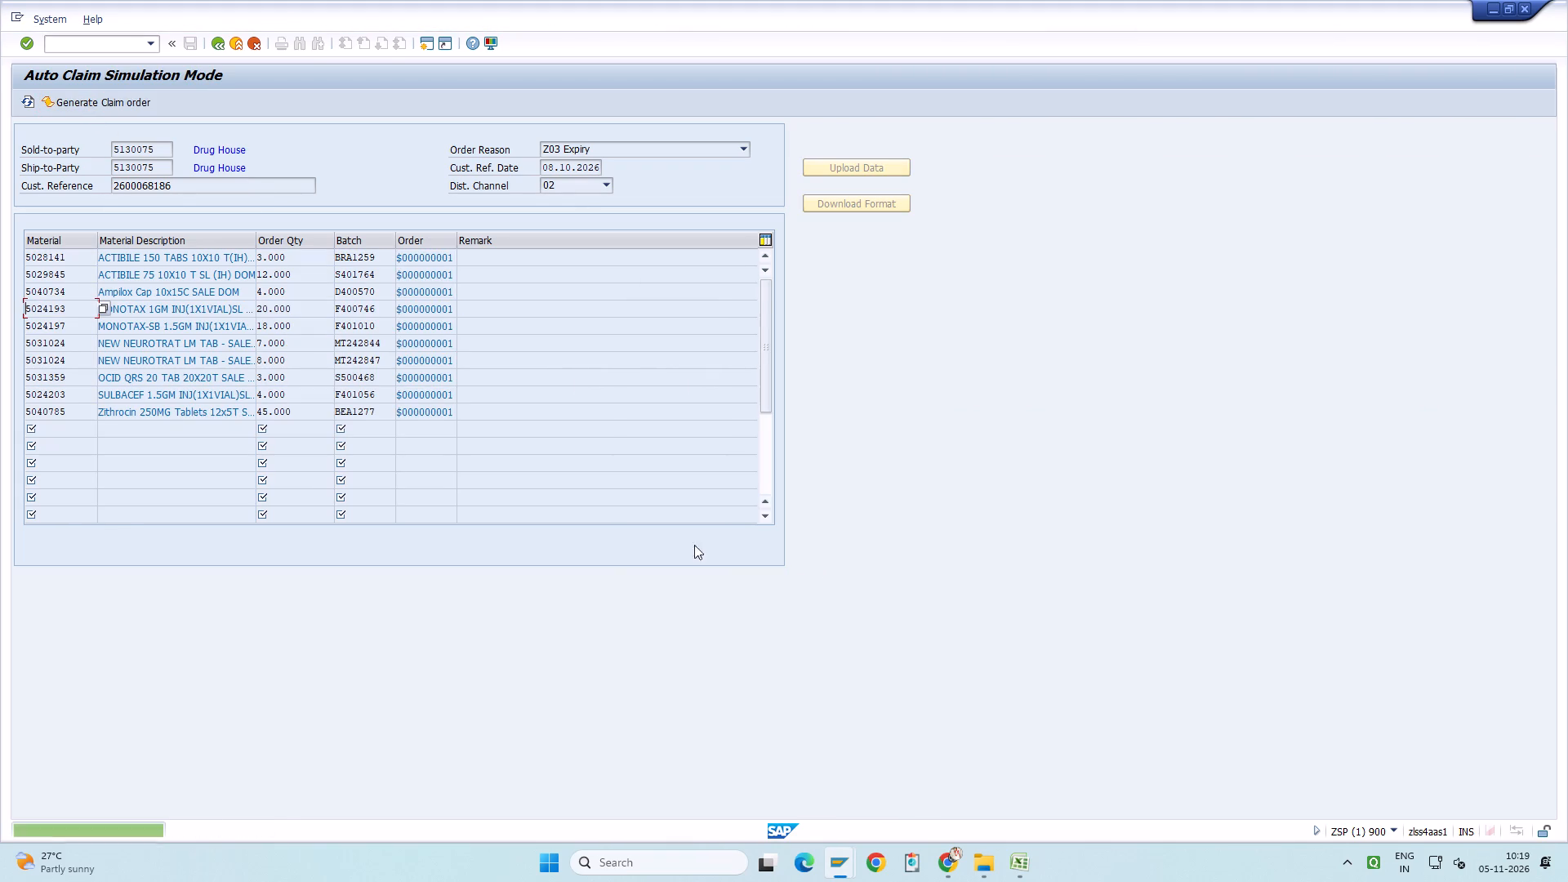
left_click(104, 100)
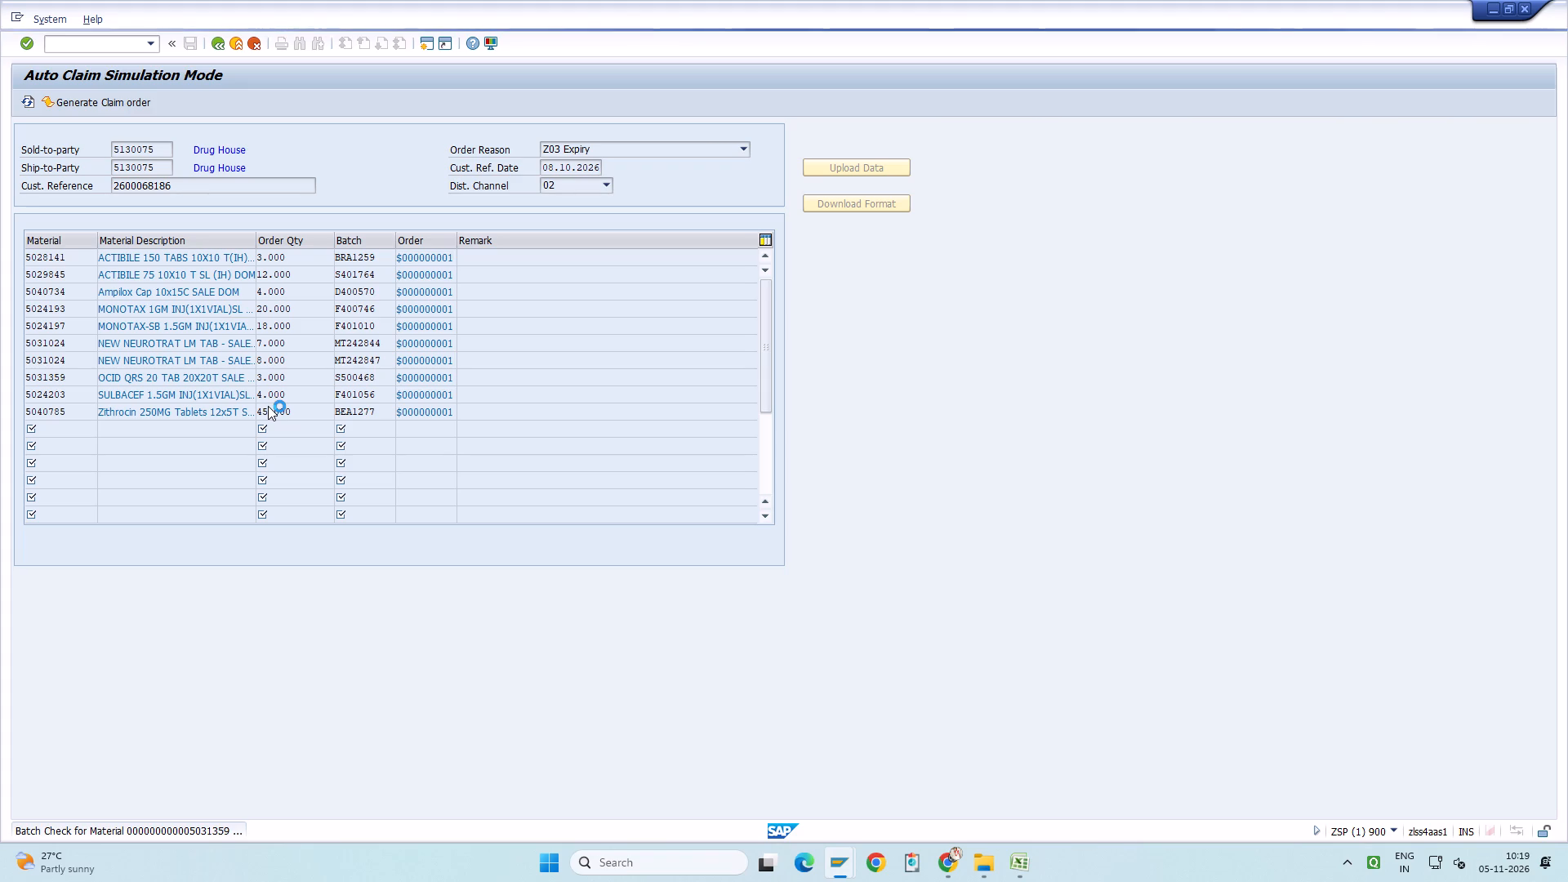
Open the newly created expiry claim order with transaction VA02 to review its item prices.
left_click(150, 41)
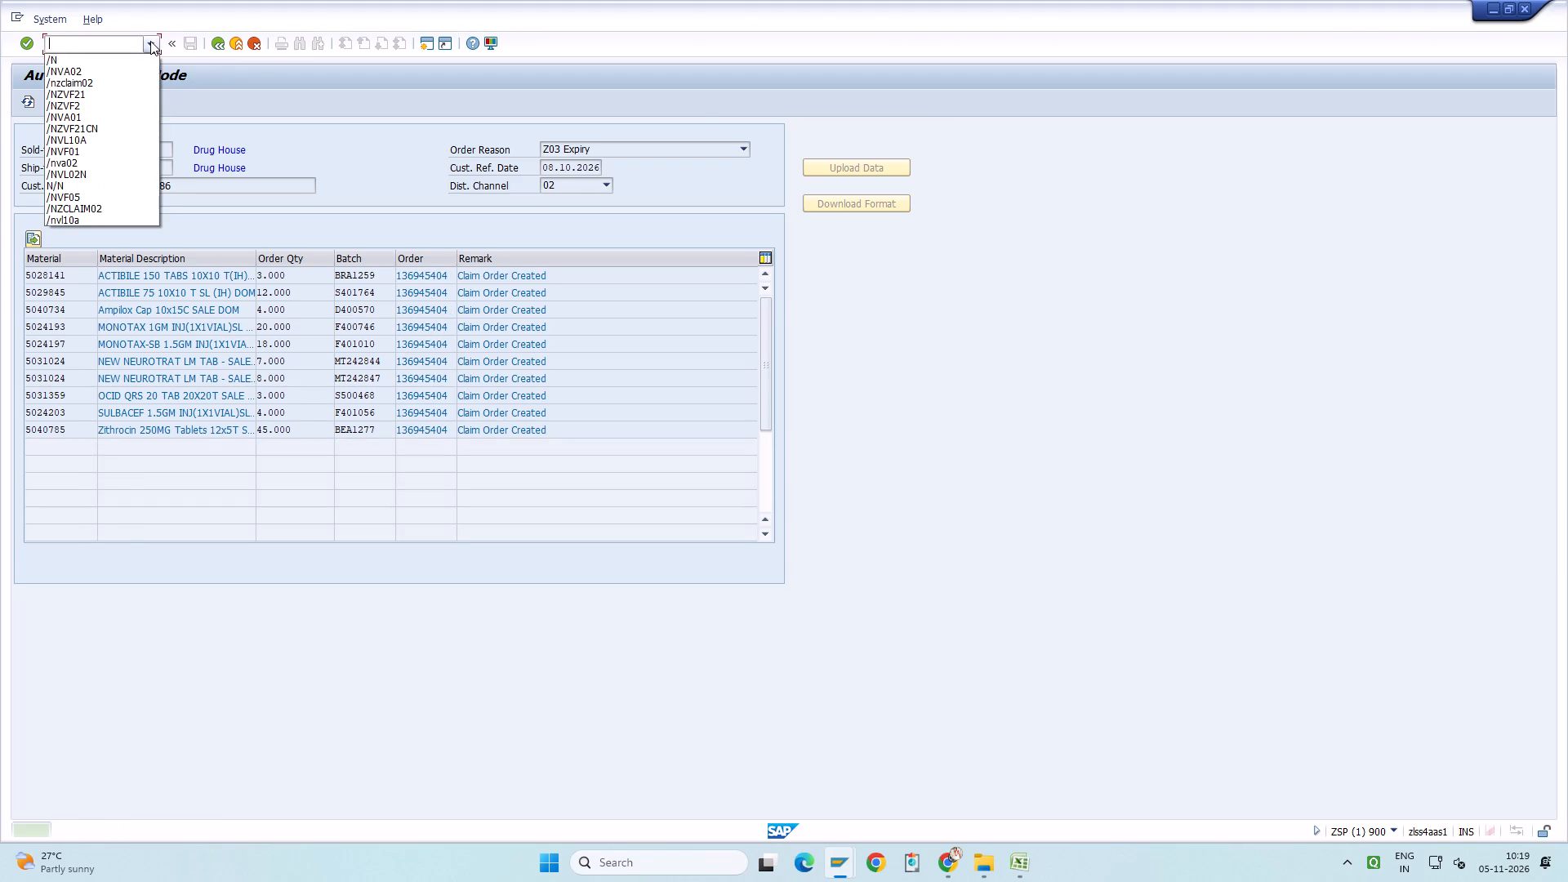
left_click(144, 71)
key("Return")
key("Return")
key("Return")
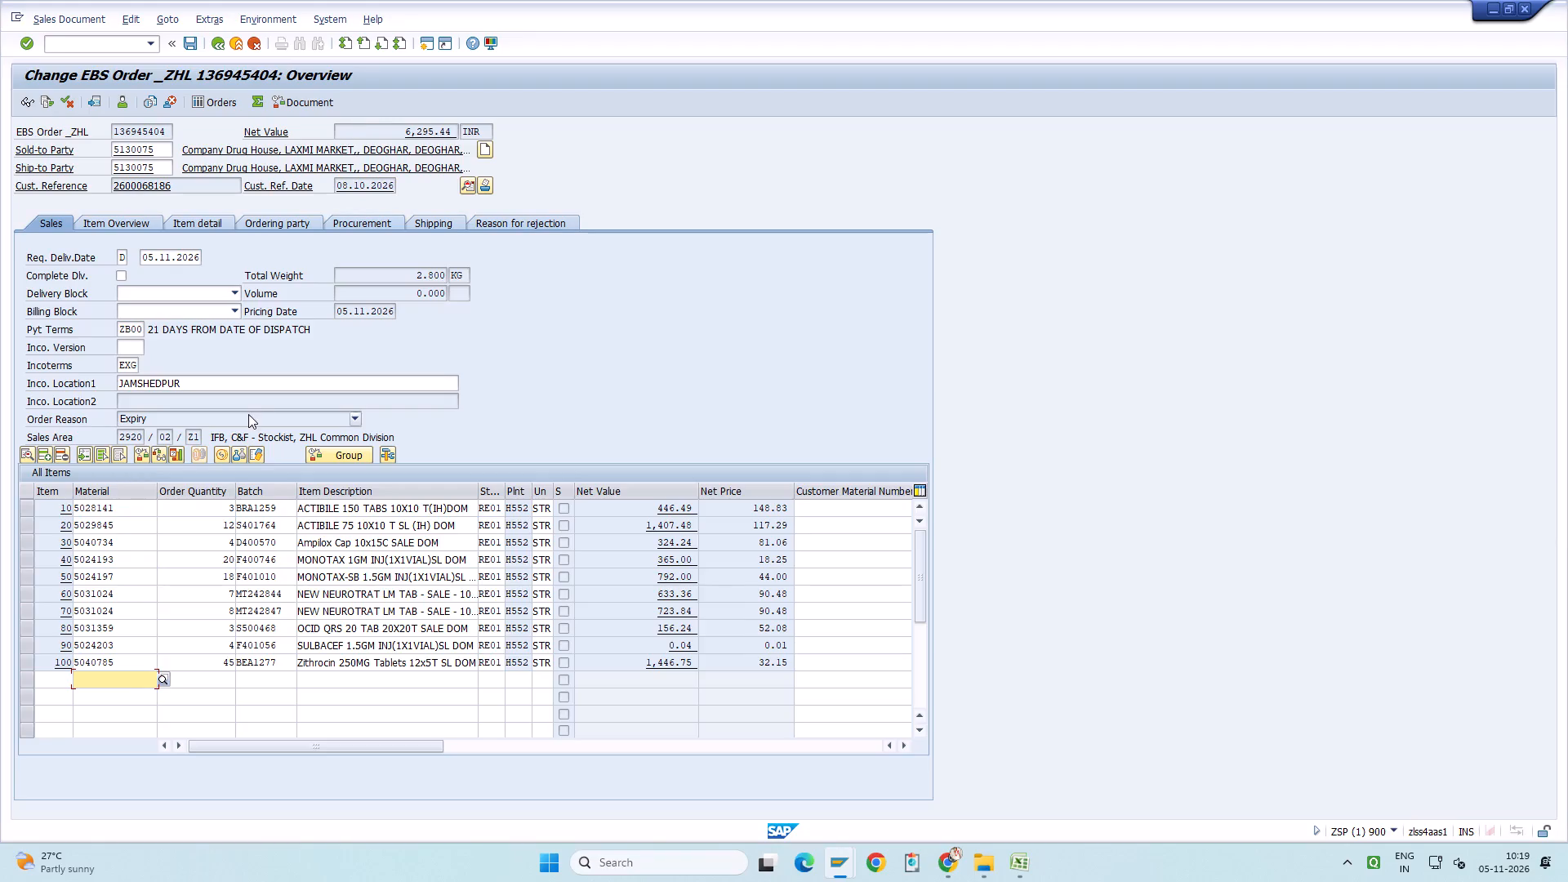
Copy the material code 5024203 from item 90 of the expiry claim order.
left_click_drag(135, 644, 41, 643)
key("ctrl+c")
key("alt+Tab")
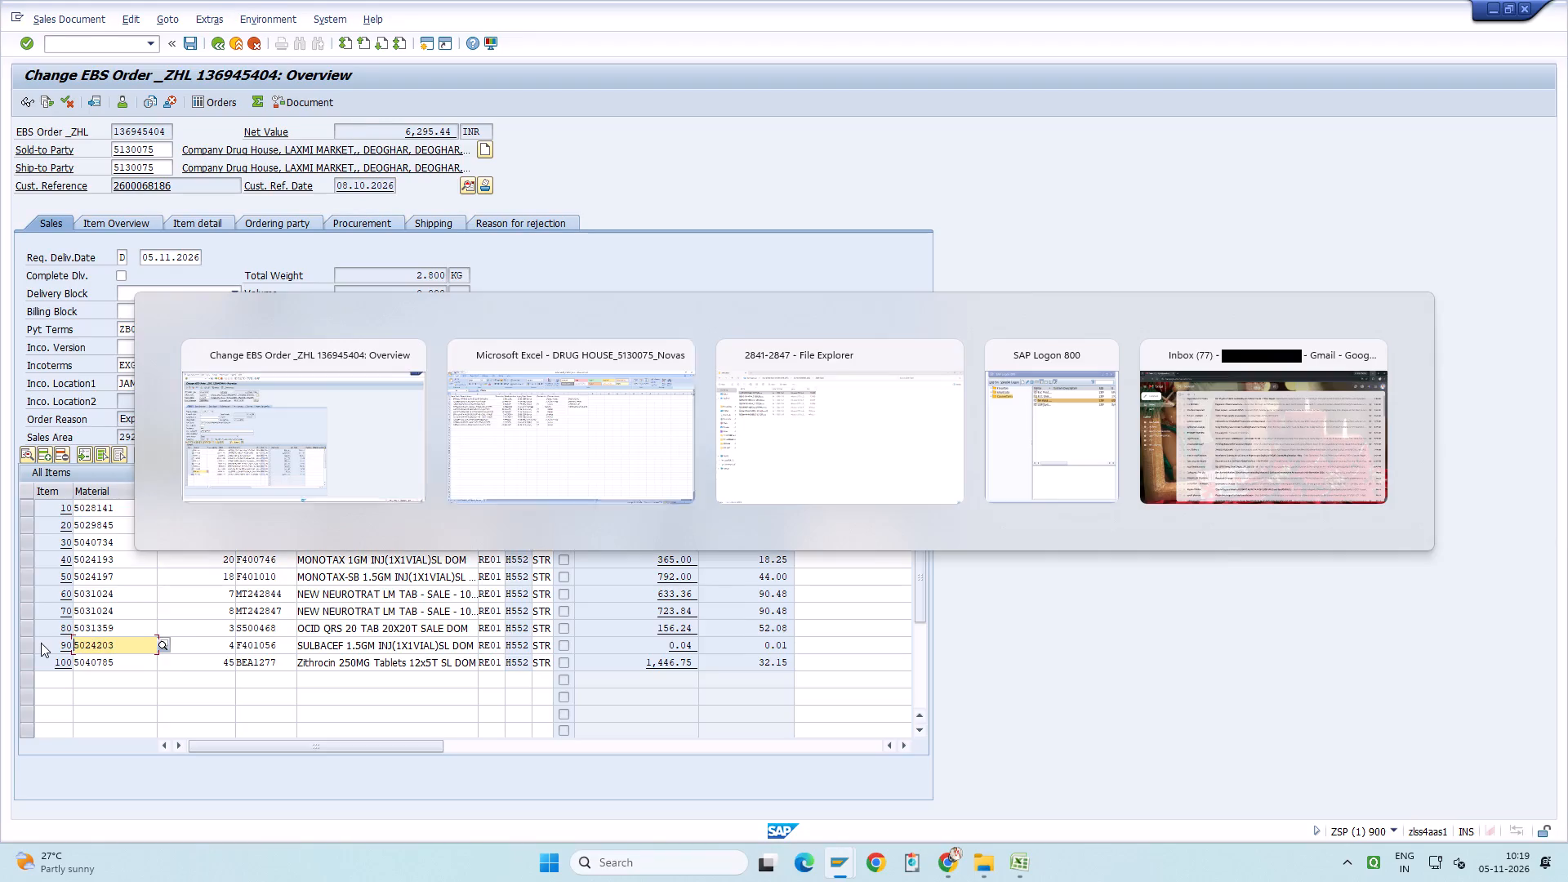
key("alt+Left")
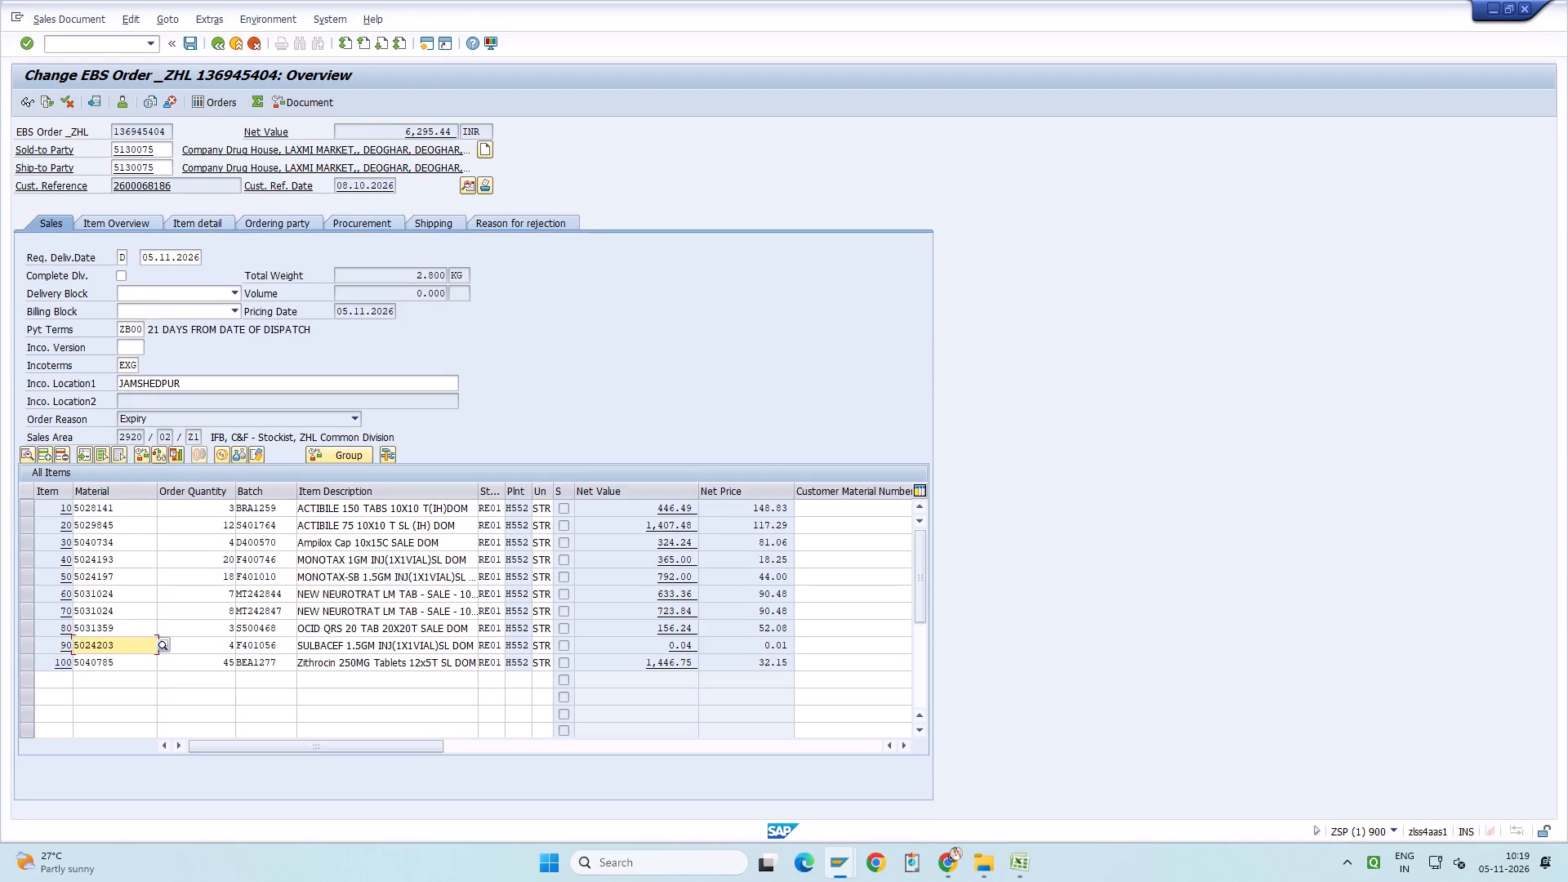
left_click(429, 42)
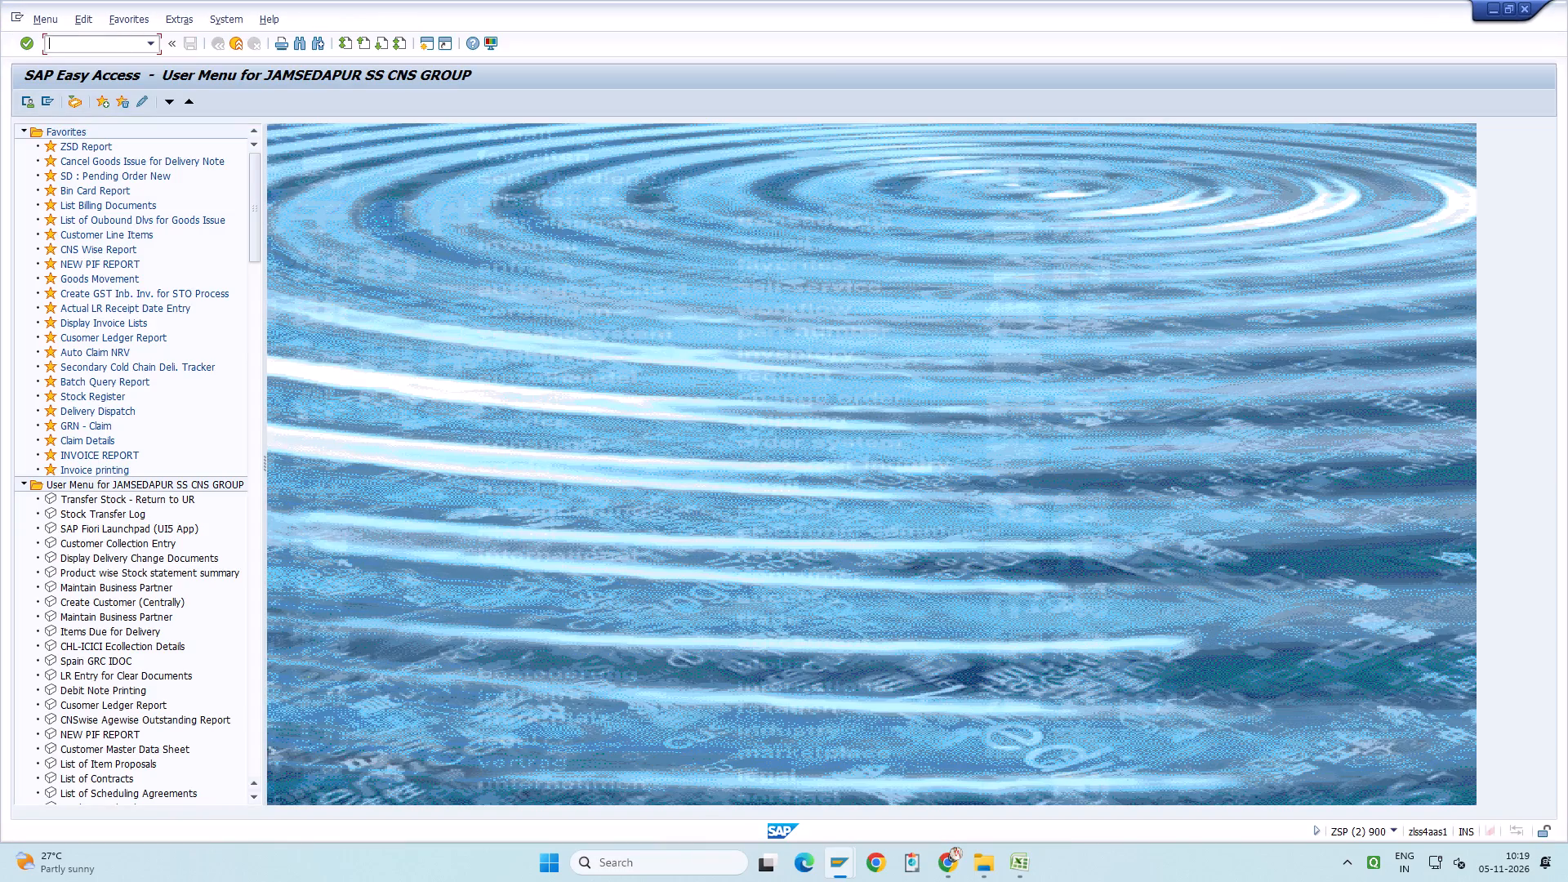
double_click(105, 350)
key("space")
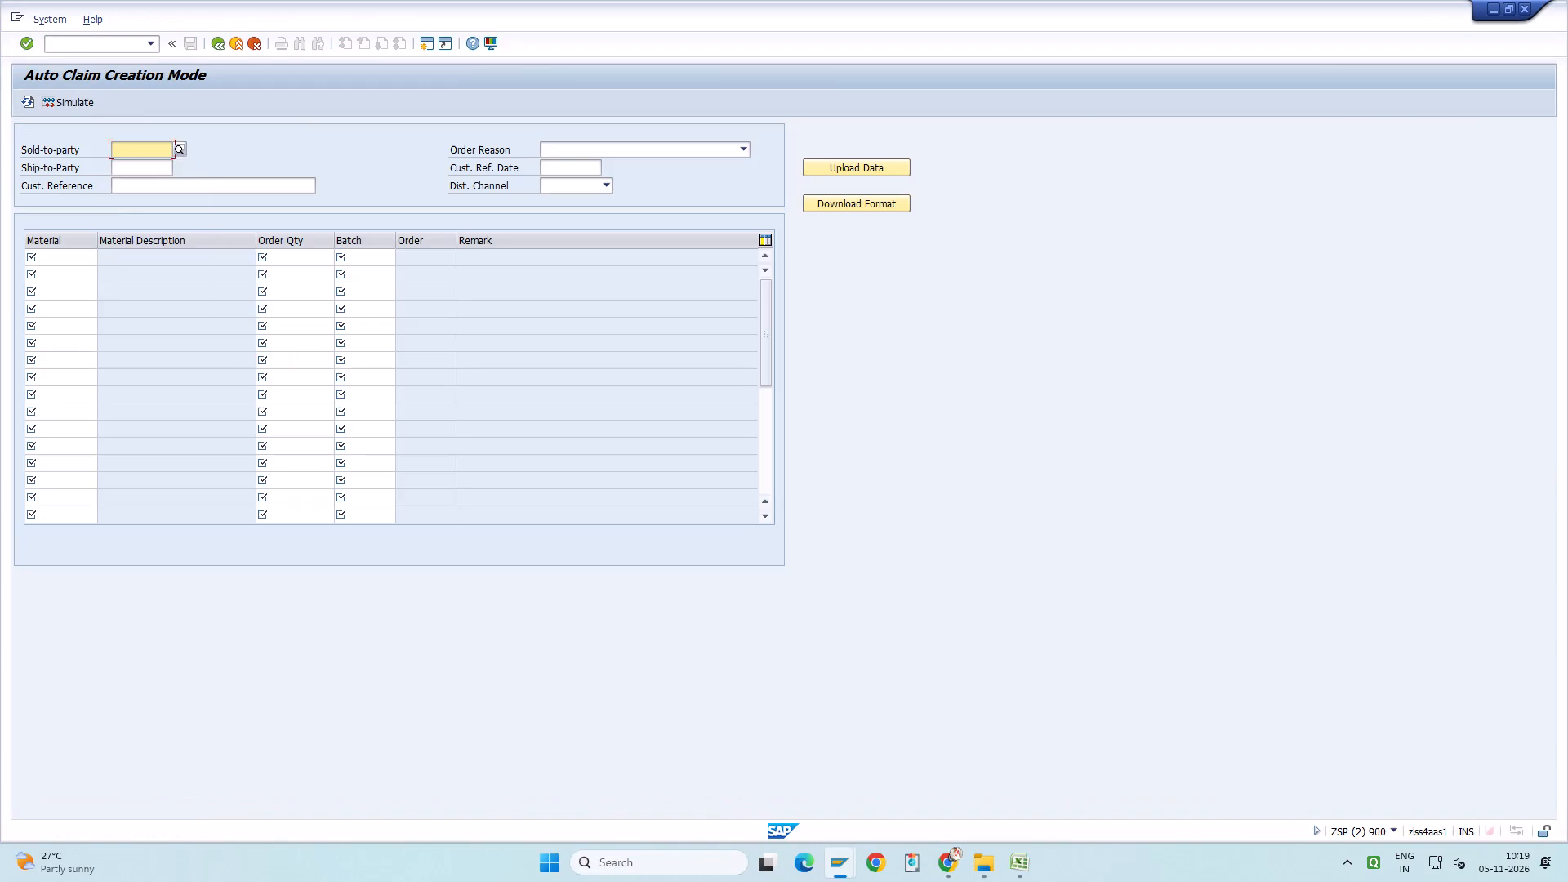
key("Down")
key("Return")
key("Tab")
type("z03")
key("Tab")
key("space")
key("Down")
key("Return")
key("Tab")
key("space")
key("Down")
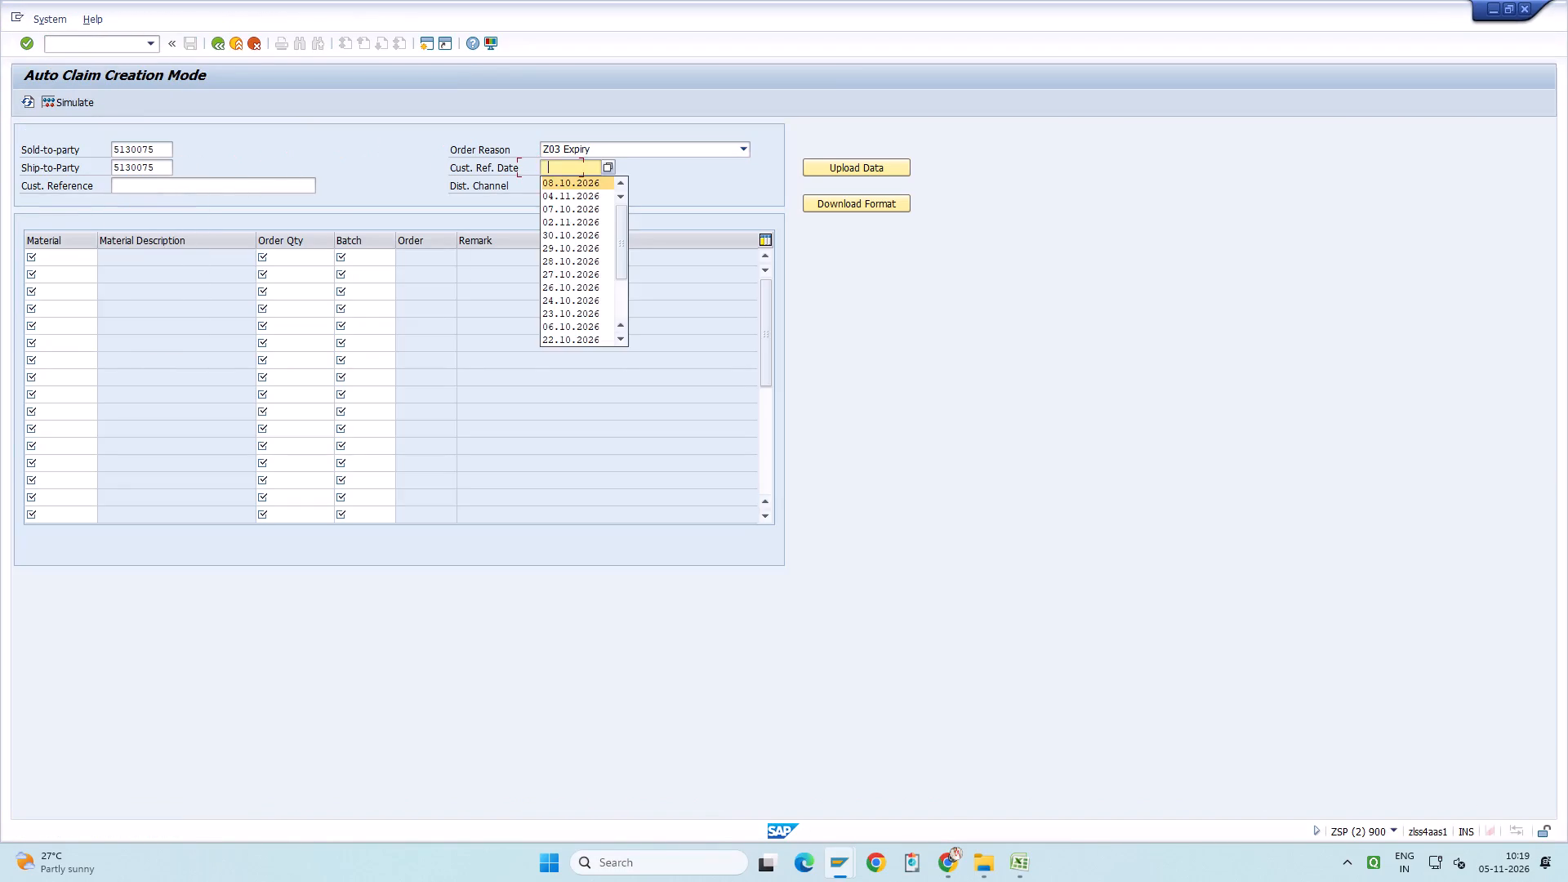
key("Return")
key("Tab")
key("space")
key("Down")
key("Return")
key("Tab")
type("02")
key("Return")
Paste material 5024203 into the new claim, and copy over its quantity 4 and batch F401056 from the expiry order.
key("ctrl+v")
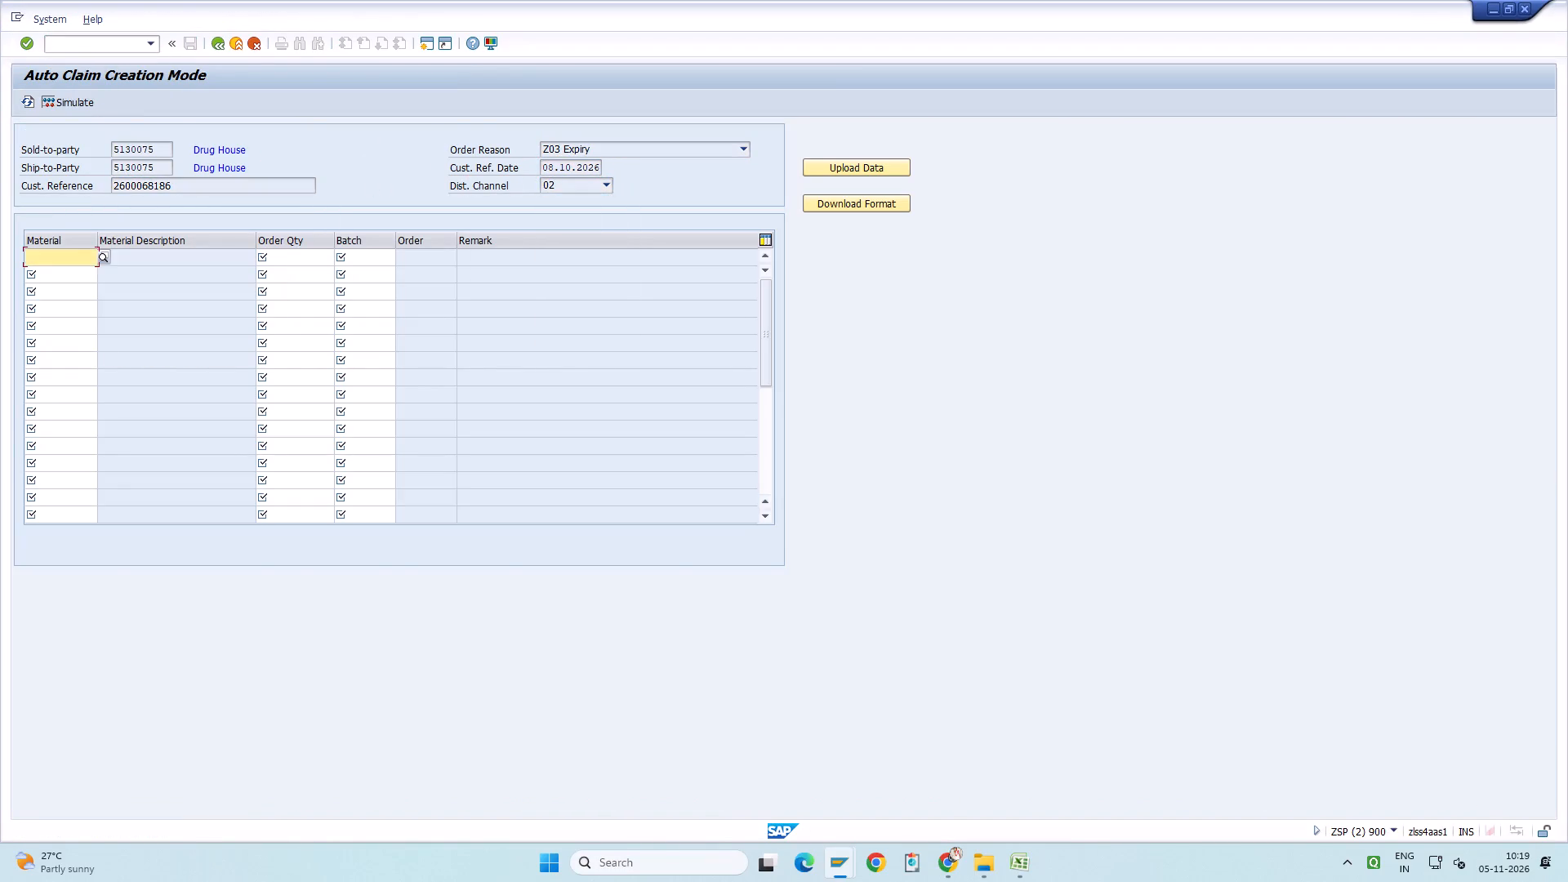
key("alt+Tab")
key("ctrl+y")
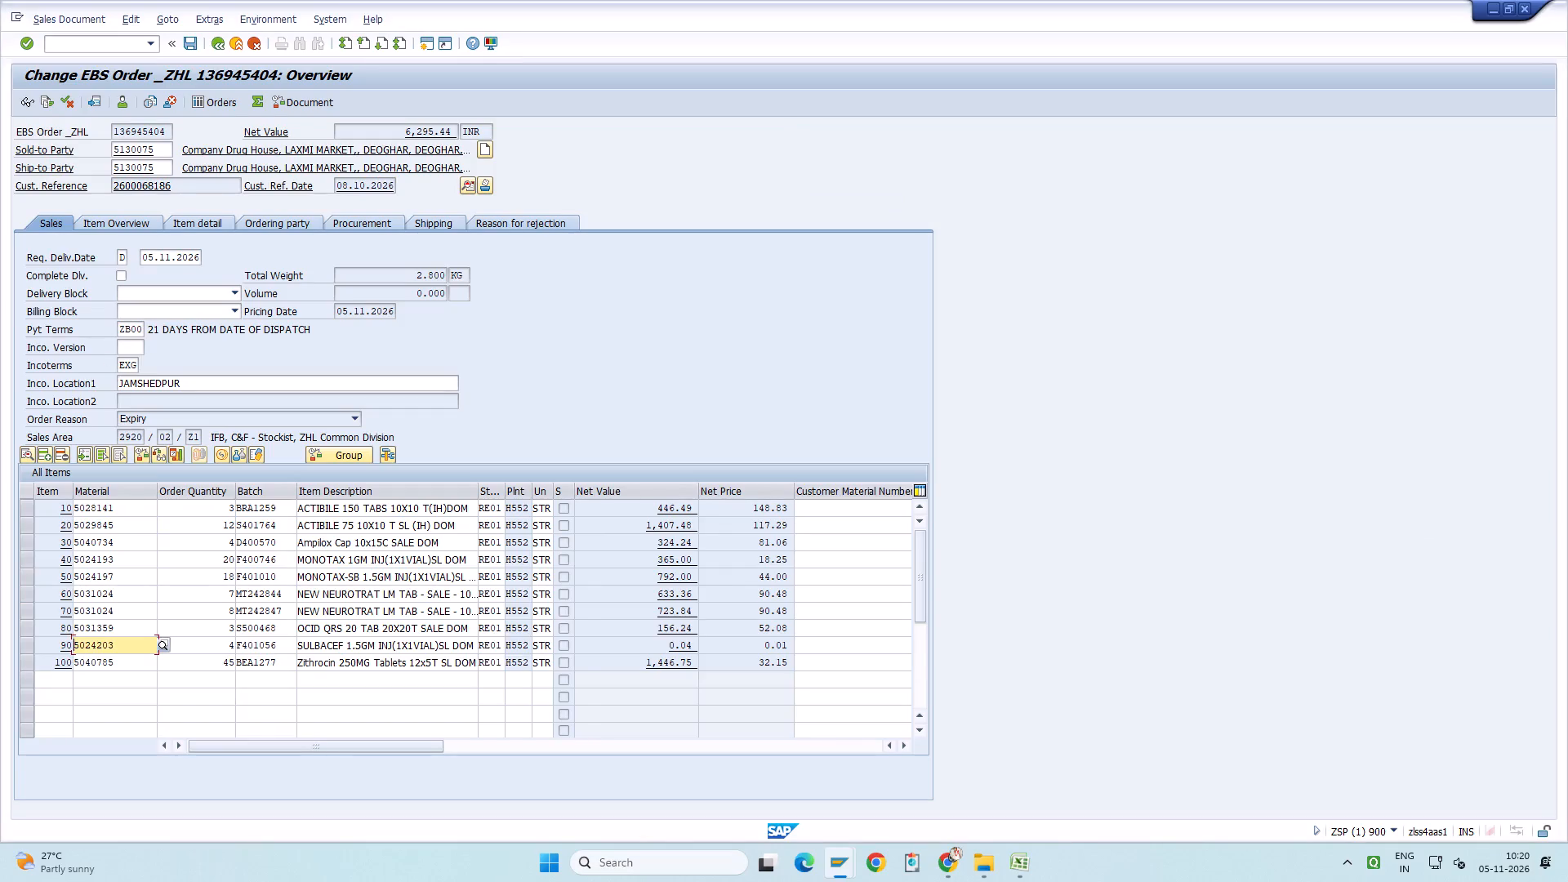
left_click_drag(222, 639, 257, 645)
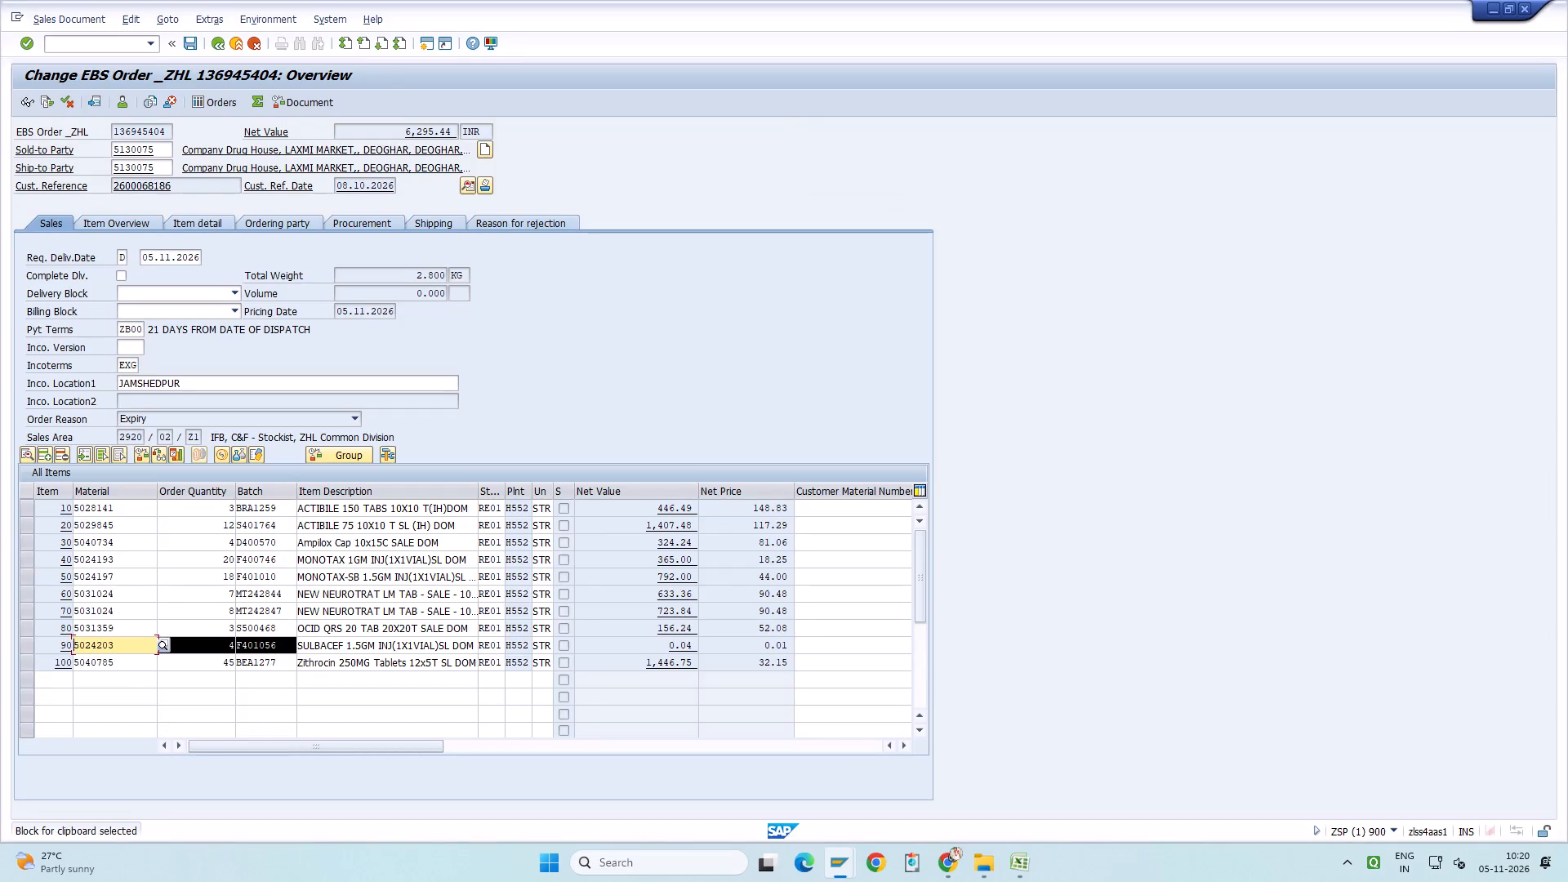
key("ctrl+c")
key("alt+Tab")
left_click(288, 252)
key("ctrl+v")
key("Return")
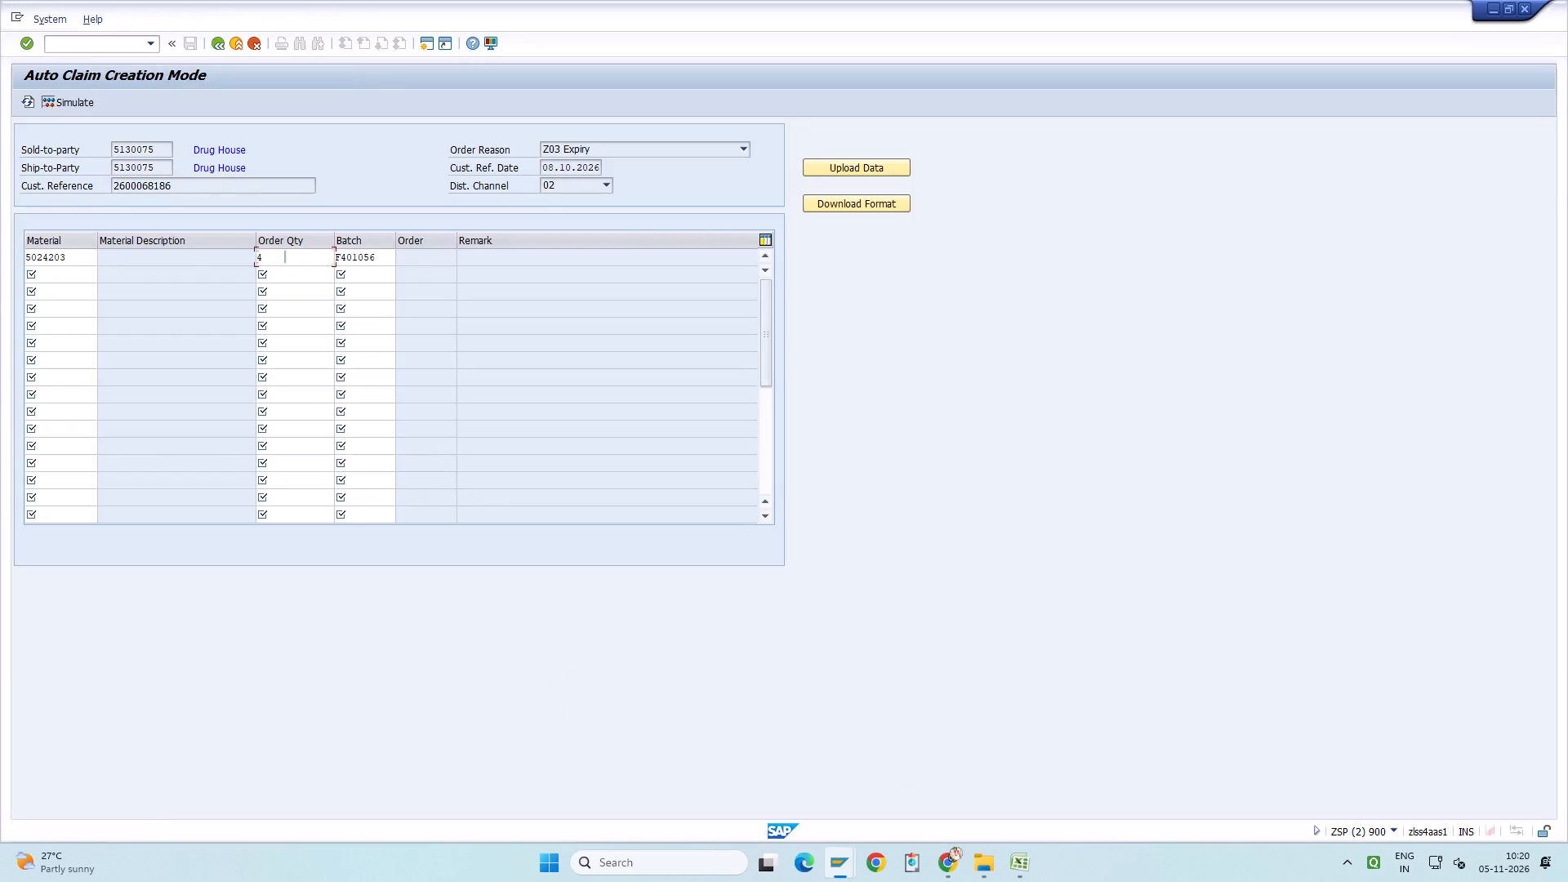
Add a trailing period to batch number F401056 in the single-item claim.
left_click(381, 256)
key("period")
key("Return")
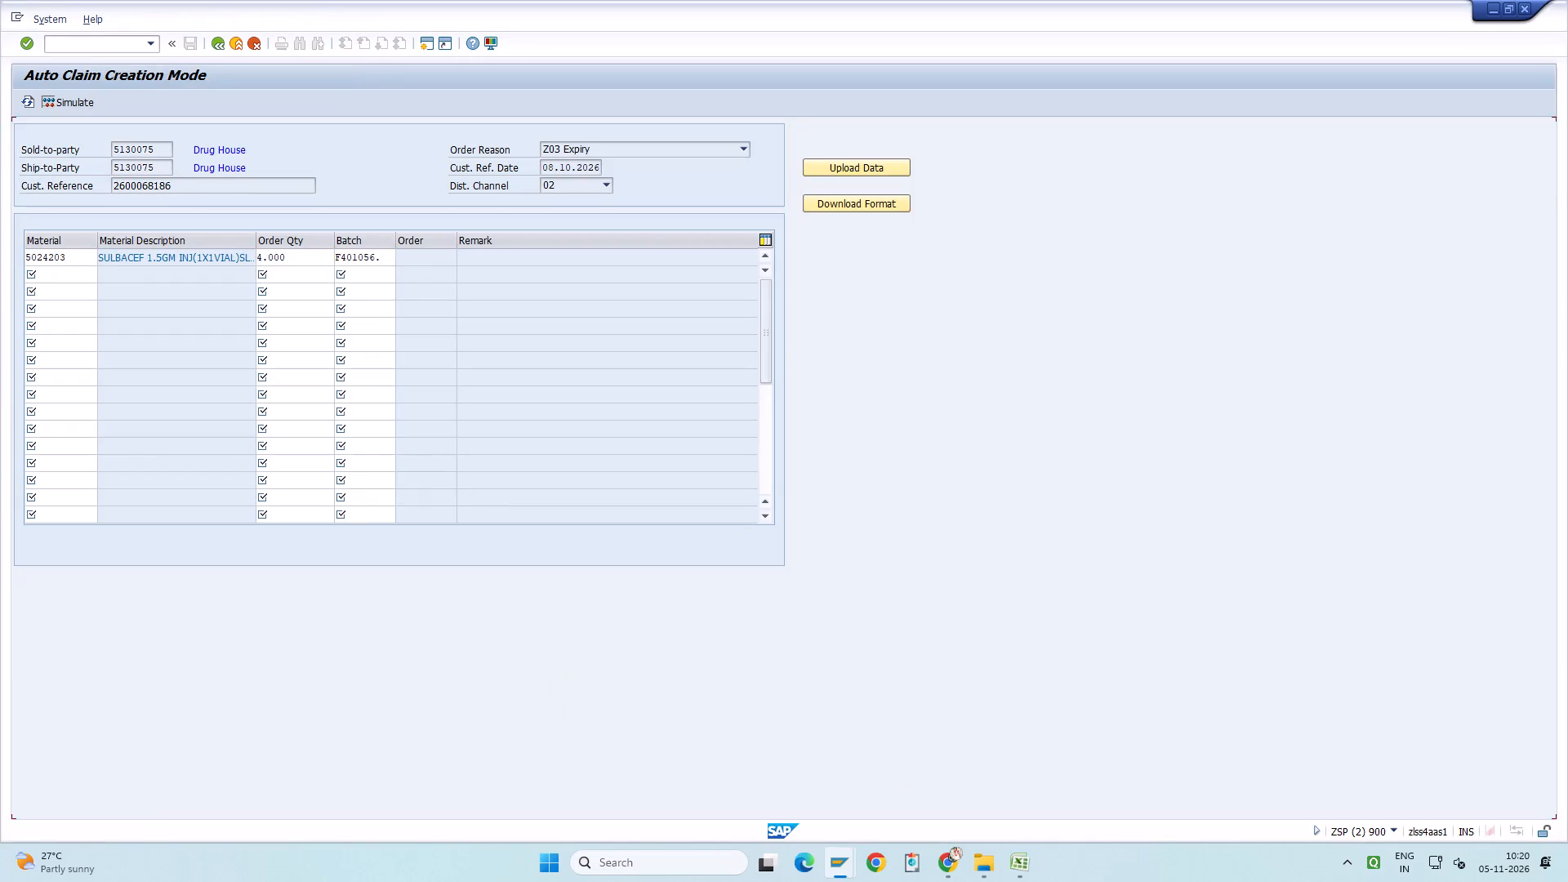
Simulate the single-item claim for material 5024203 and generate its claim order.
left_click(79, 102)
left_click(79, 102)
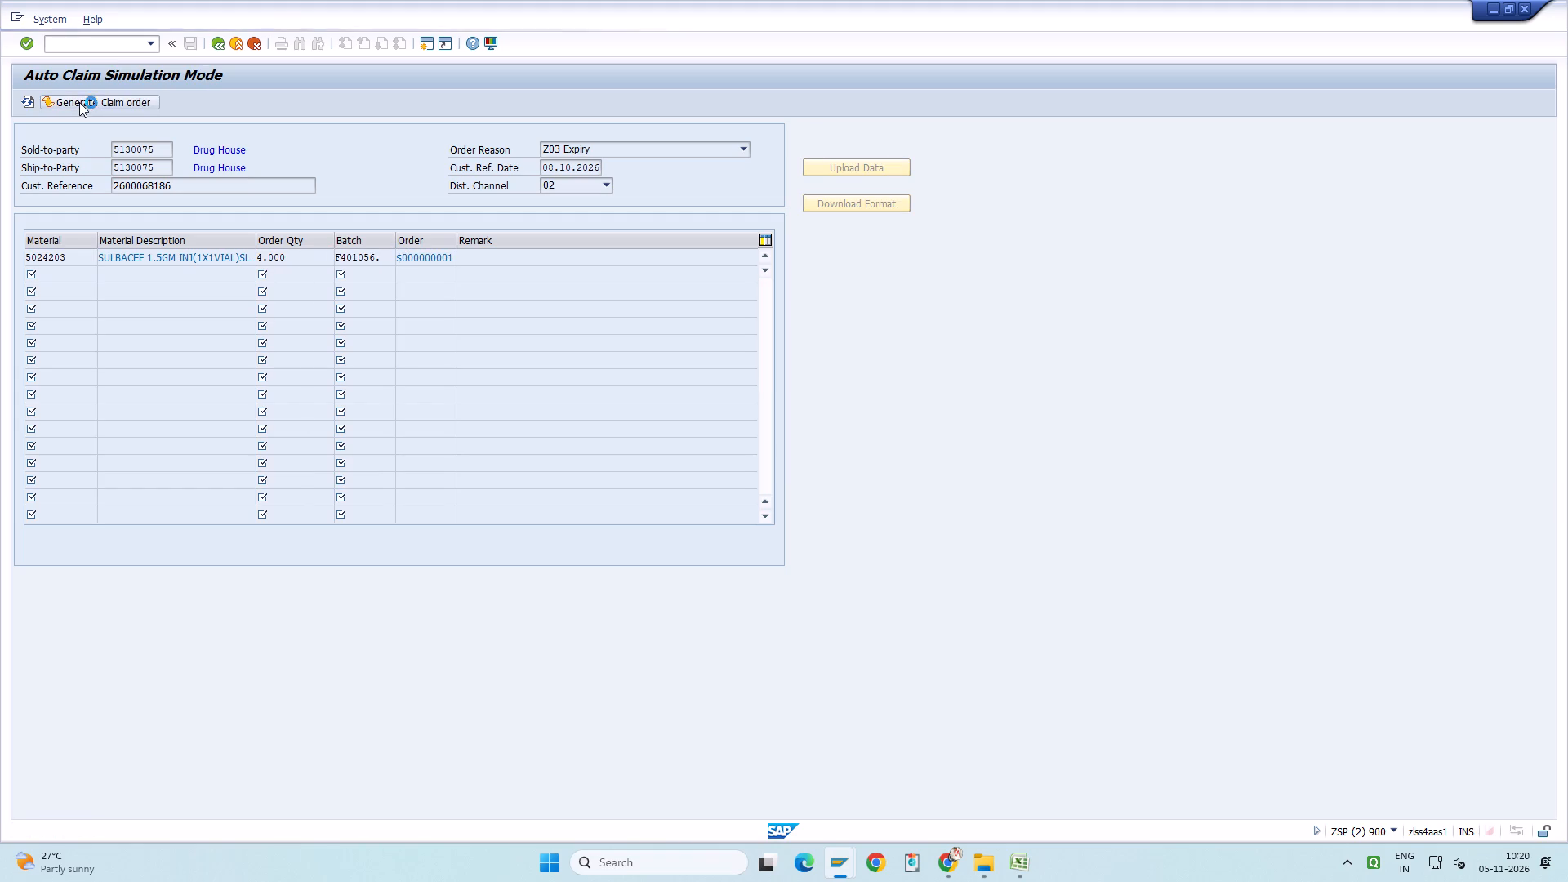
Open the newly created single-item claim order with transaction VA02 to review the net price of material 5024203.
left_click(151, 41)
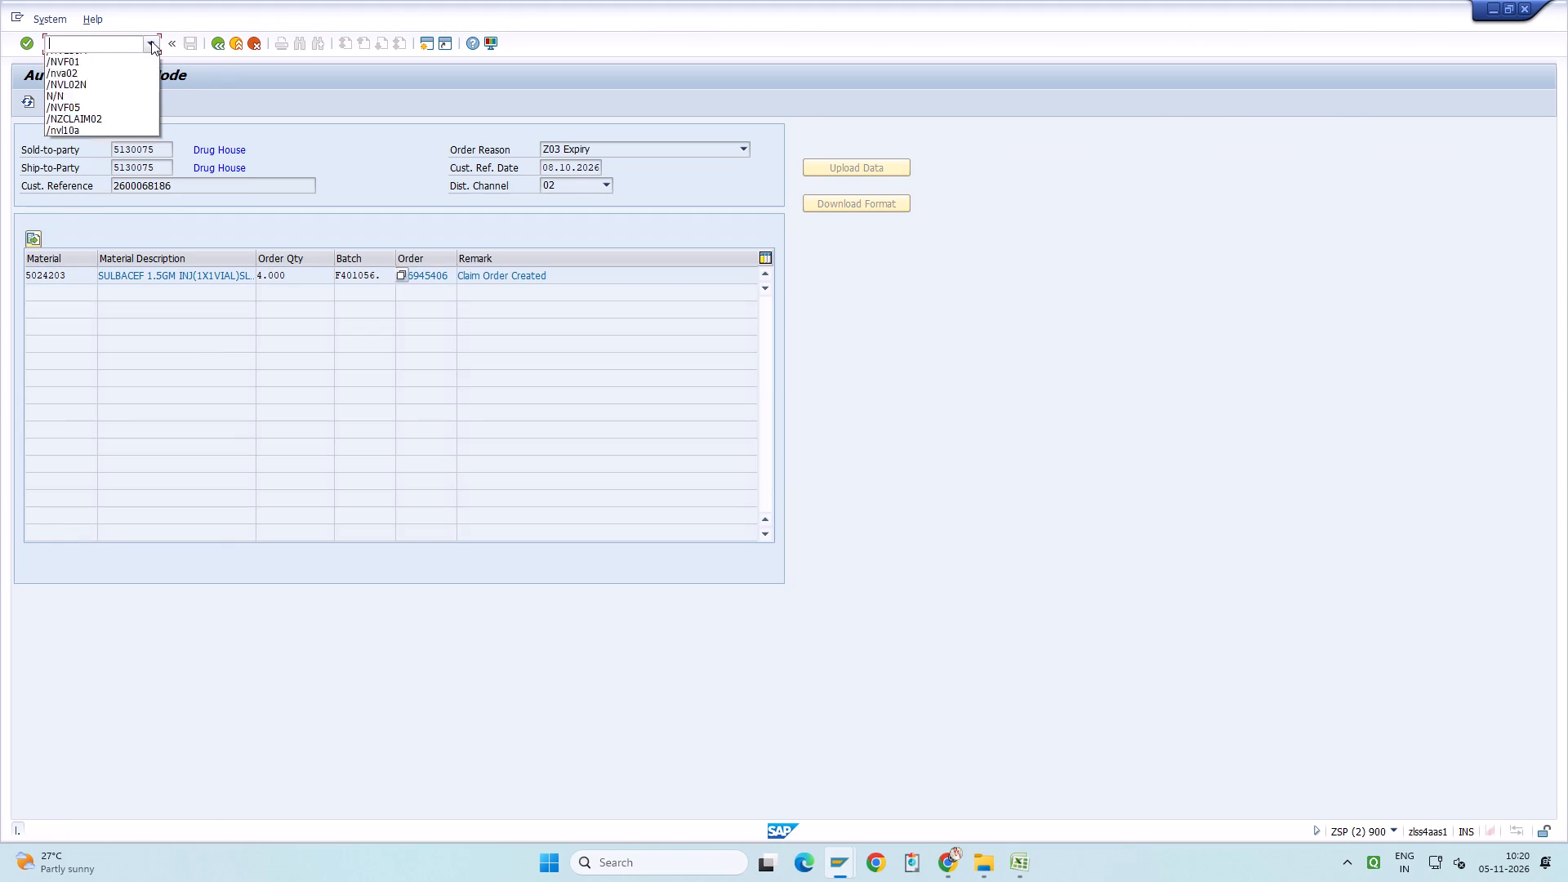
left_click(145, 62)
key("Return")
key("Return")
key("Return")
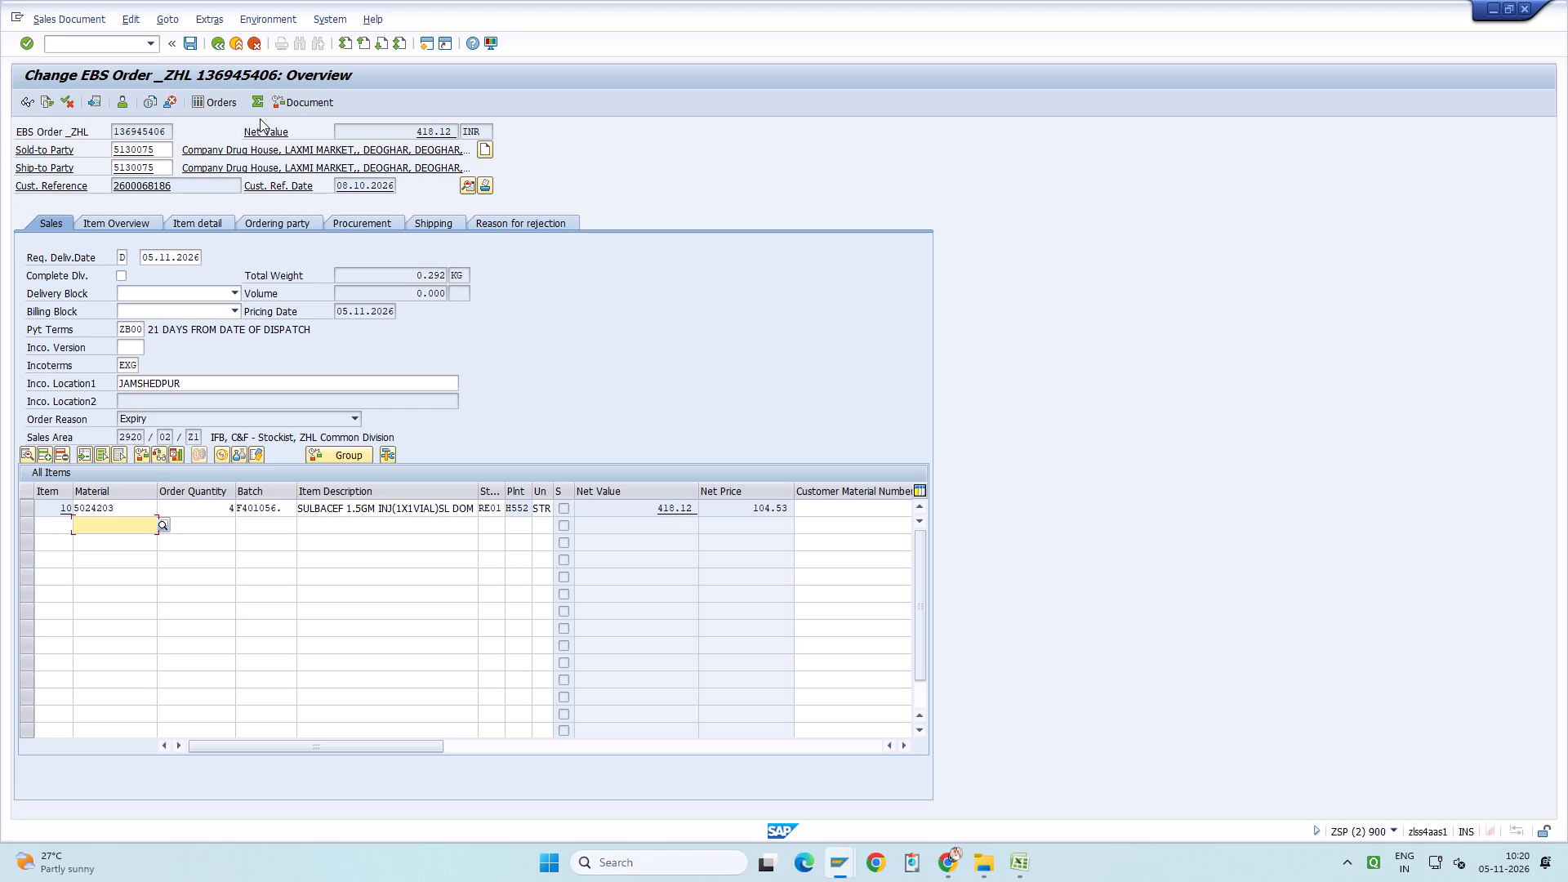
left_click(151, 46)
left_click(147, 65)
key("Return")
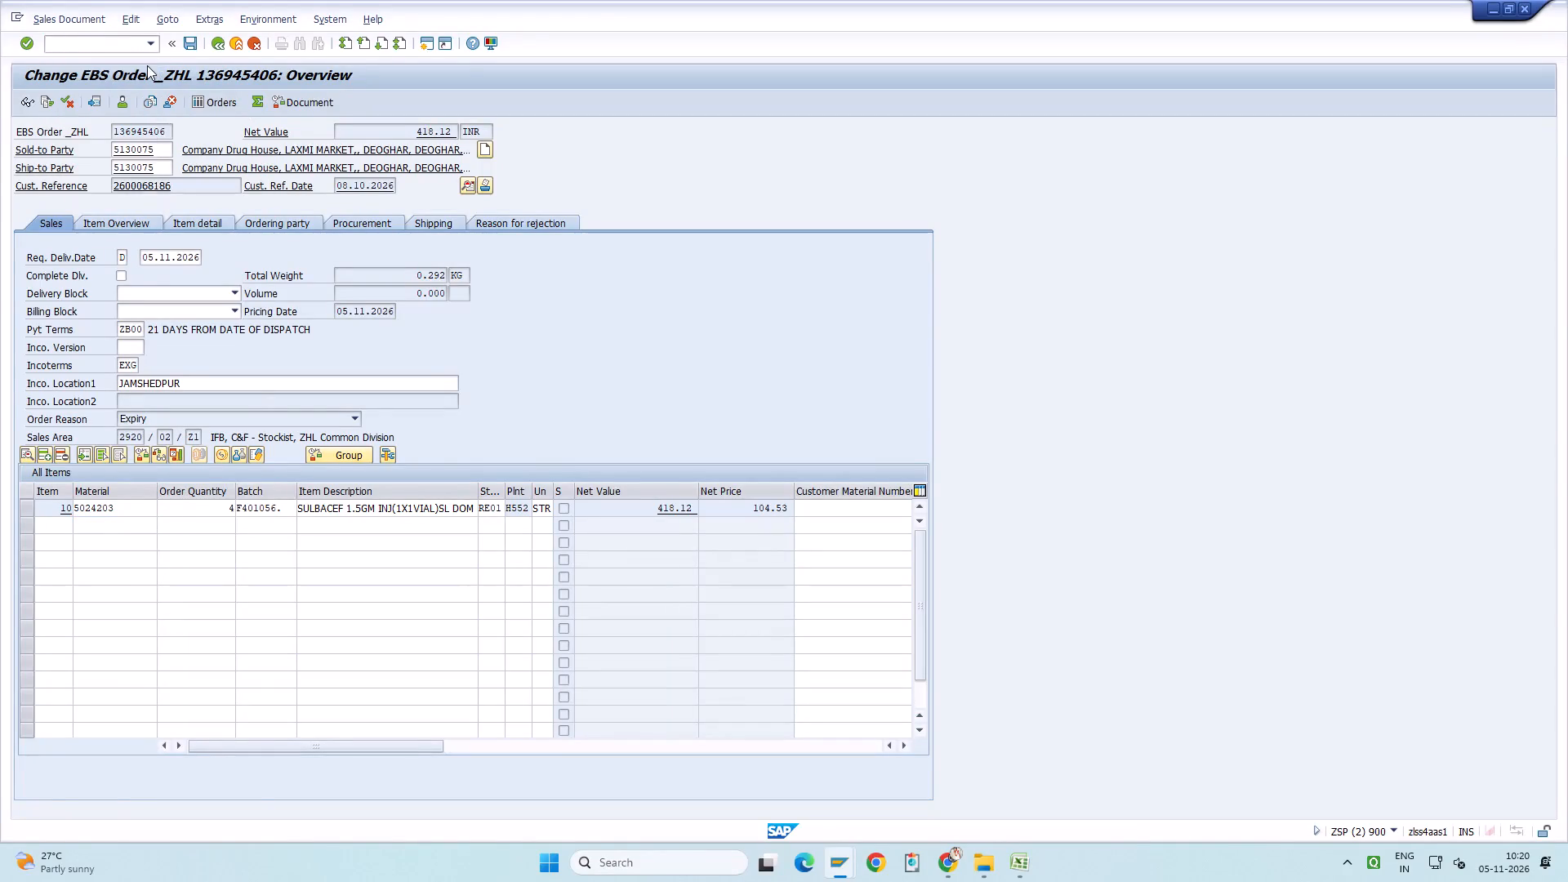
key("Return")
key("space")
key("Down")
key("Return")
key("Tab")
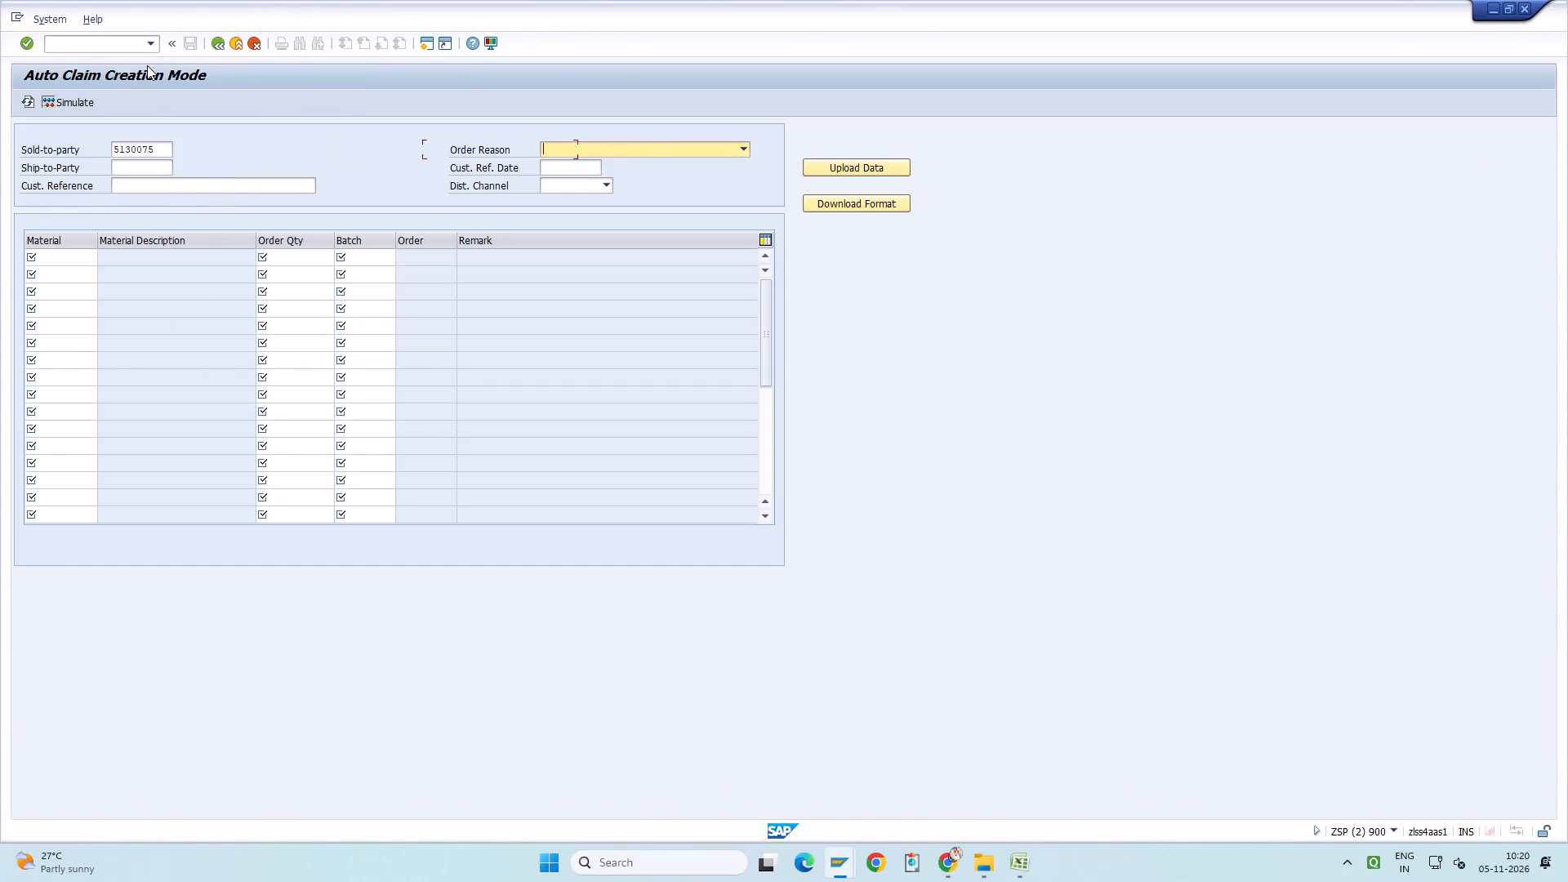
type("z03")
key("Tab")
key("space")
key("Down")
key("Return")
key("Tab")
key("space")
key("Down")
key("Return")
key("Tab")
key("space")
key("Down")
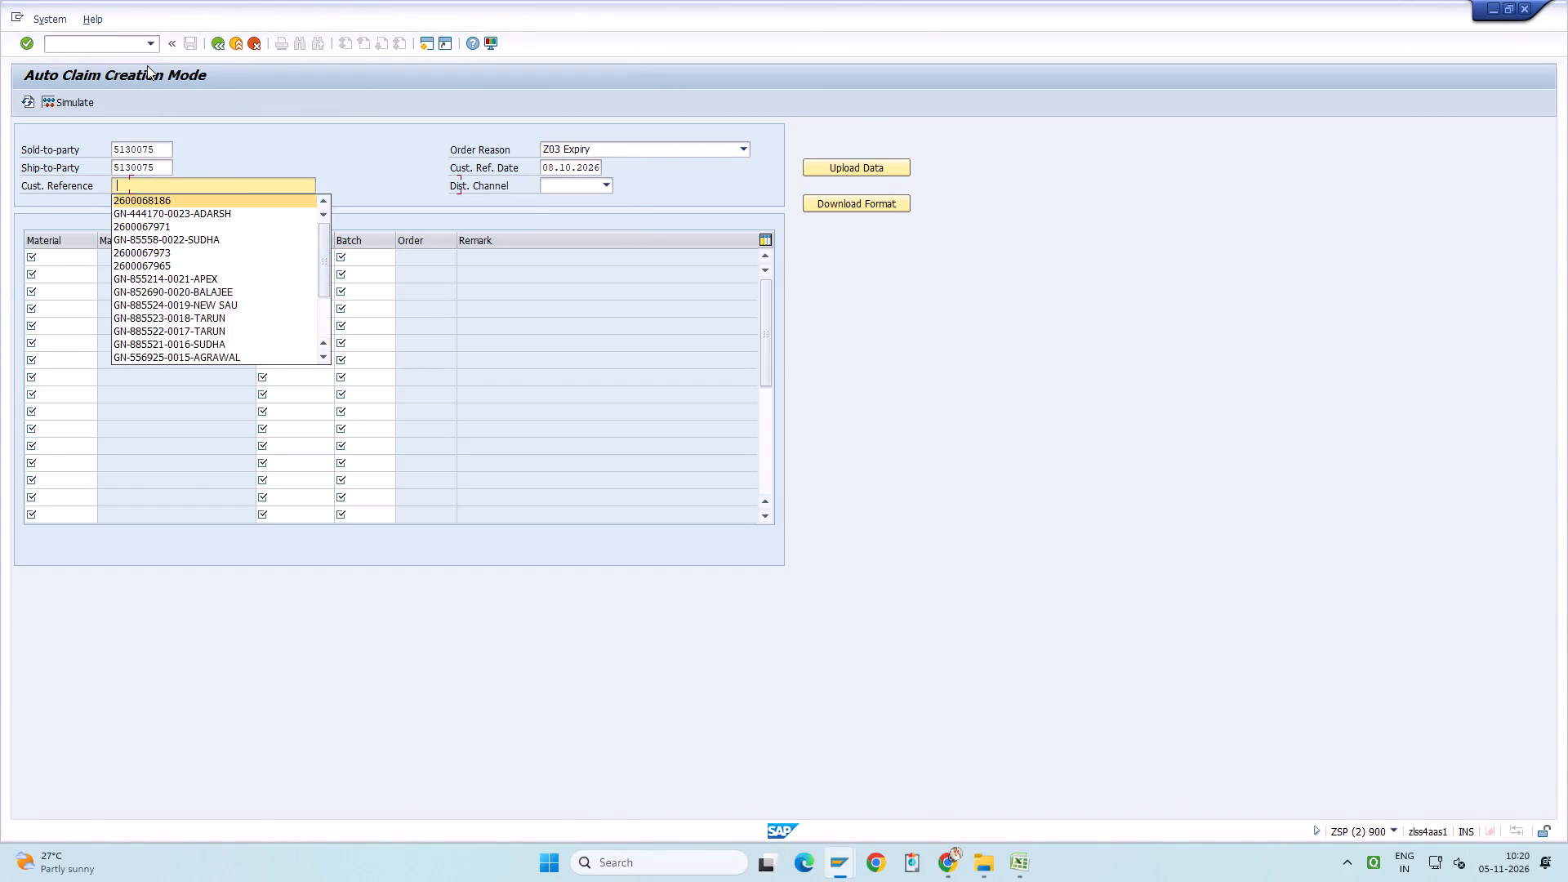
key("Return")
key("Tab")
type("02")
key("Return")
Copy all ten material codes from the first expiry claim order and paste them into the new claim's material column.
key("alt+Tab")
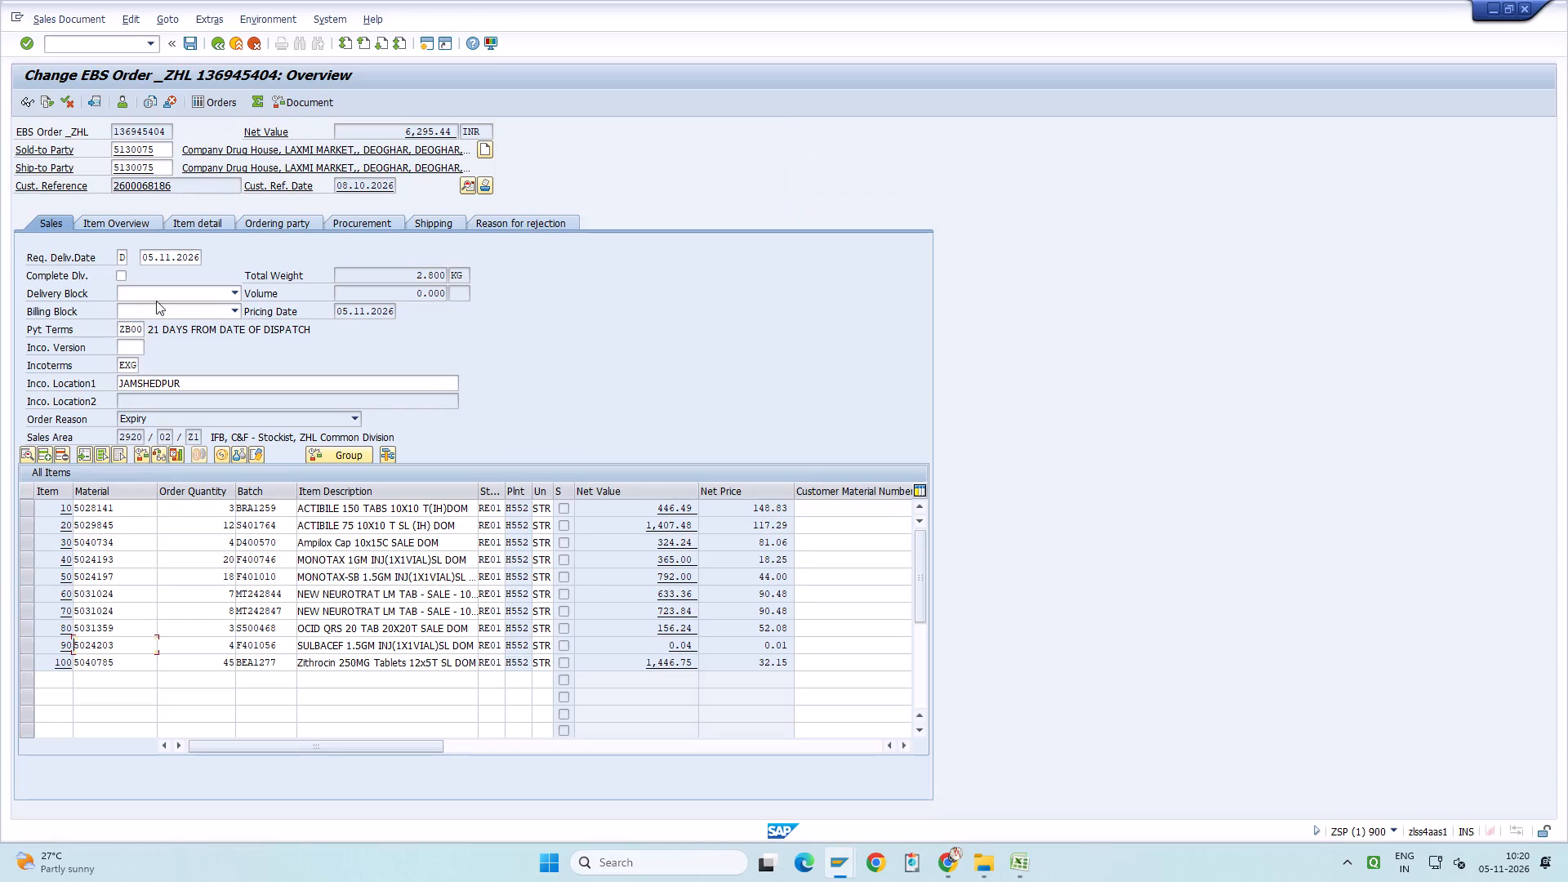
key("ctrl+y")
left_click_drag(109, 506, 131, 639)
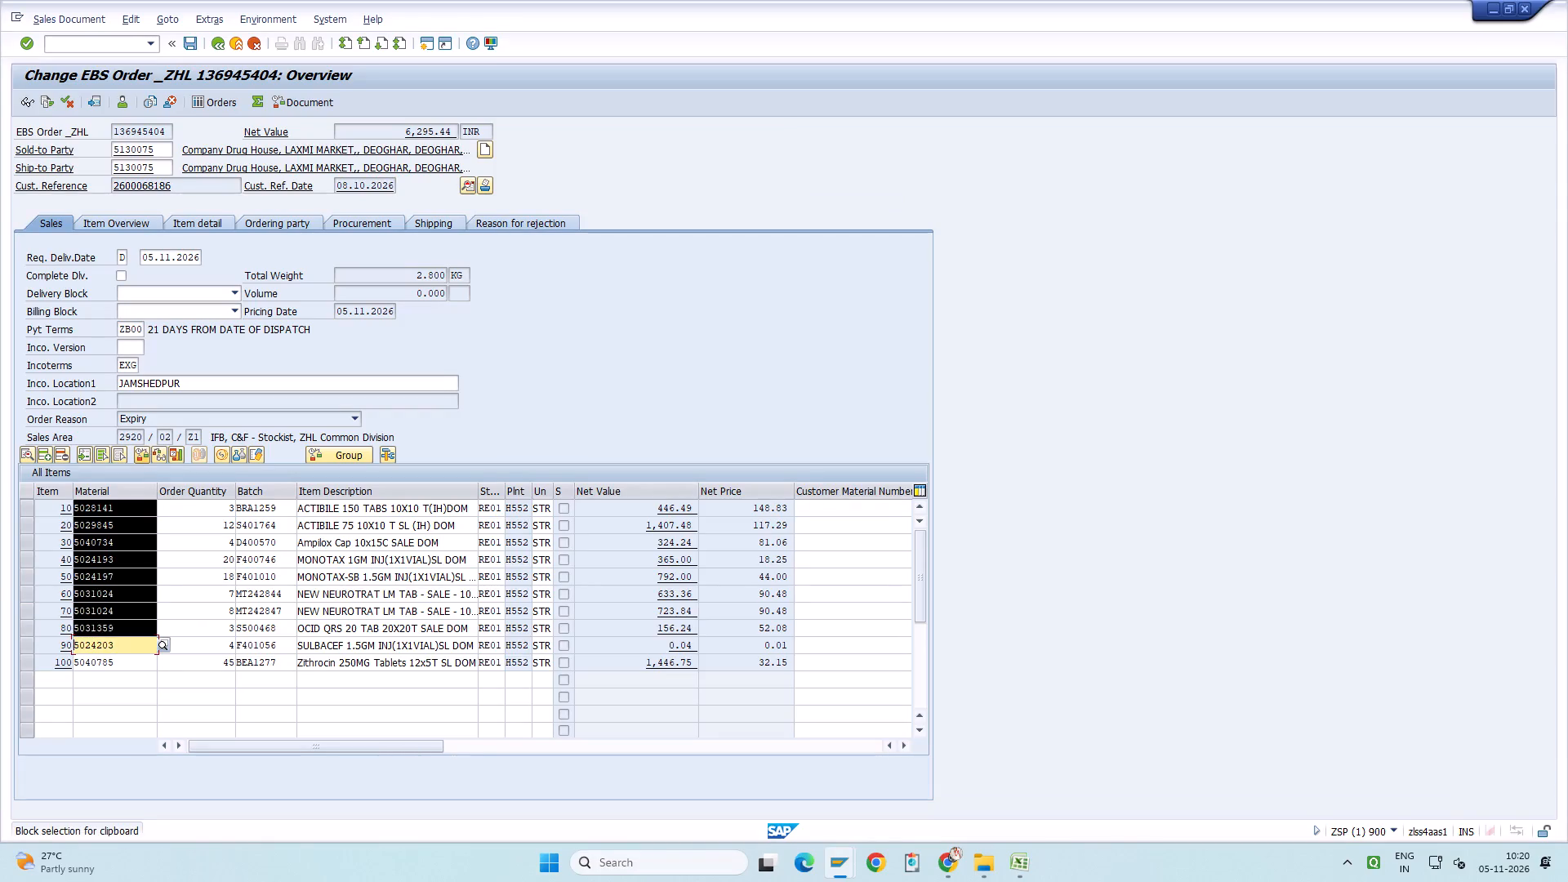
left_click_drag(131, 639, 136, 658)
key("ctrl+c")
key("alt+Tab")
key("ctrl+v")
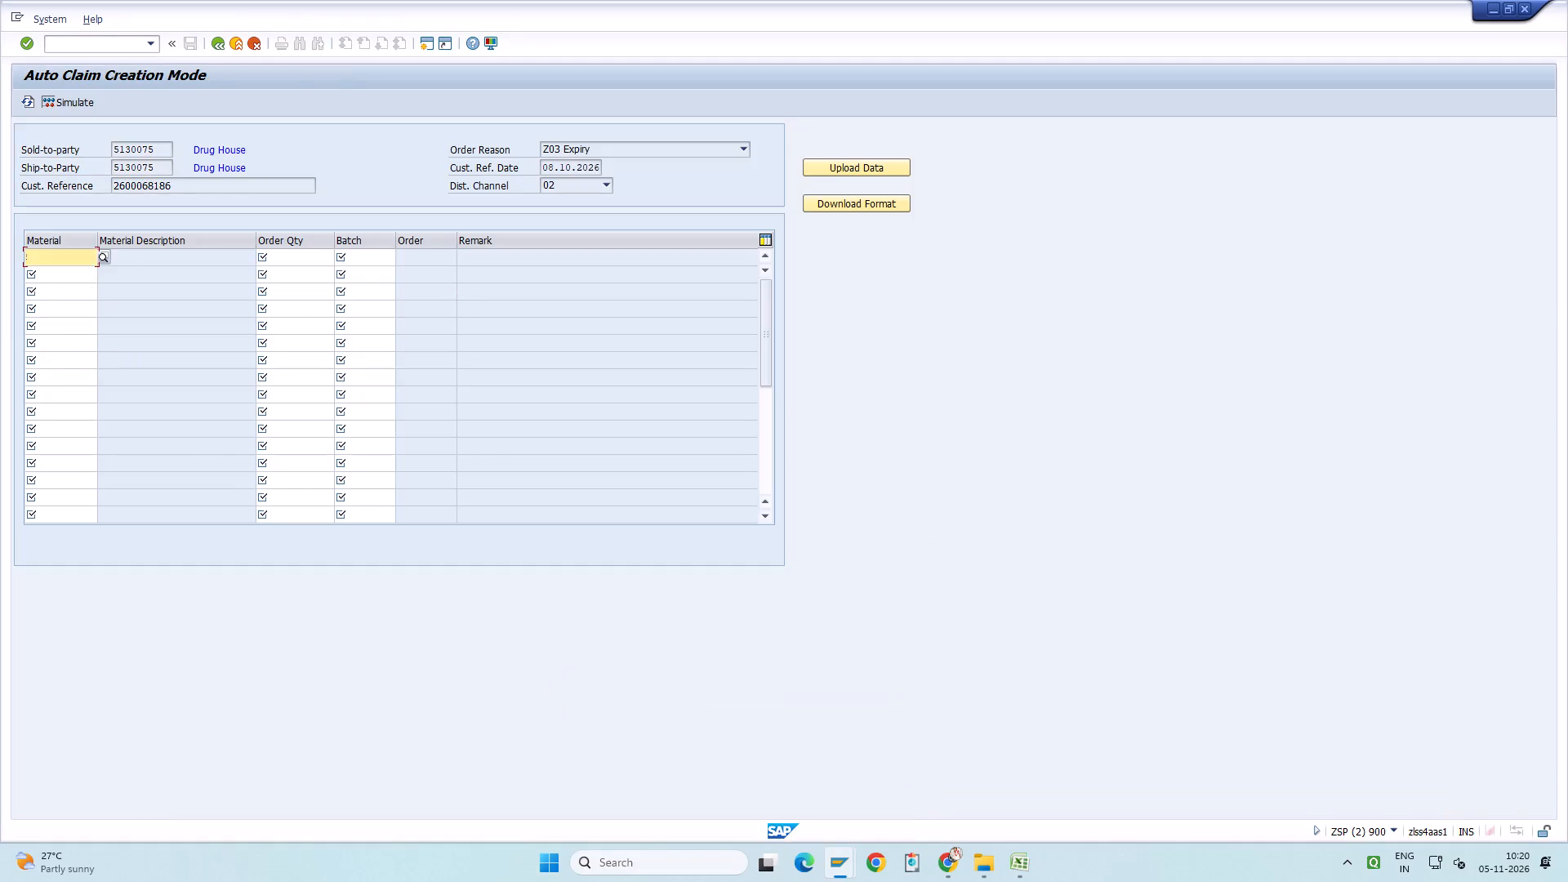
Copy the order quantities and batches of all ten items from the first expiry order into the new claim.
key("alt+Tab")
key("ctrl+y")
left_click_drag(216, 501, 216, 509)
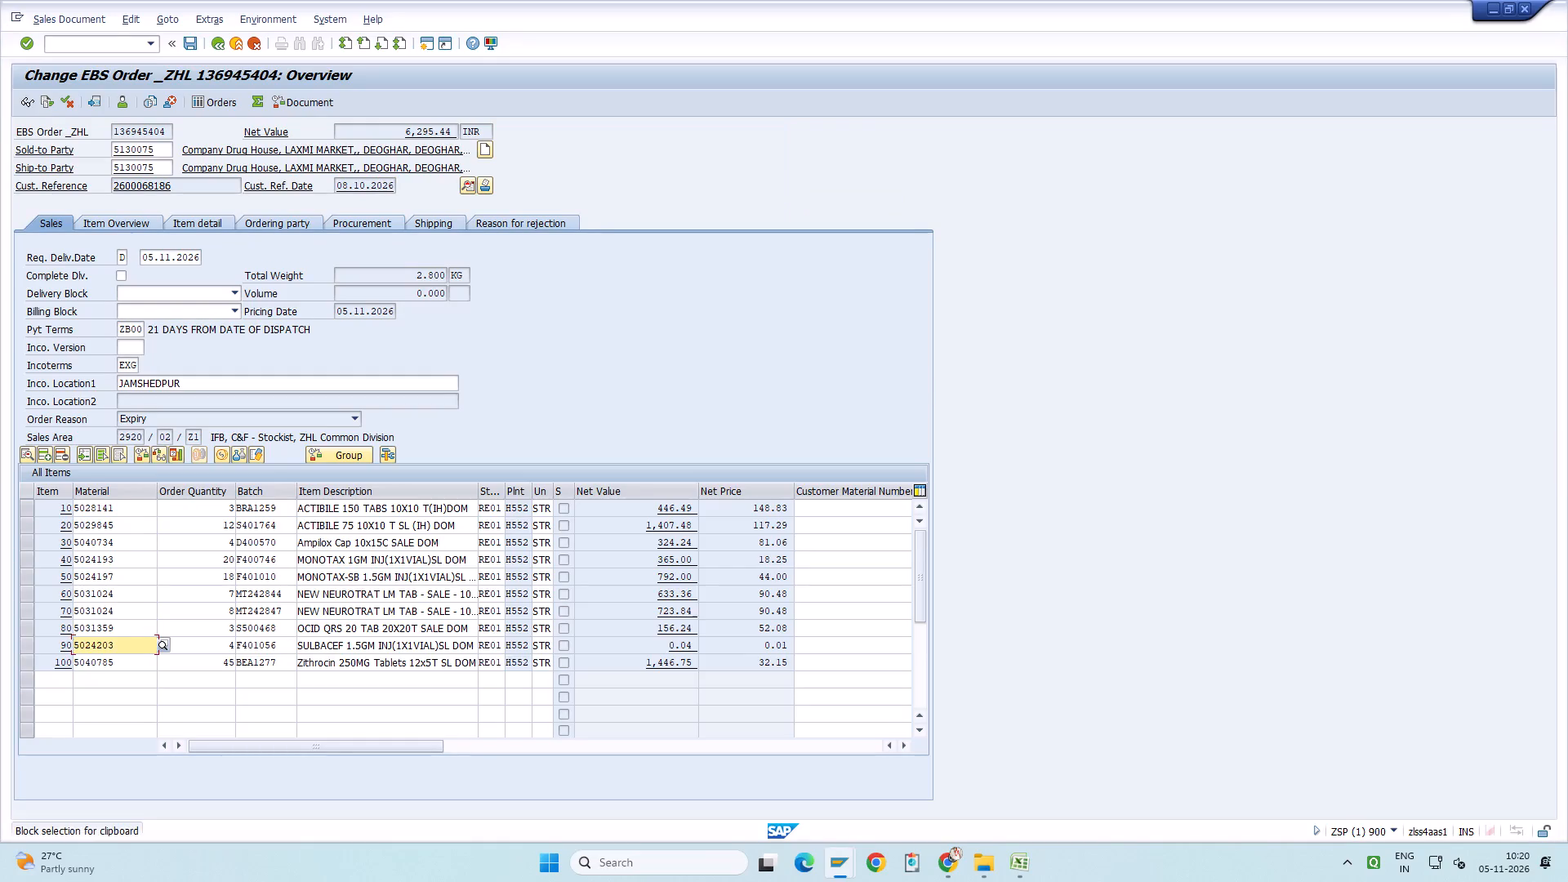
left_click_drag(216, 509, 269, 662)
key("ctrl+c")
key("alt+Tab")
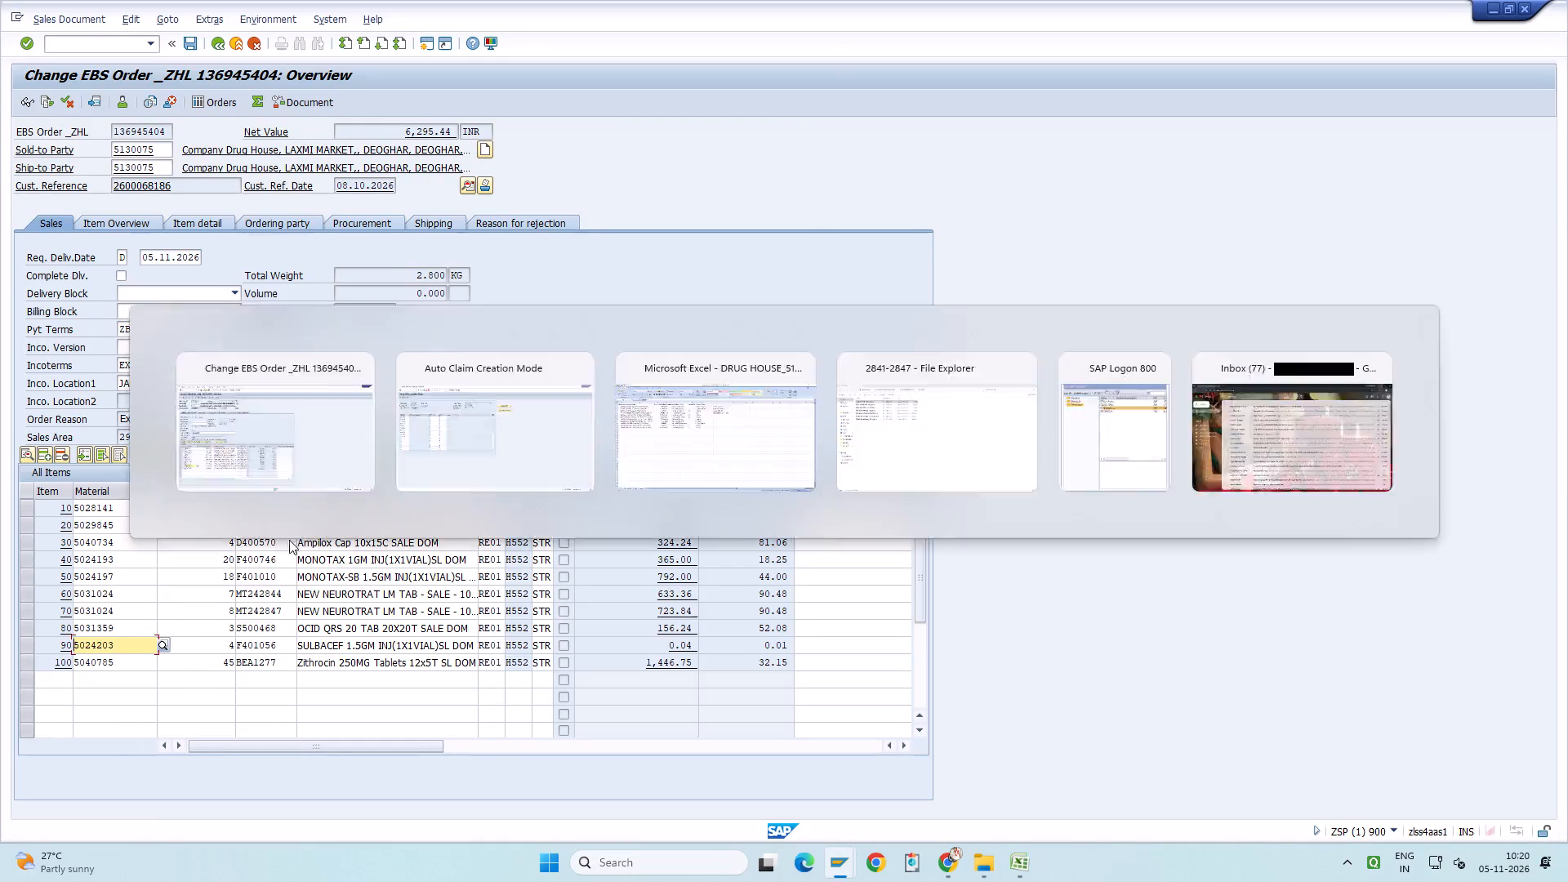
left_click(305, 259)
key("ctrl+v")
key("Return")
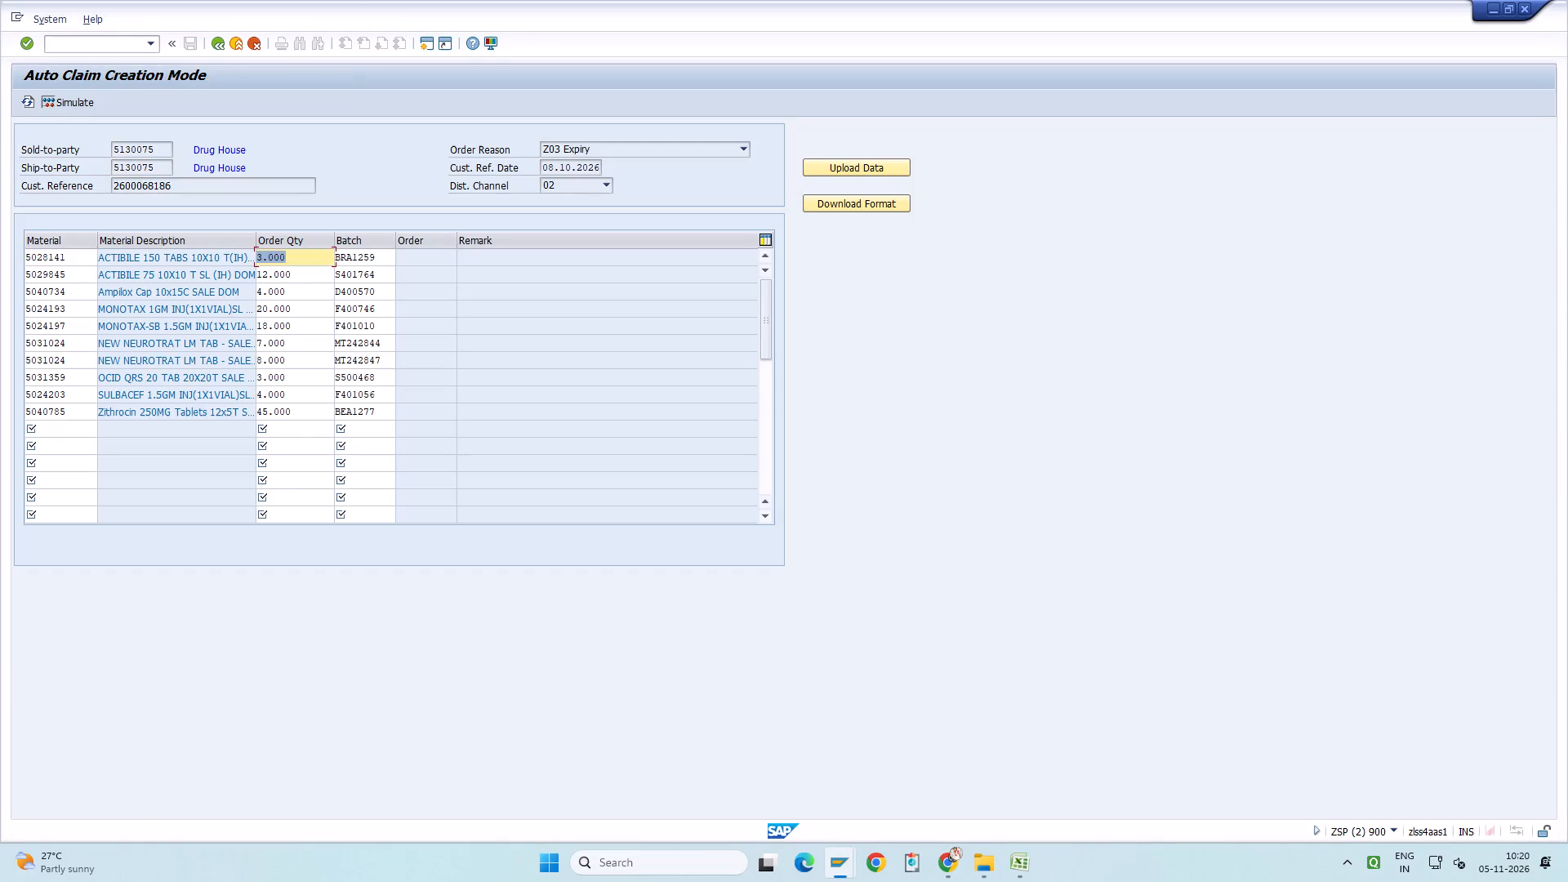
Clear the material, quantity and batch of the Sulbacef 1.5GM row, material 5024203, in the new claim.
key("ctrl+y")
left_click_drag(71, 391, 101, 393)
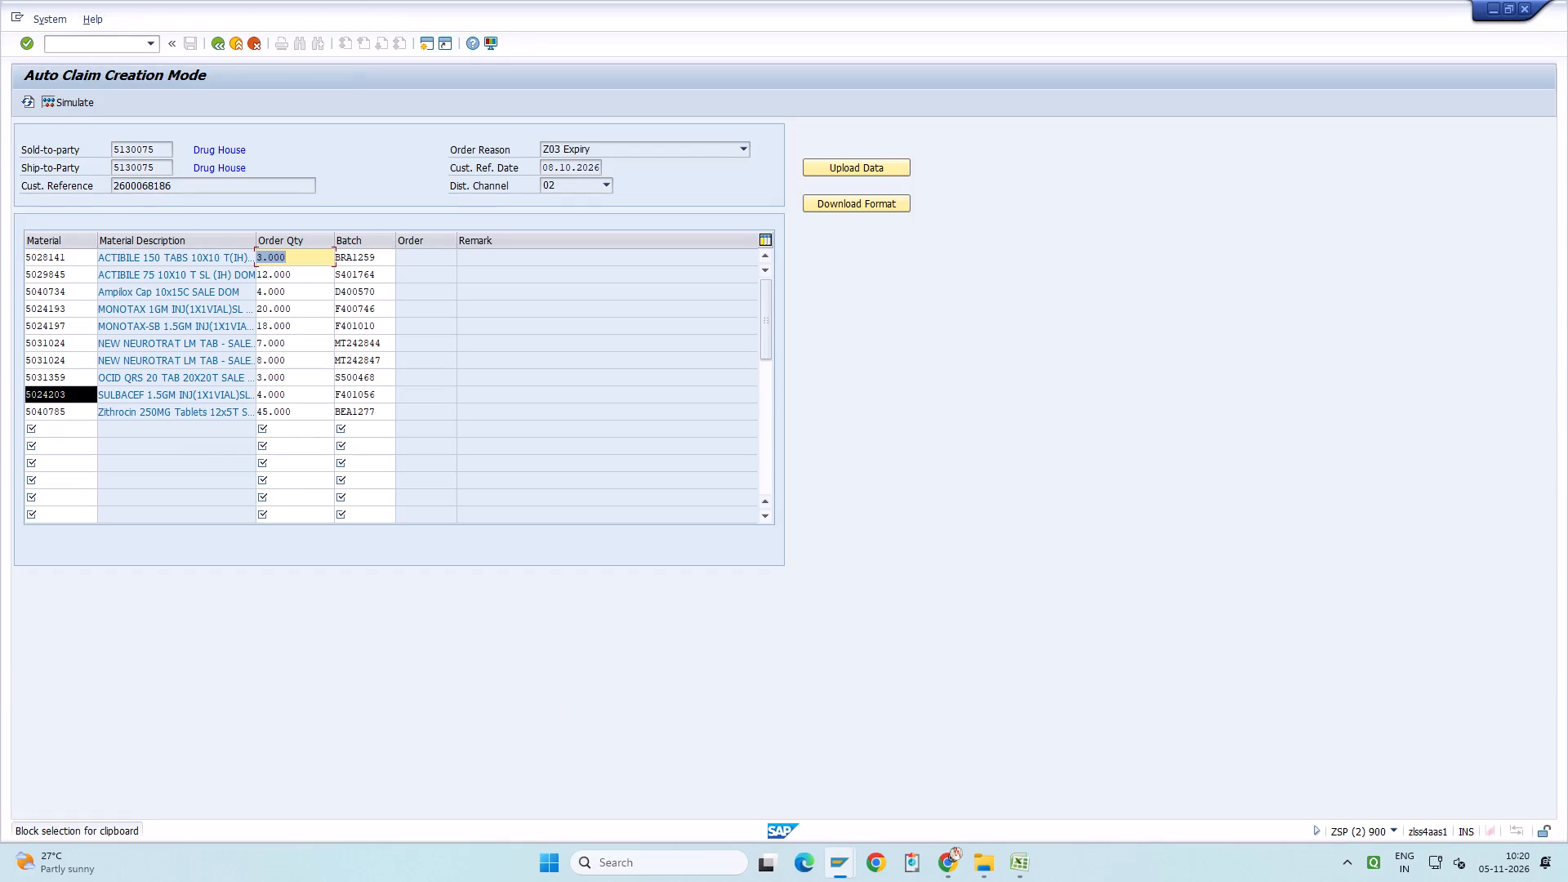
left_click_drag(101, 393, 339, 393)
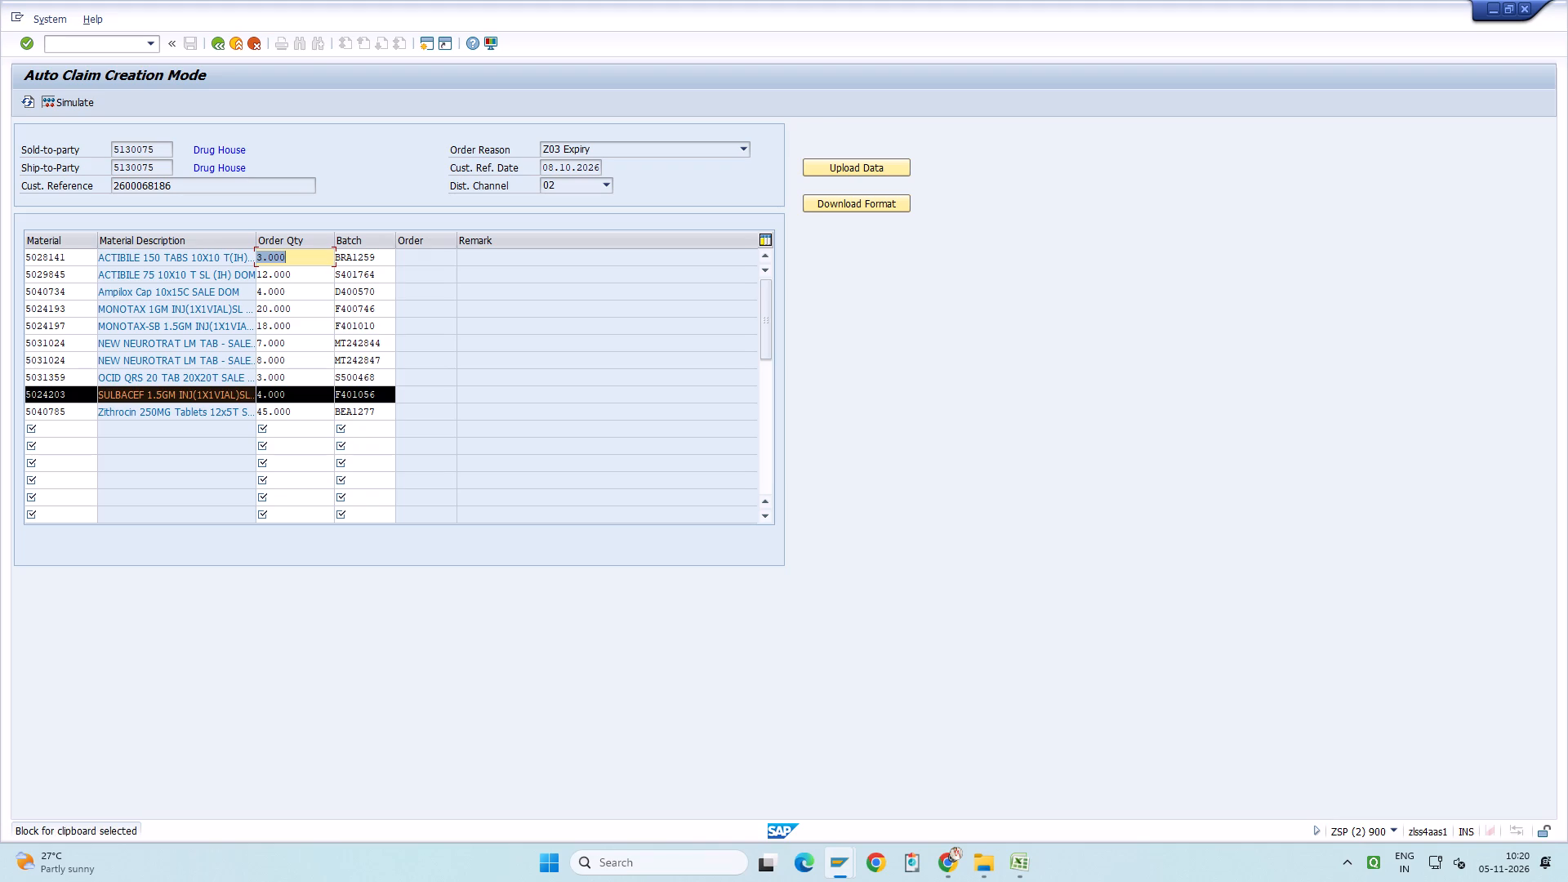
key("Delete")
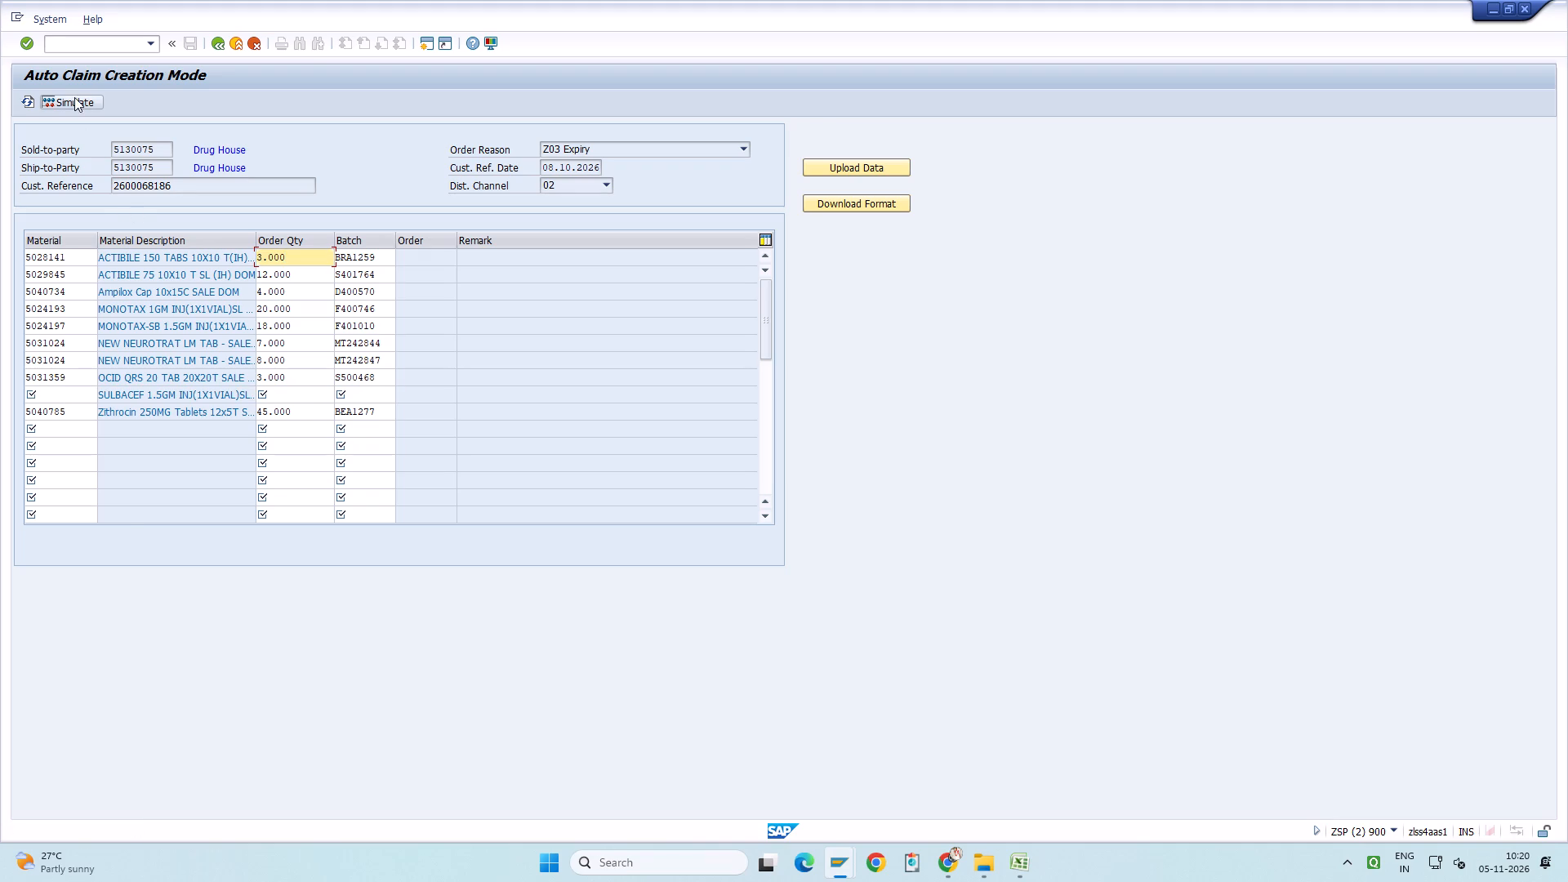
Simulate the new expiry claim with Desktop as the file path.
left_click(74, 97)
left_click(704, 367)
left_click(803, 583)
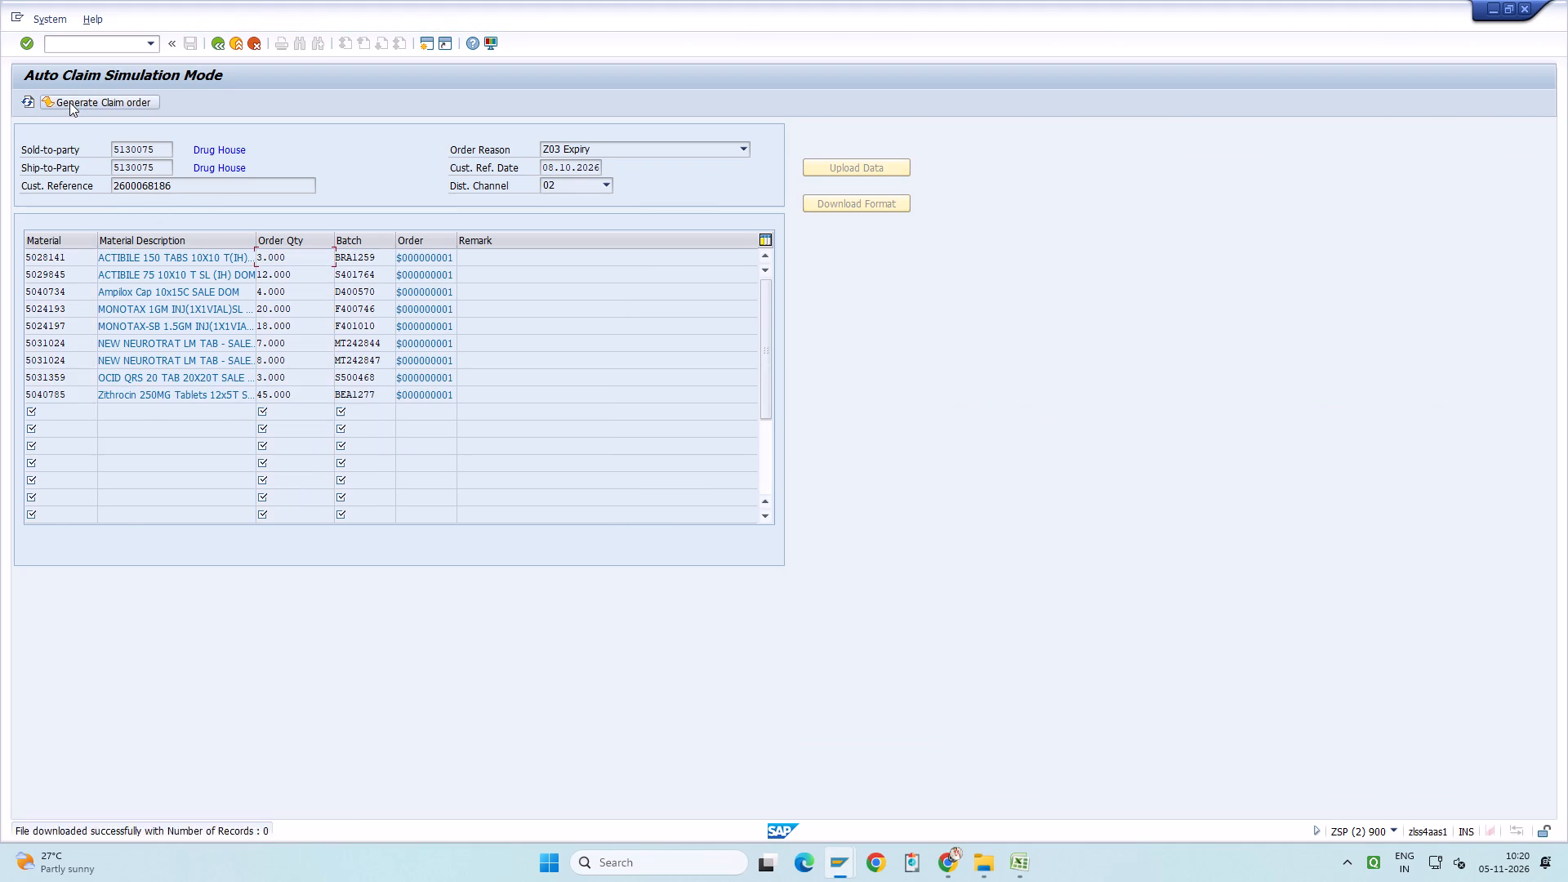
left_click(69, 102)
key("alt+Tab")
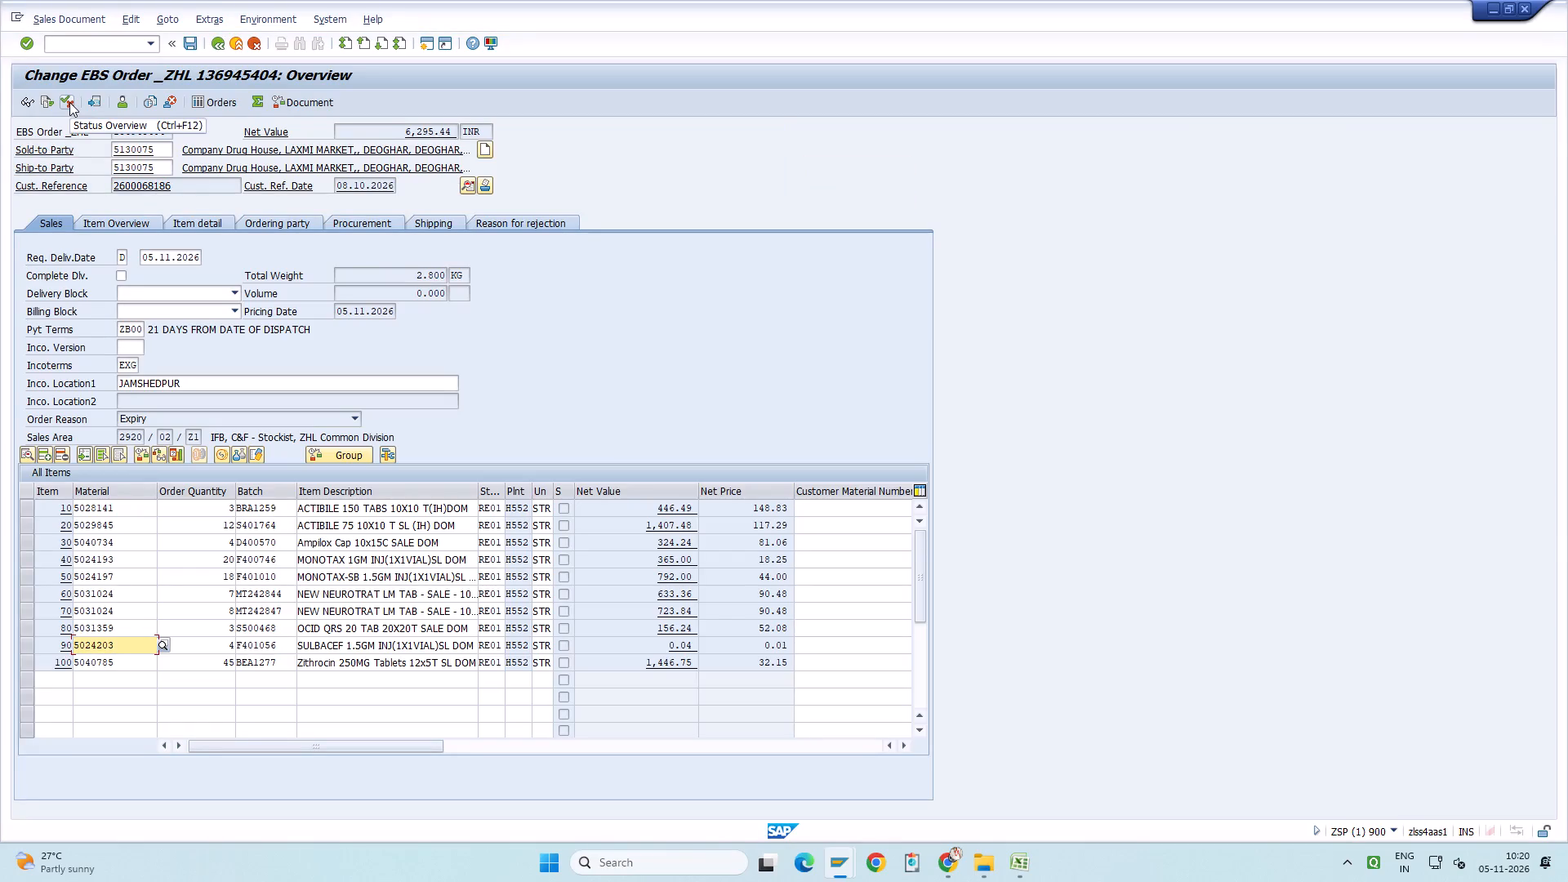
key("alt+Tab")
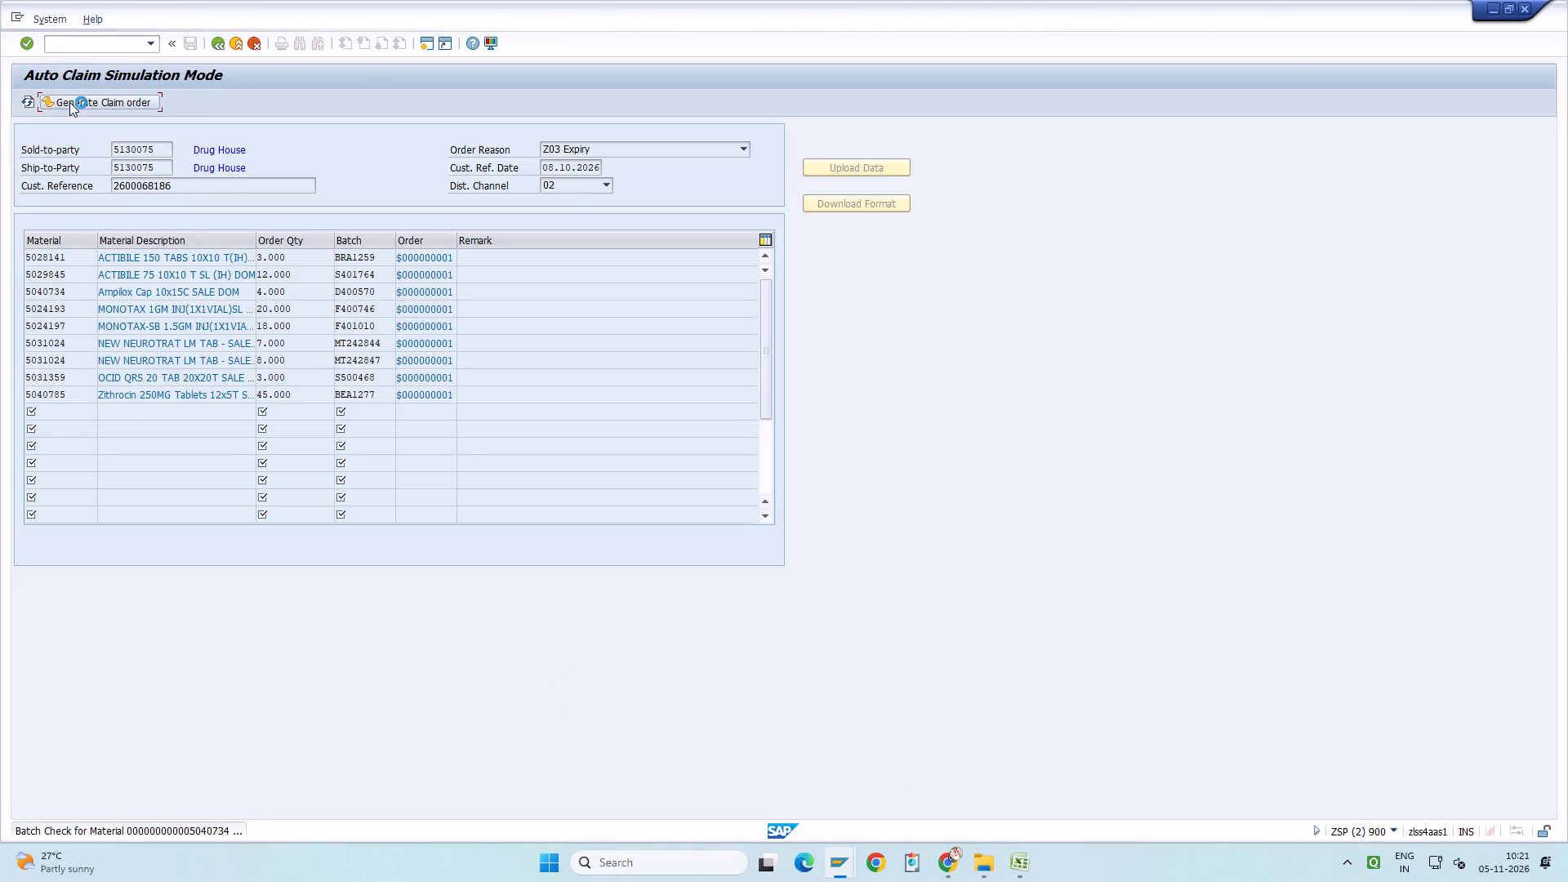
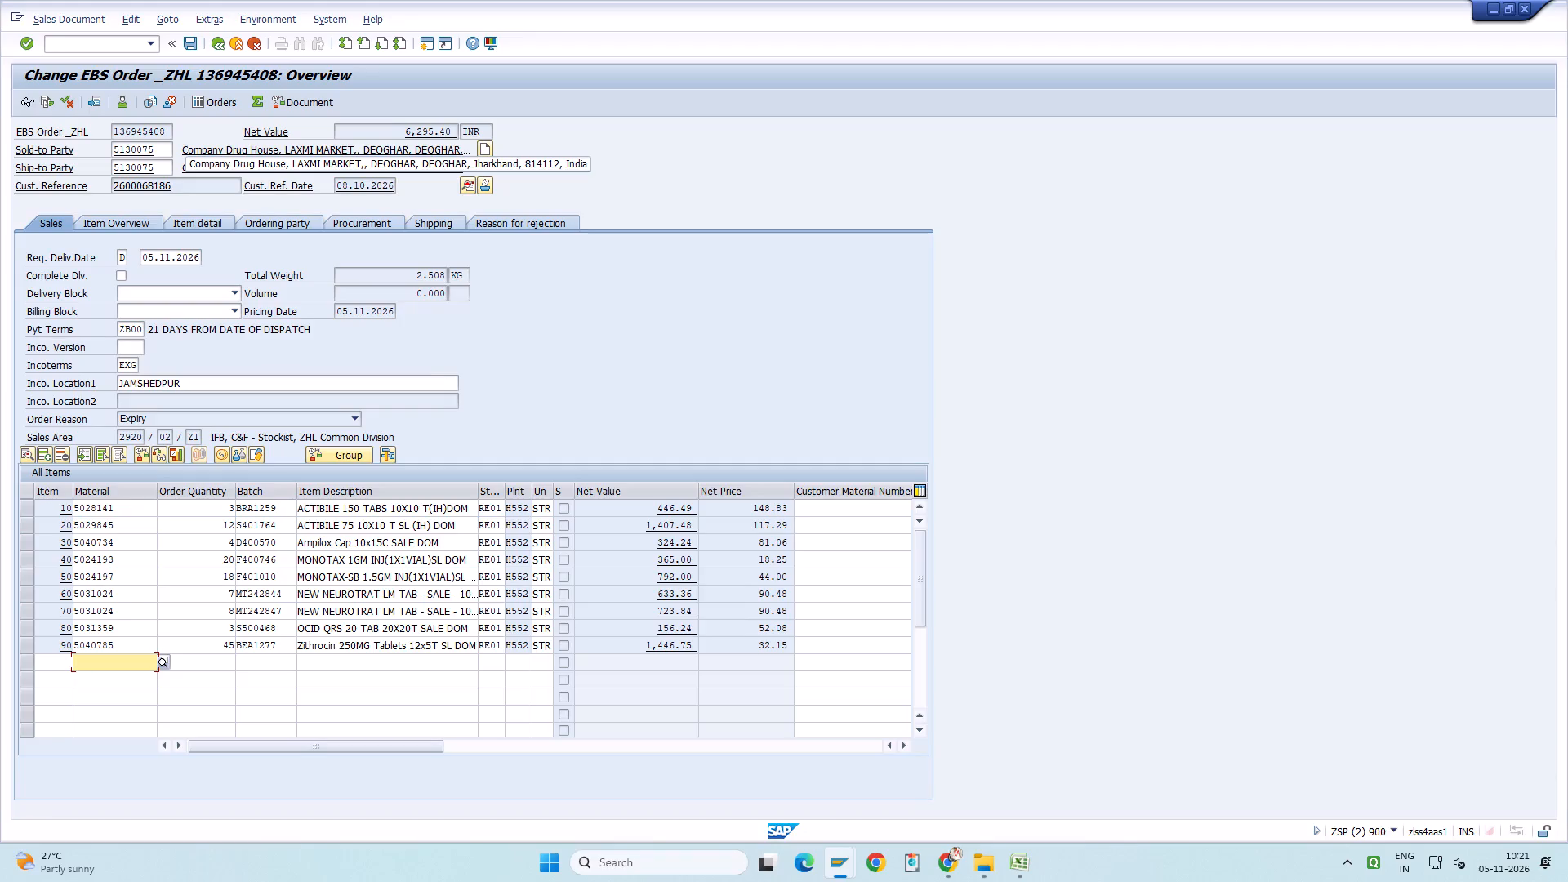
Switch from the new expiry order to the window showing the first expiry order, 136945404.
key("alt+Tab")
key("alt+Tab")
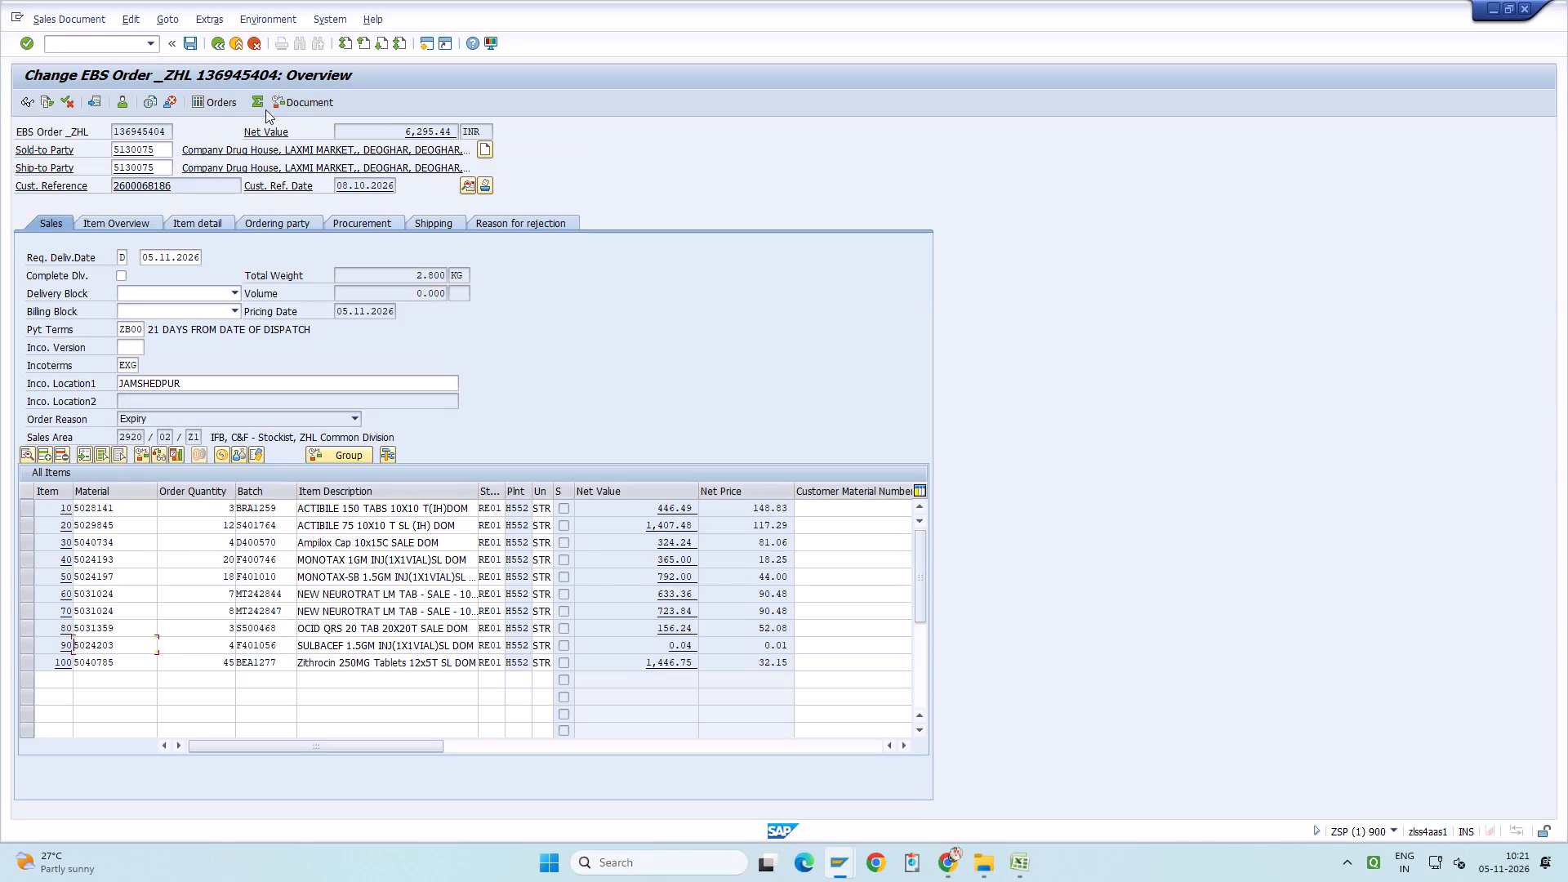
Delete the first expiry claim order 136945404, which contains all ten items.
left_click(75, 21)
left_click(119, 205)
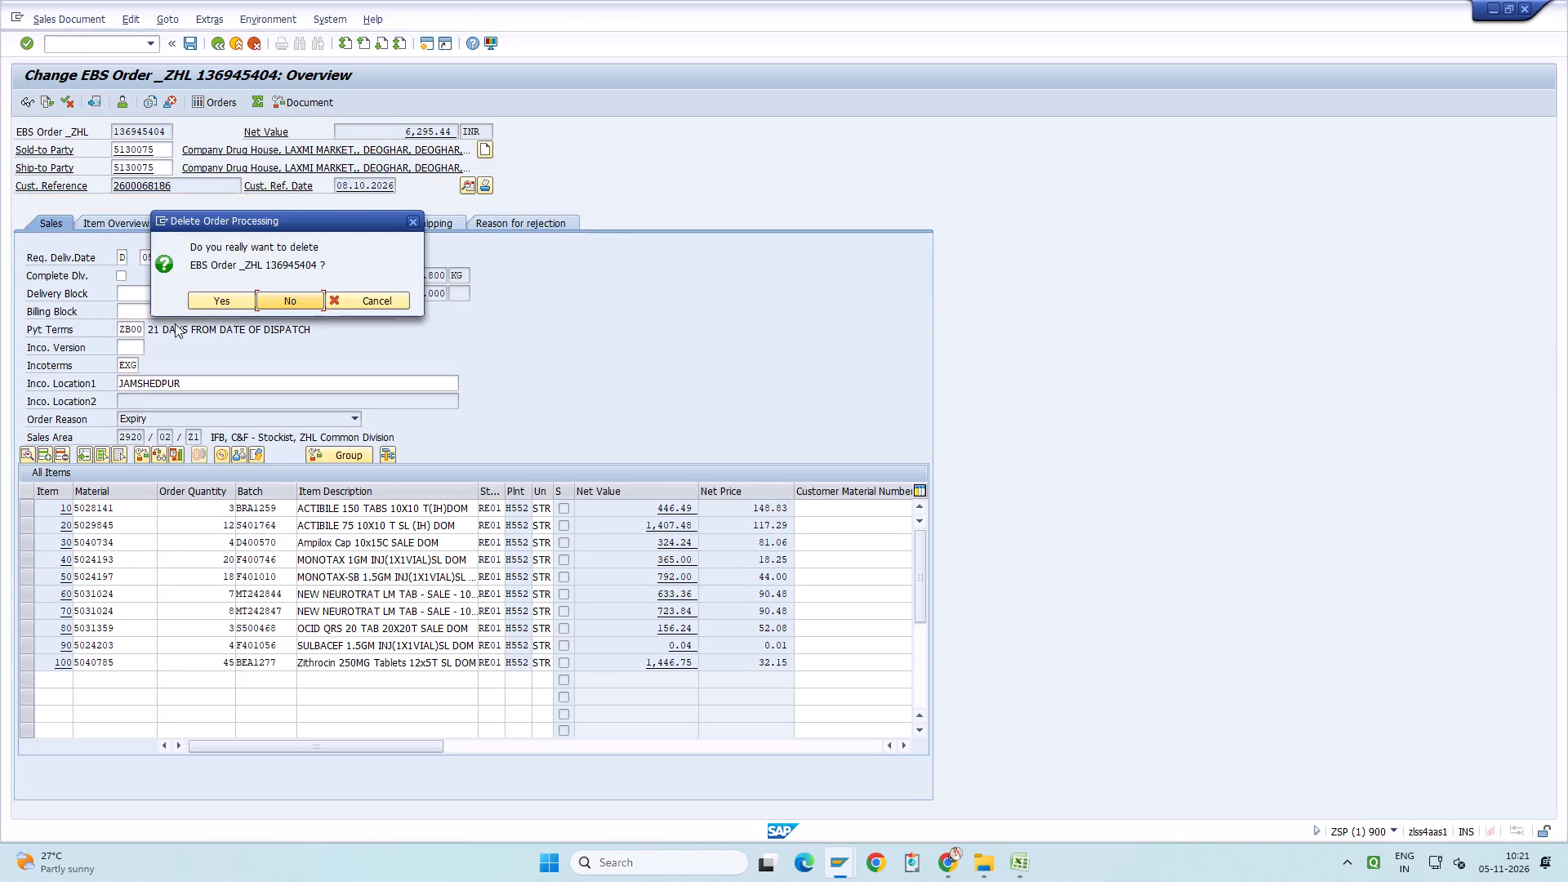
left_click(206, 301)
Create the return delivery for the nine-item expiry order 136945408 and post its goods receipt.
key("alt+Tab")
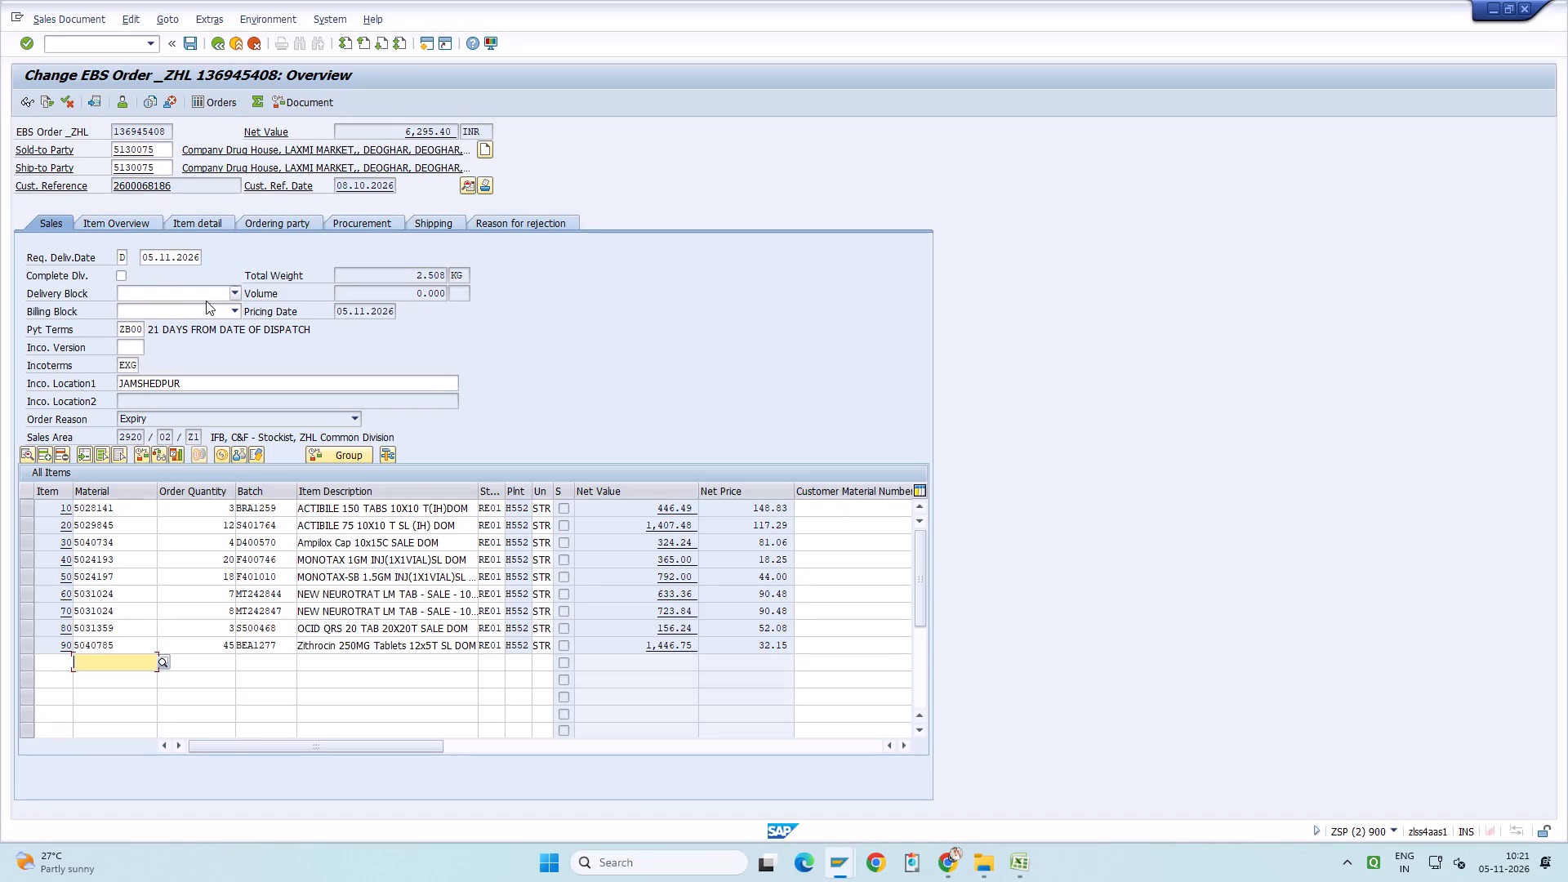
left_click(122, 167)
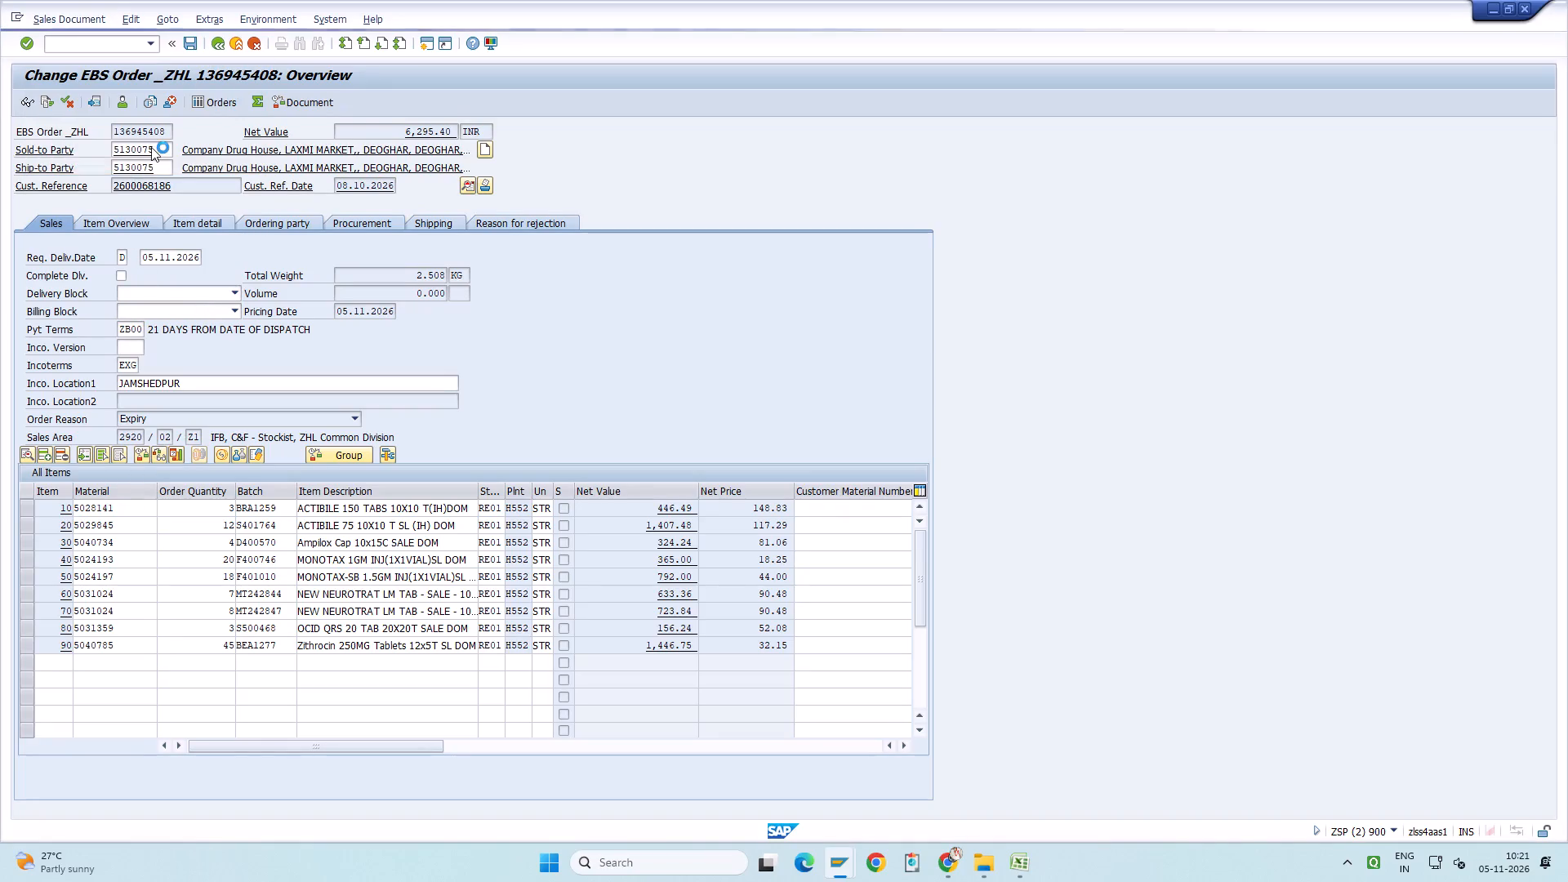
left_click(304, 101)
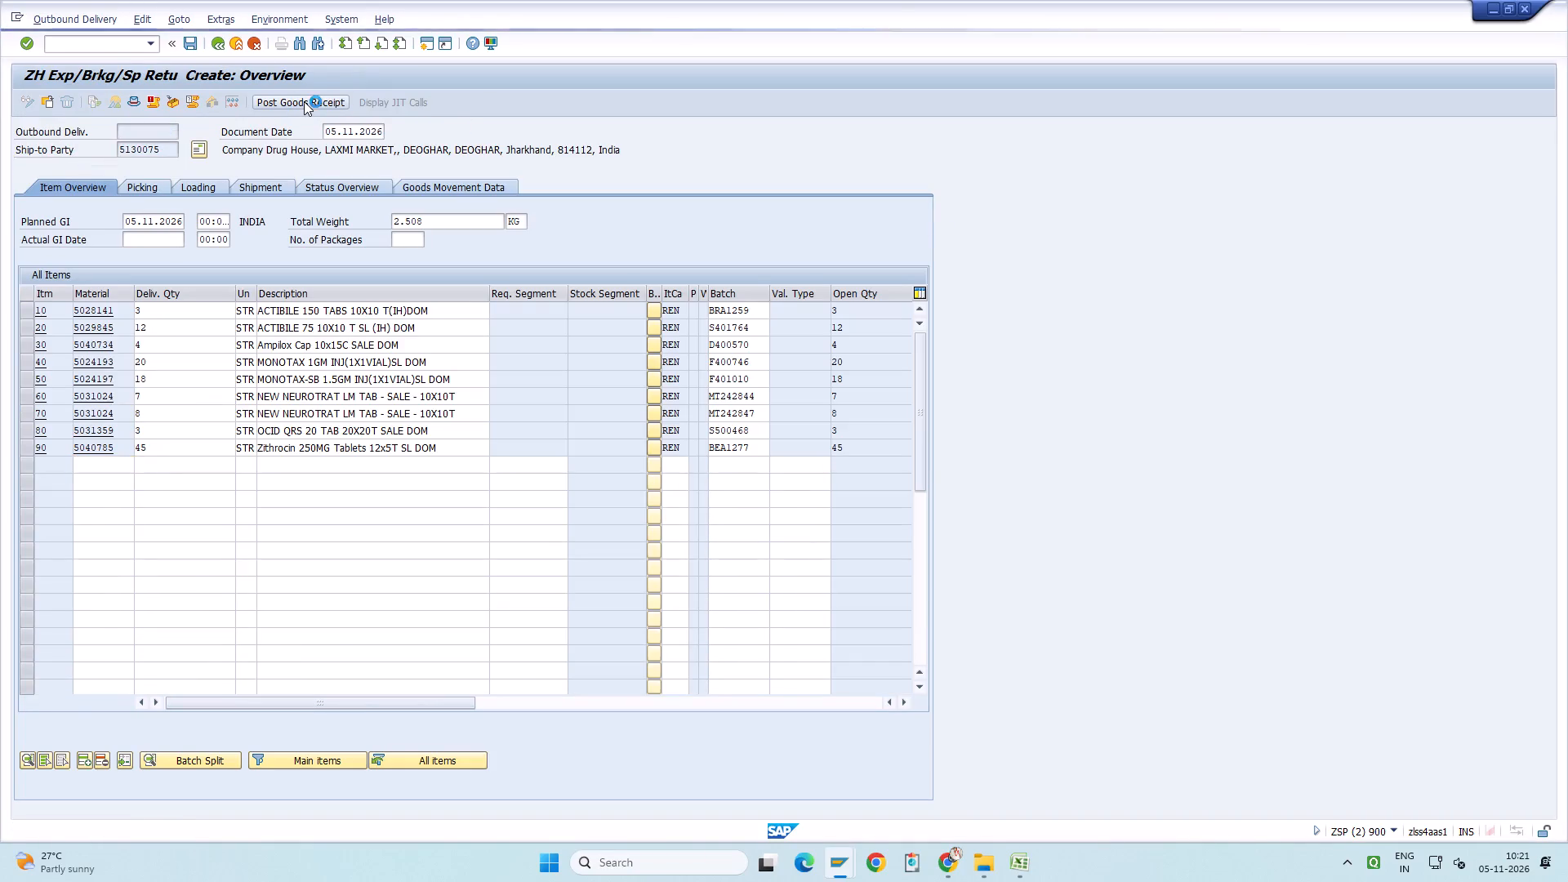
key("alt+Tab")
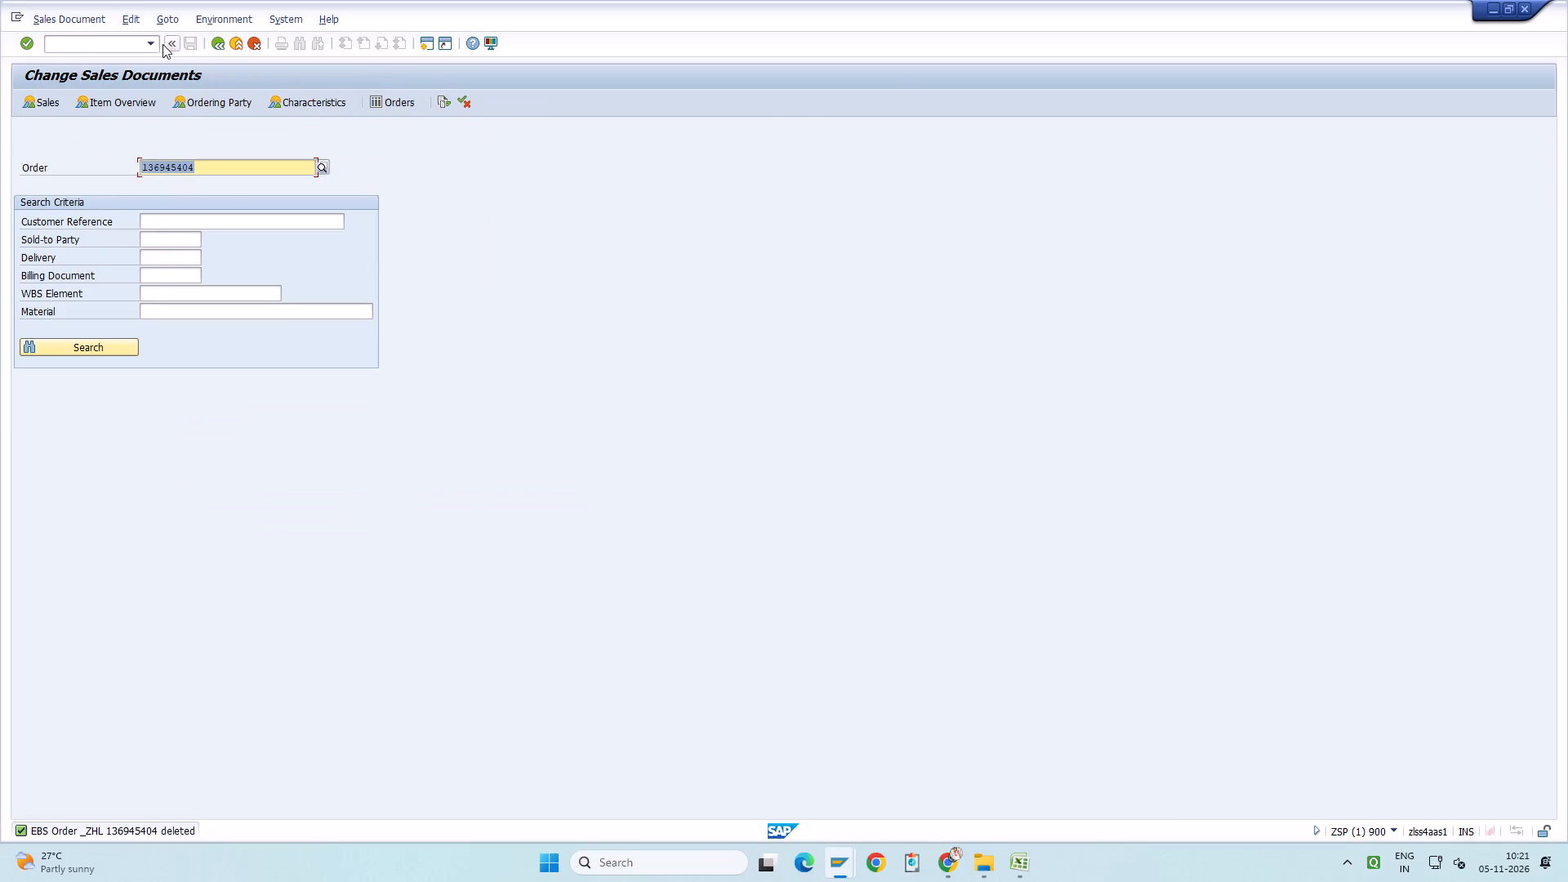
left_click(157, 43)
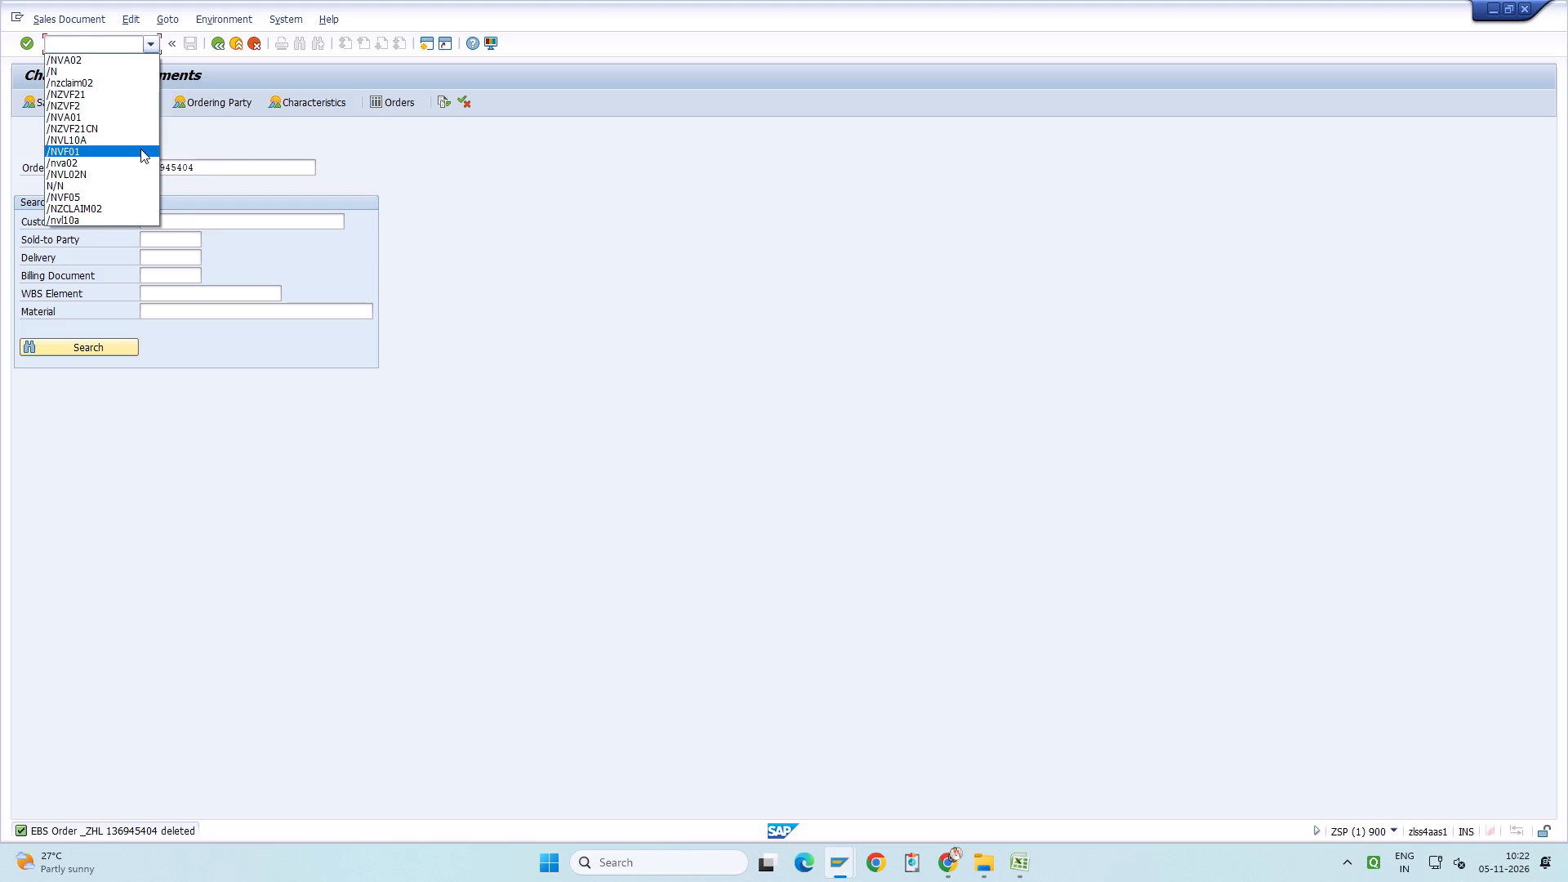
left_click(140, 149)
key("Return")
key("Return")
key("Return")
key("Return")
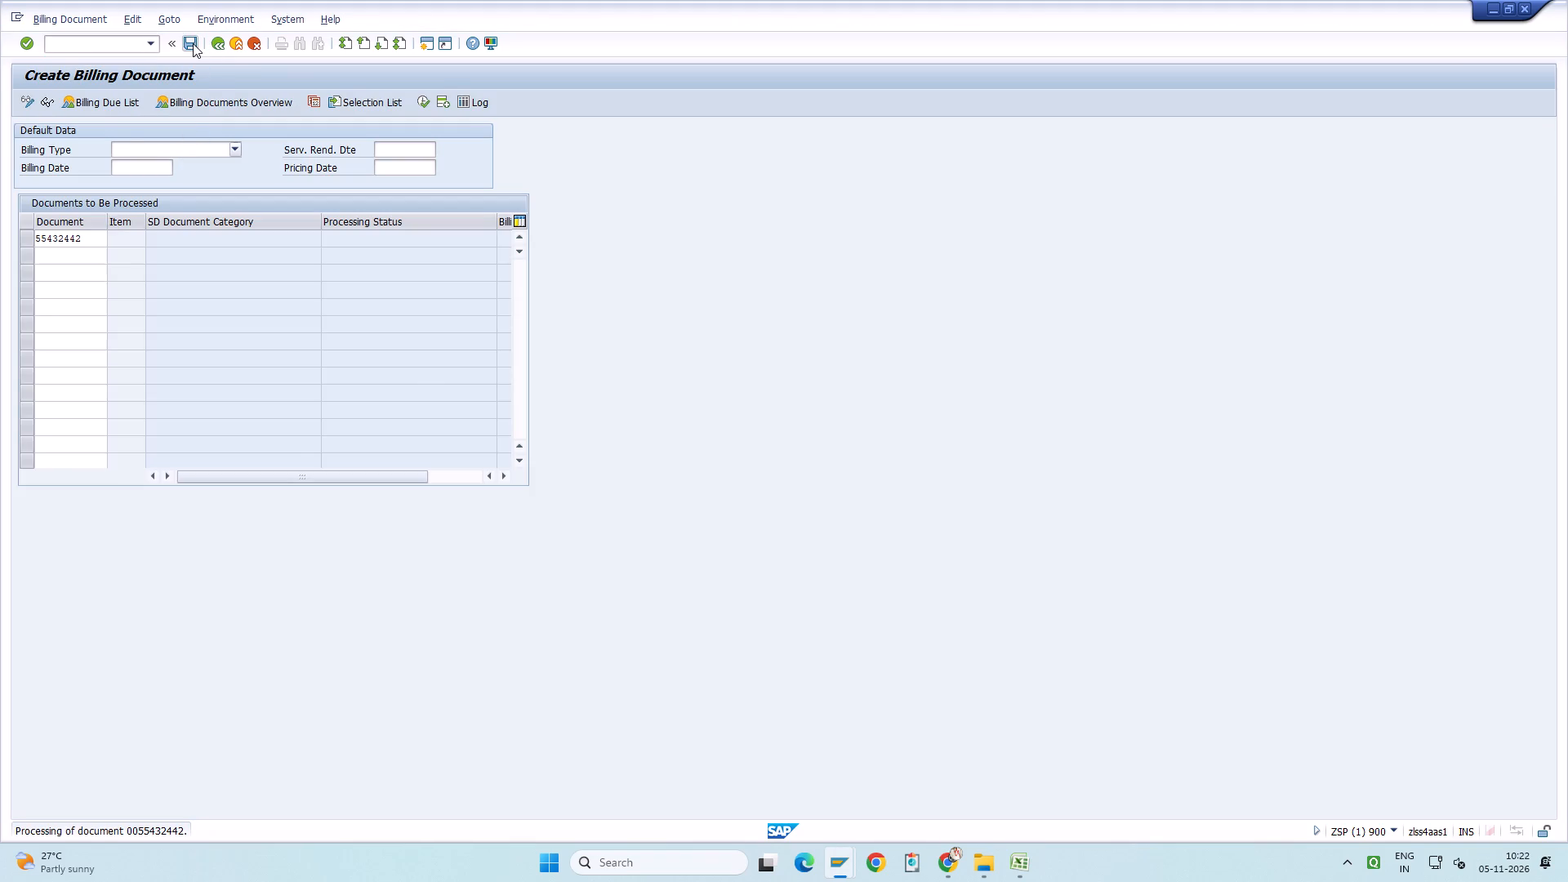
left_click(193, 43)
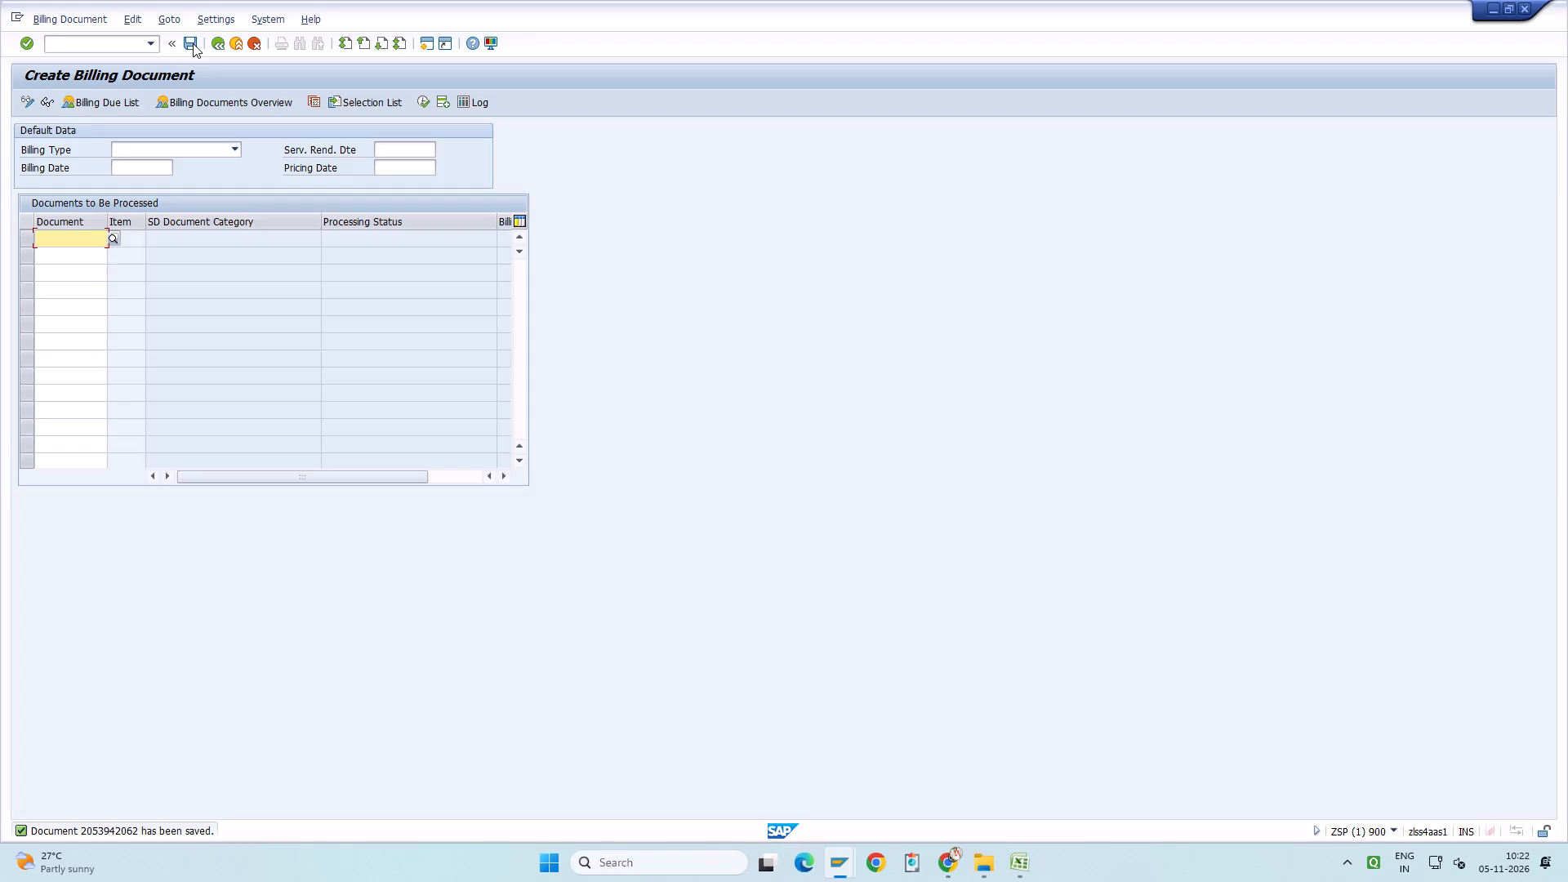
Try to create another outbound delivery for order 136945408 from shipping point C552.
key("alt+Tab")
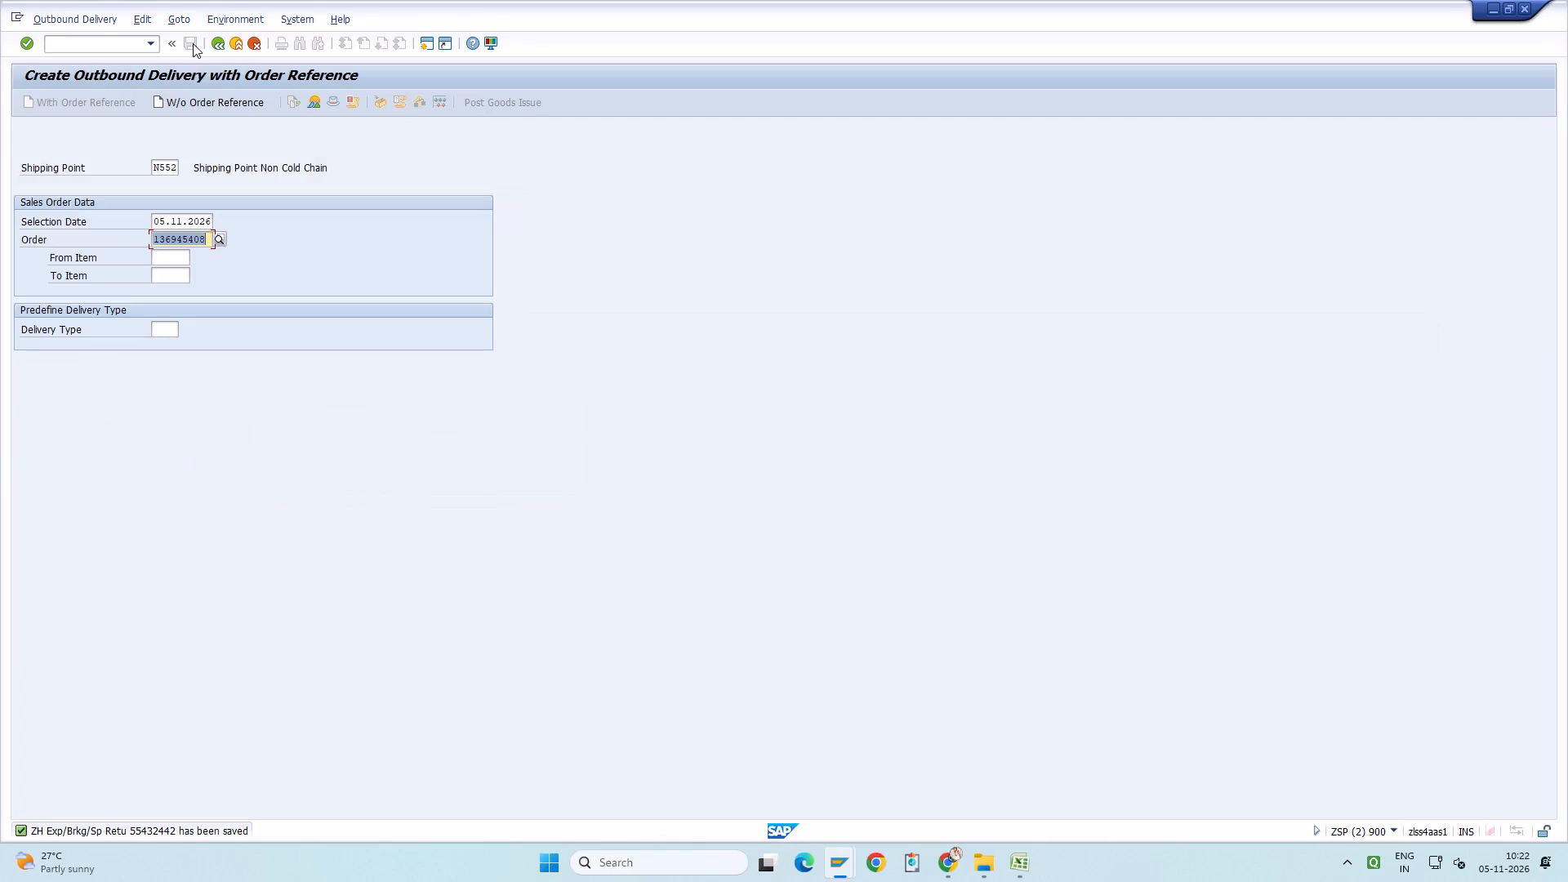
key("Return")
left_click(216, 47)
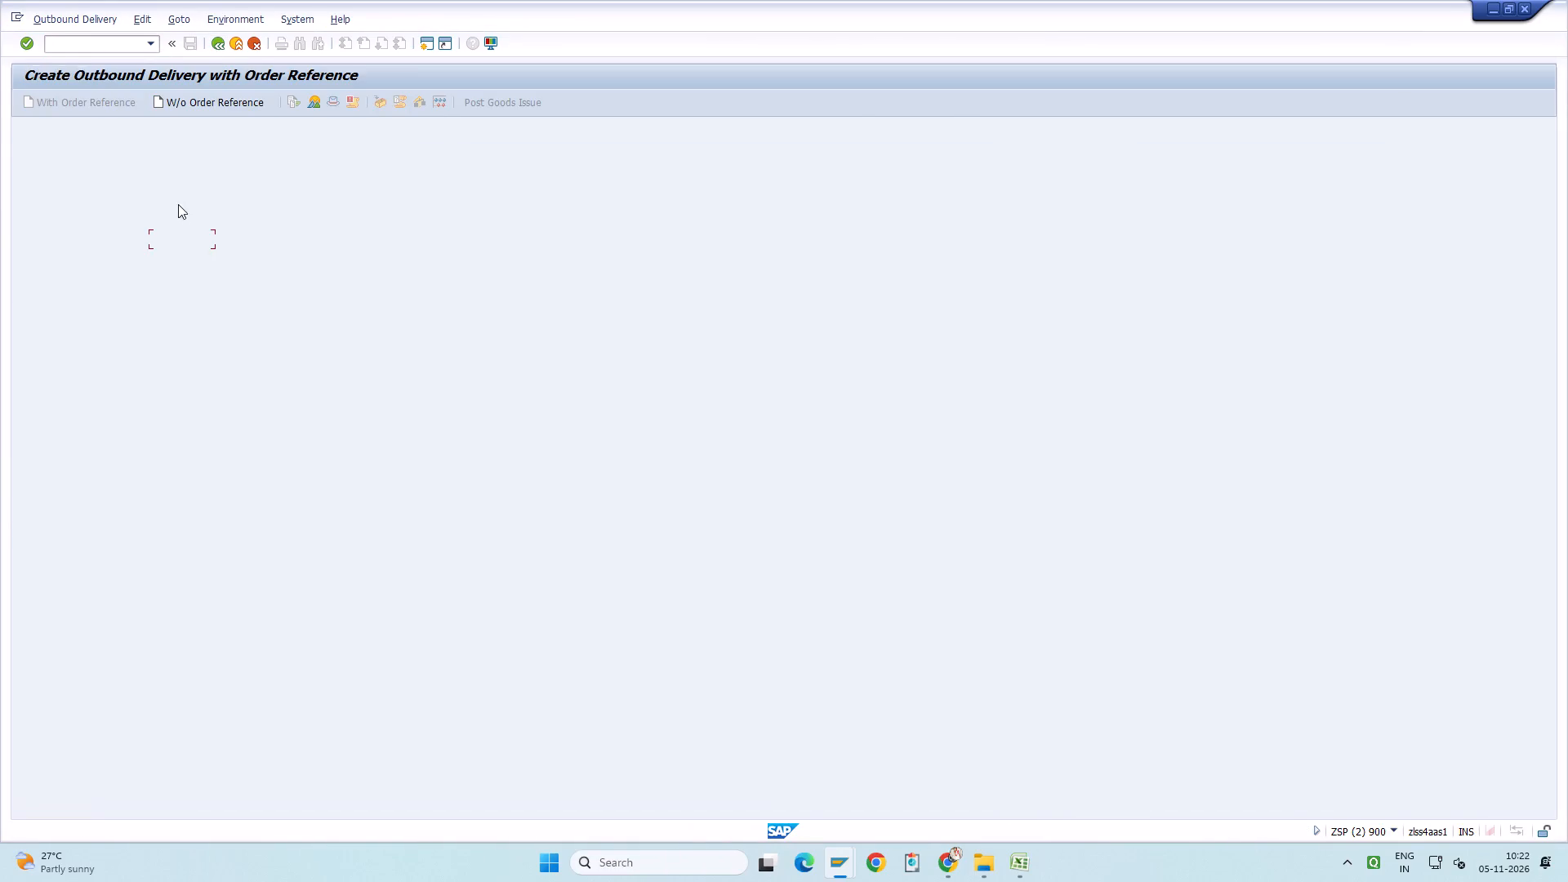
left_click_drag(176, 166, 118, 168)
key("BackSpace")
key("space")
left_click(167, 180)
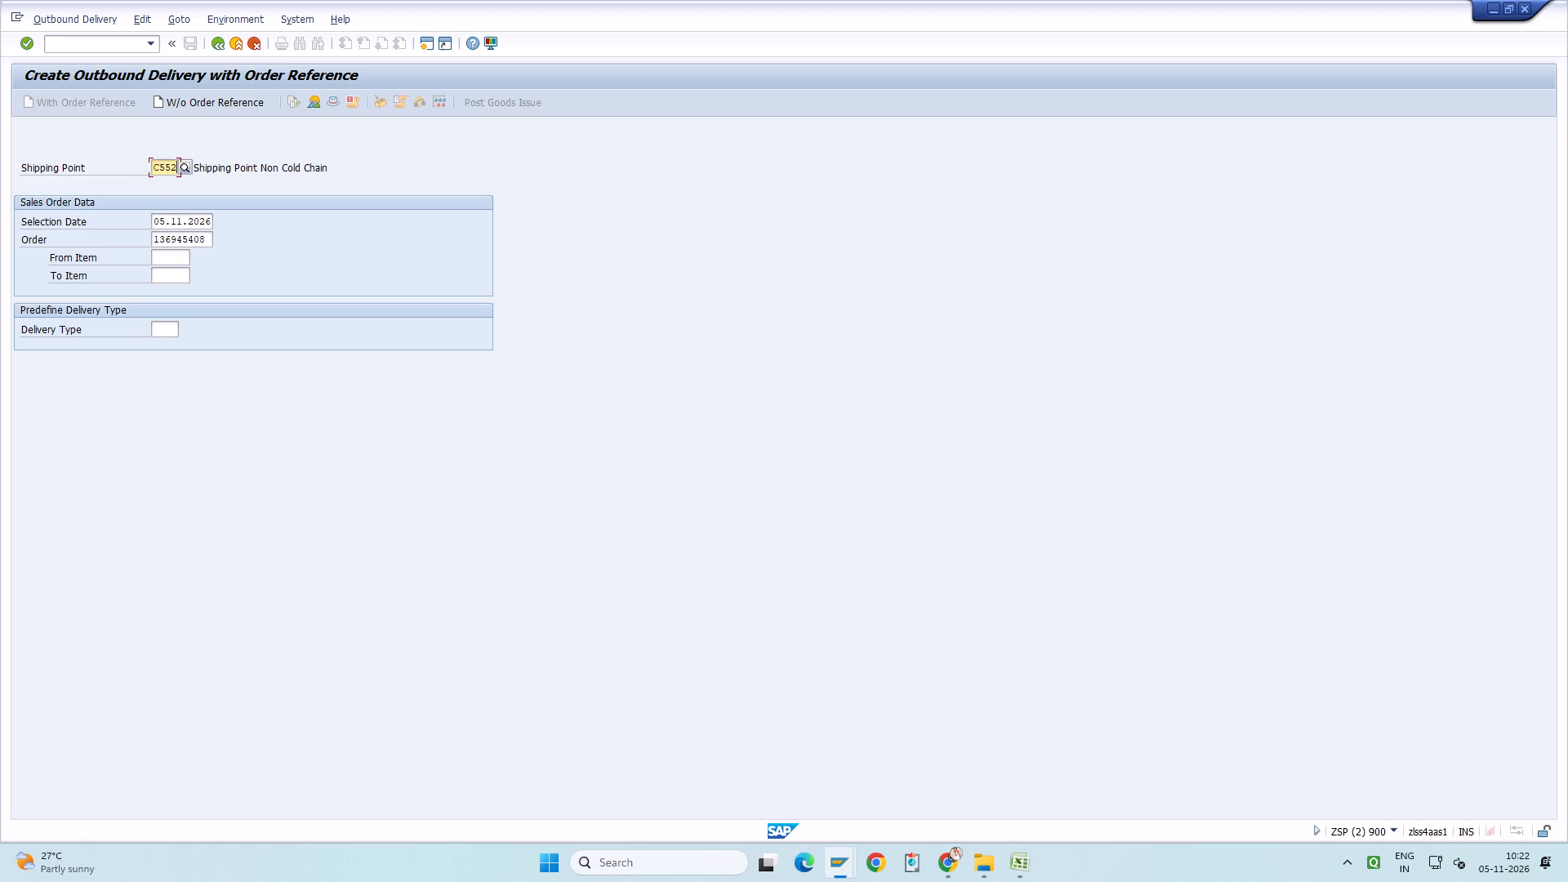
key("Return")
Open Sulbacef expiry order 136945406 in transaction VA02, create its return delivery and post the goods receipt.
left_click(153, 42)
left_click(140, 65)
key("Return")
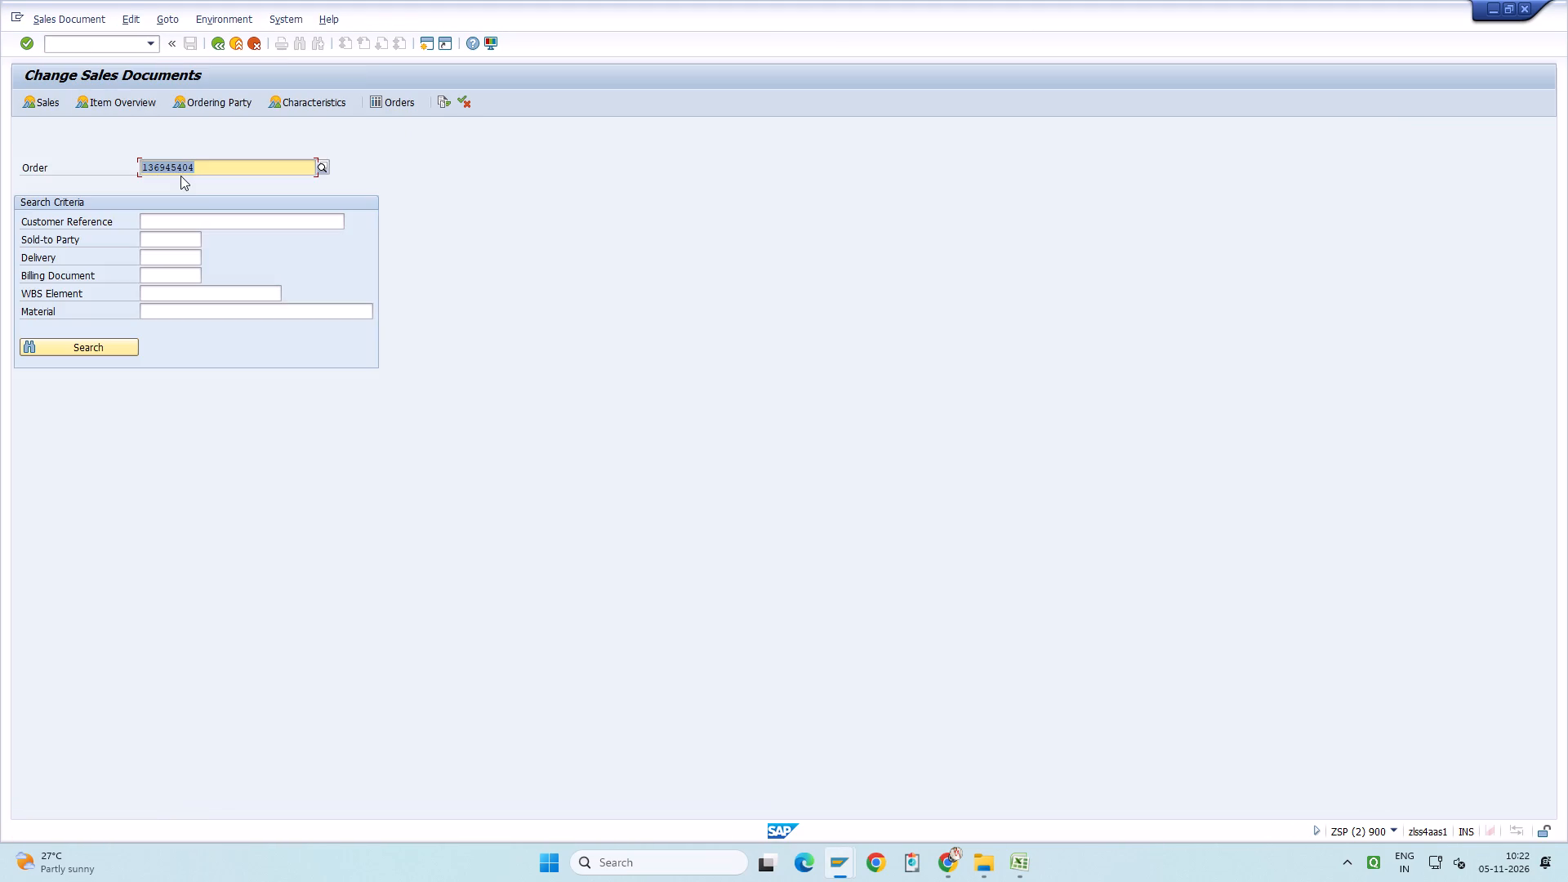
left_click(204, 169)
key("BackSpace")
key("6")
key("Return")
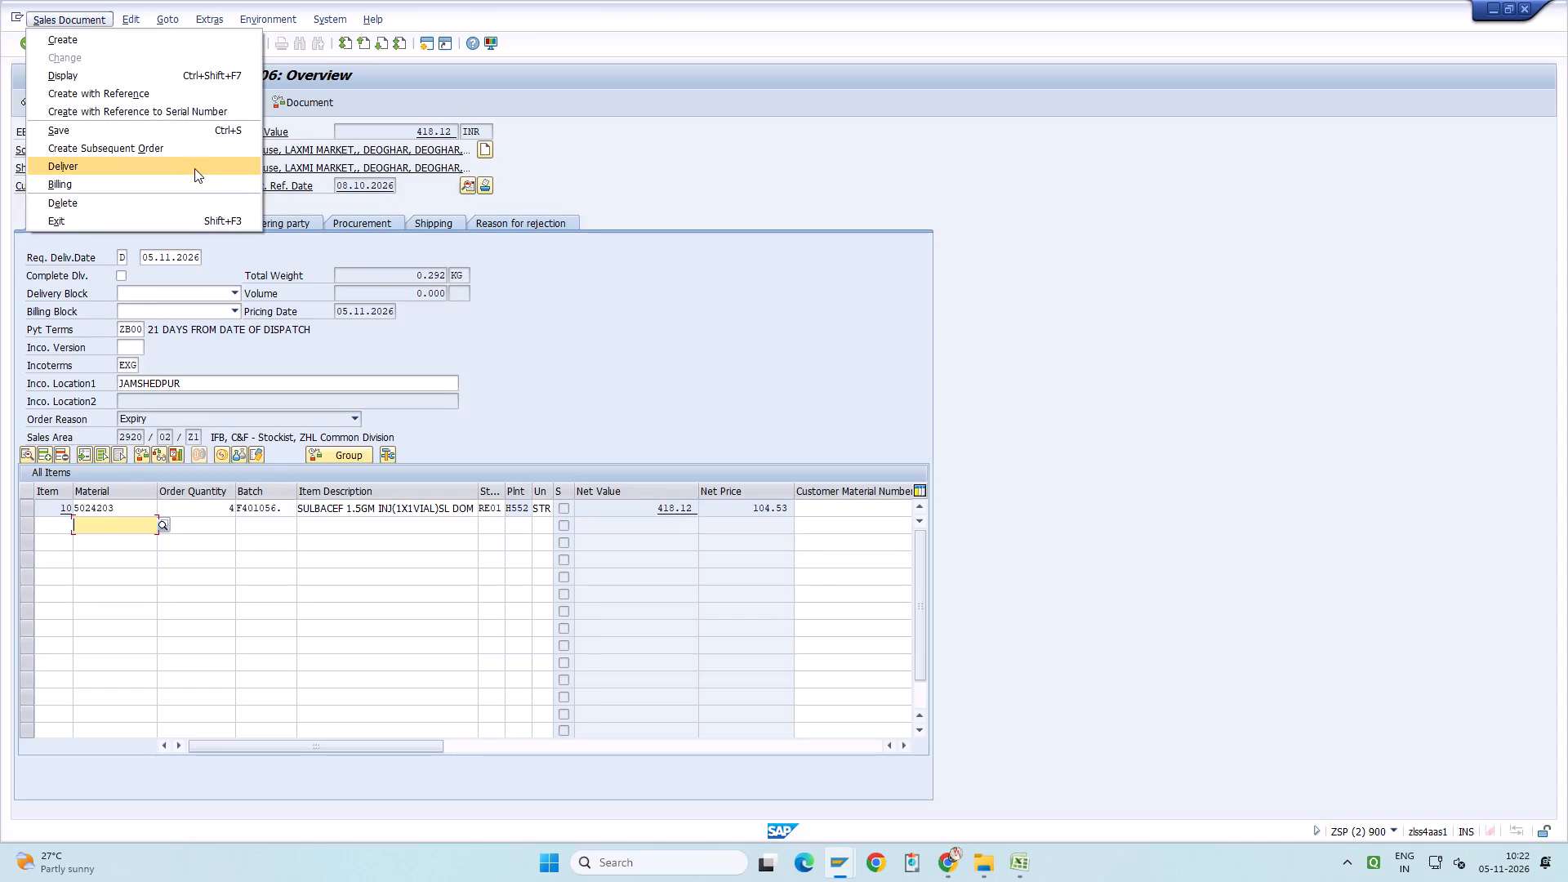
left_click(191, 167)
left_click(307, 105)
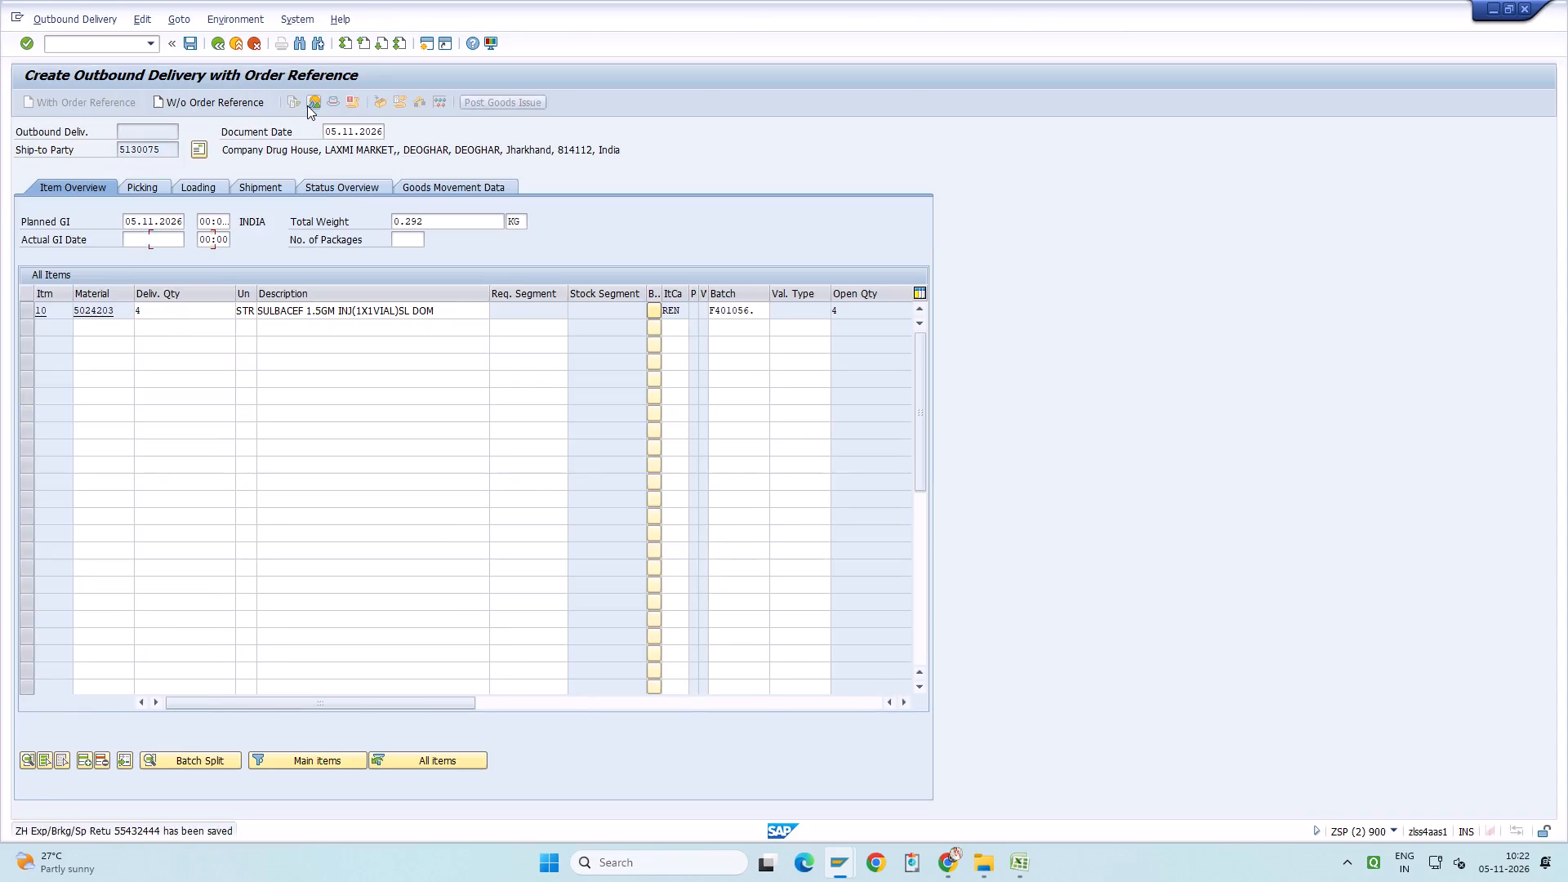
Create and save the billing document for the Sulbacef return delivery 55432444 with transaction VF01.
key("alt+Tab")
left_click(151, 42)
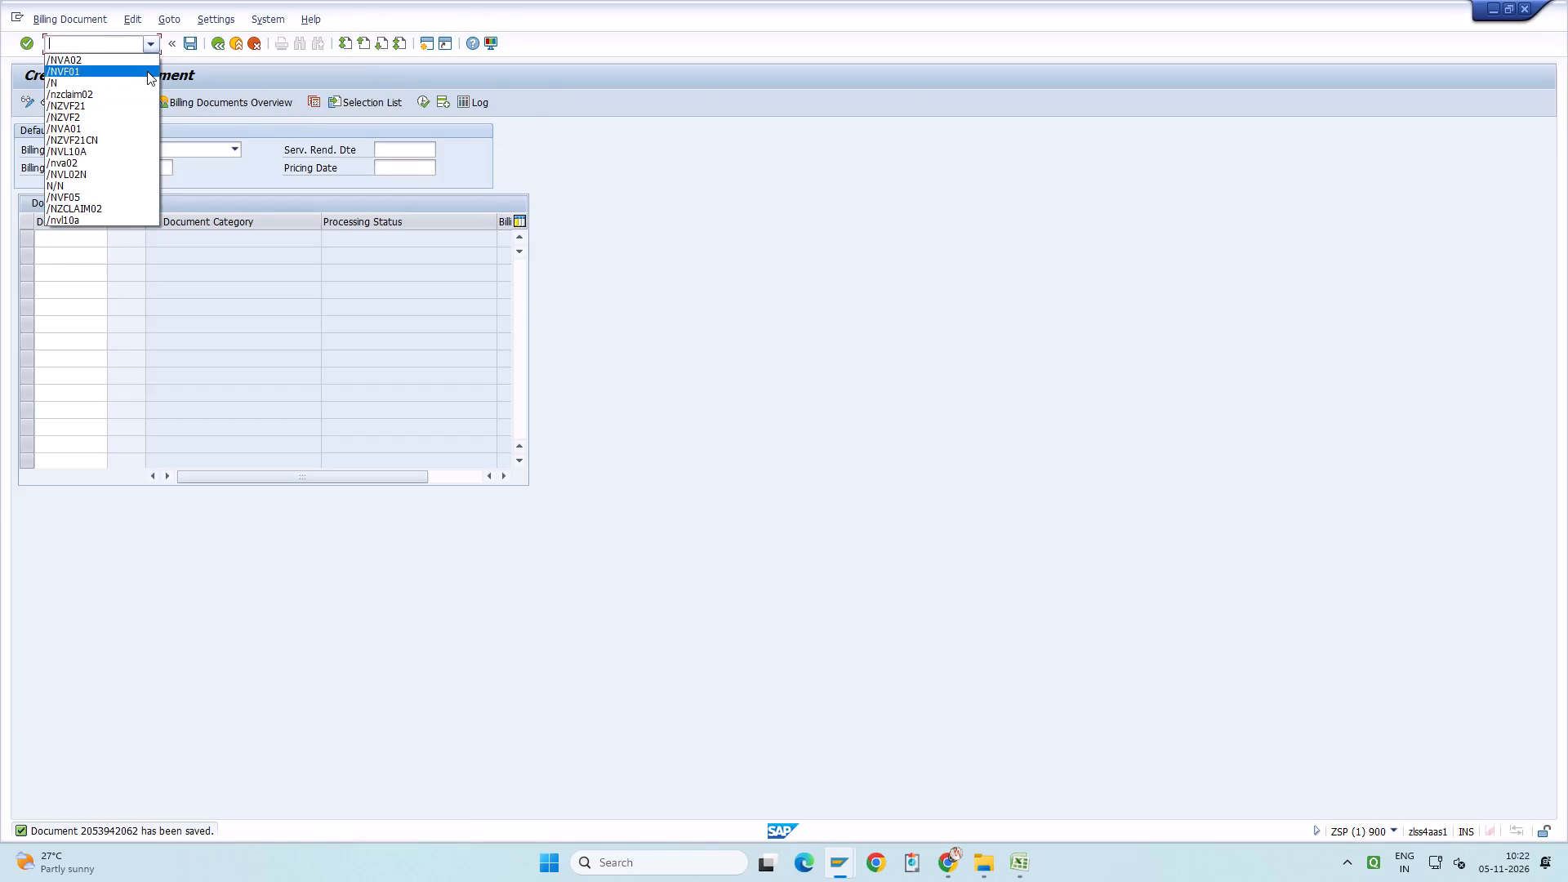
left_click(147, 71)
key("Return")
key("Return")
key("Return")
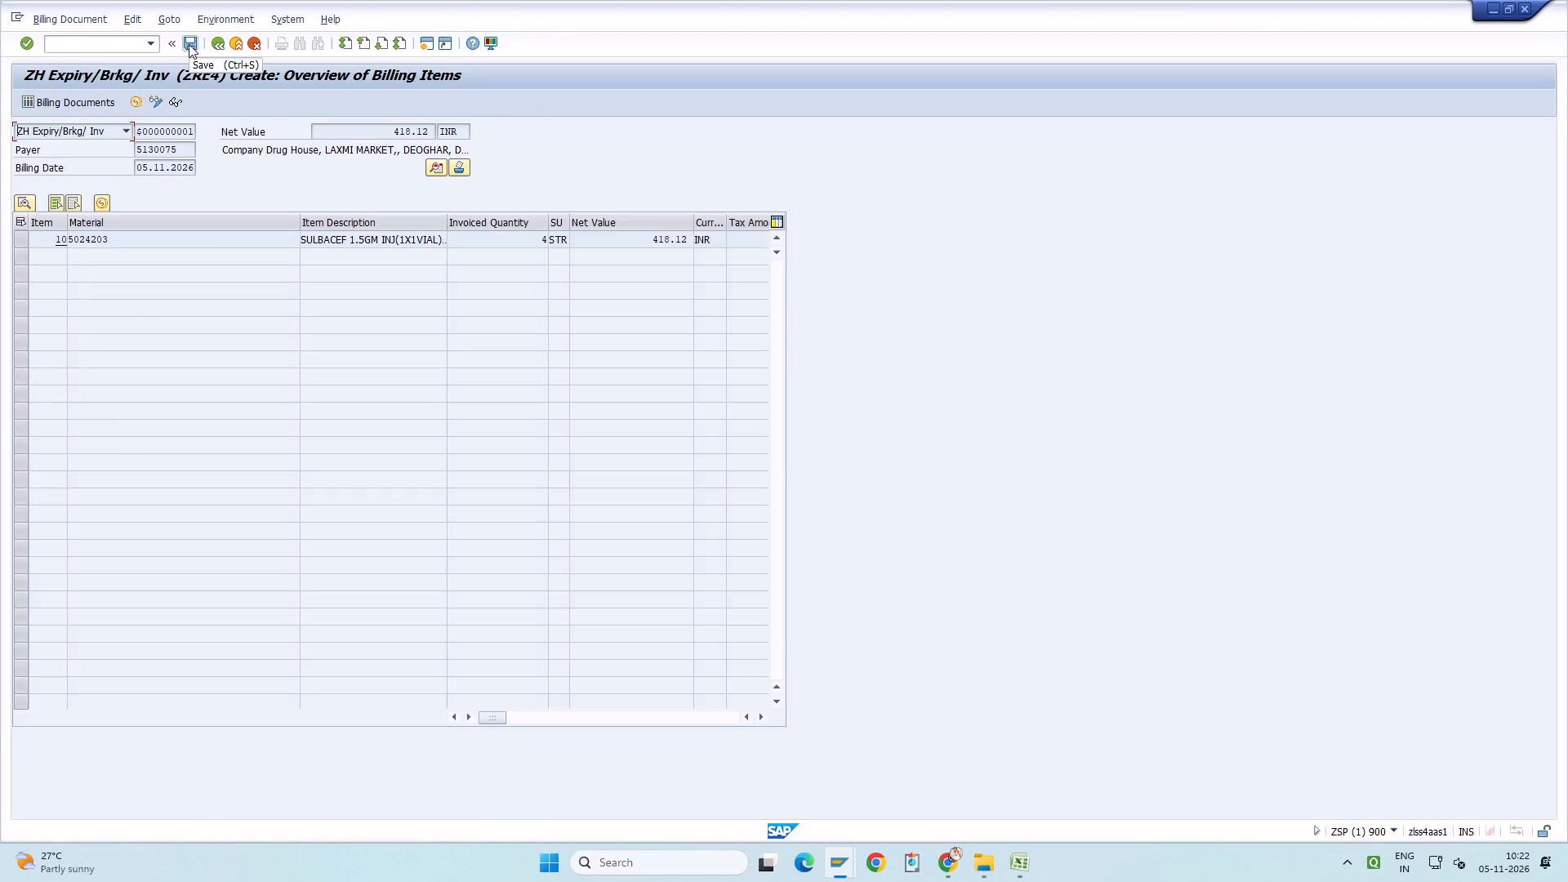
left_click(189, 44)
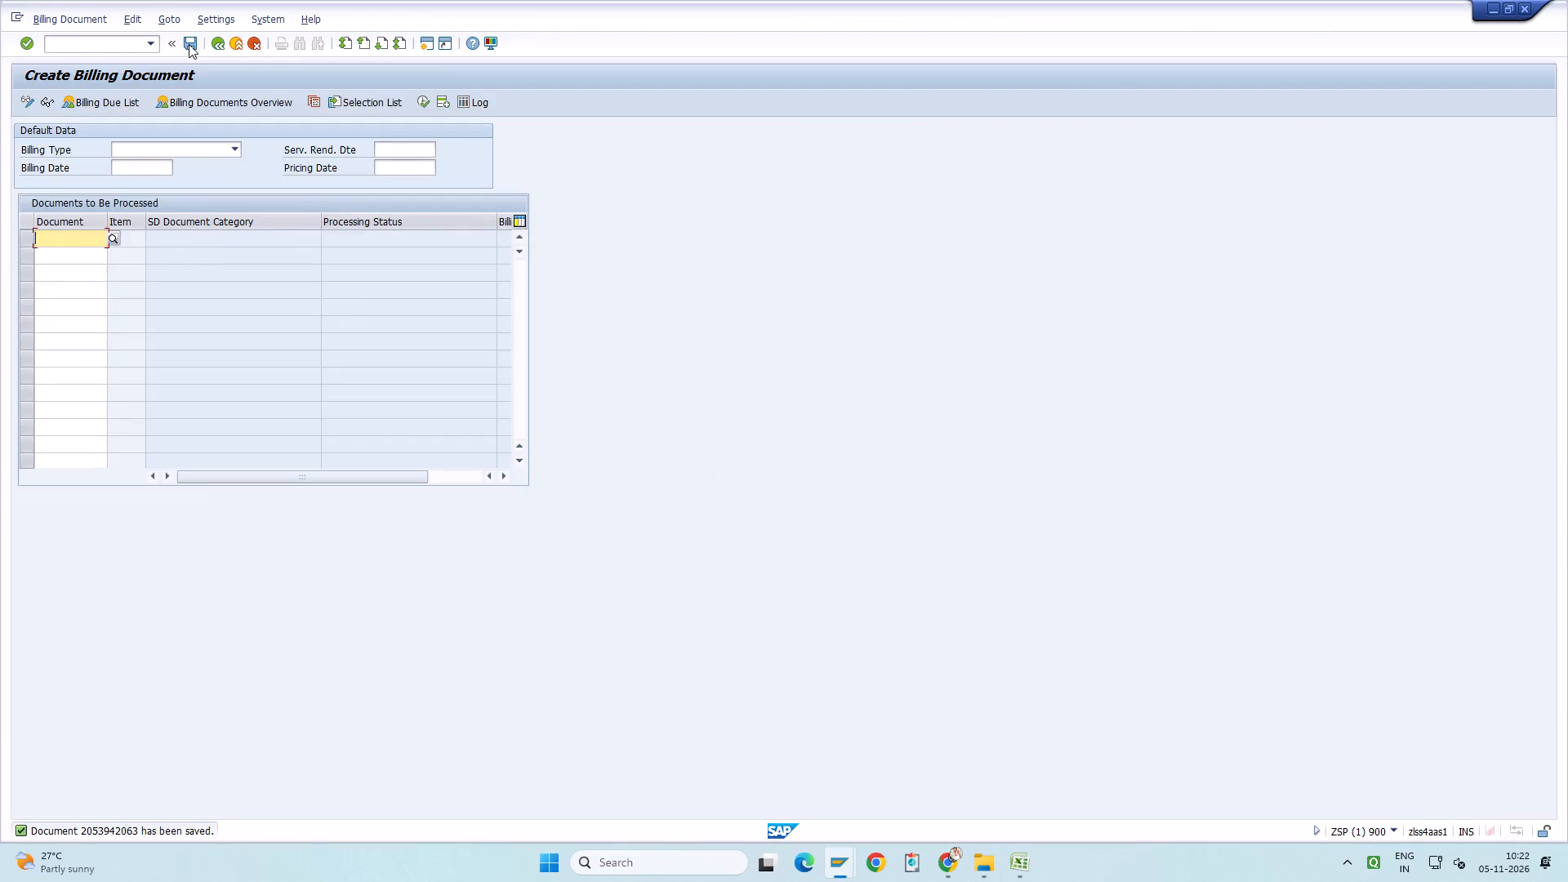
key("alt+Tab")
key("Return")
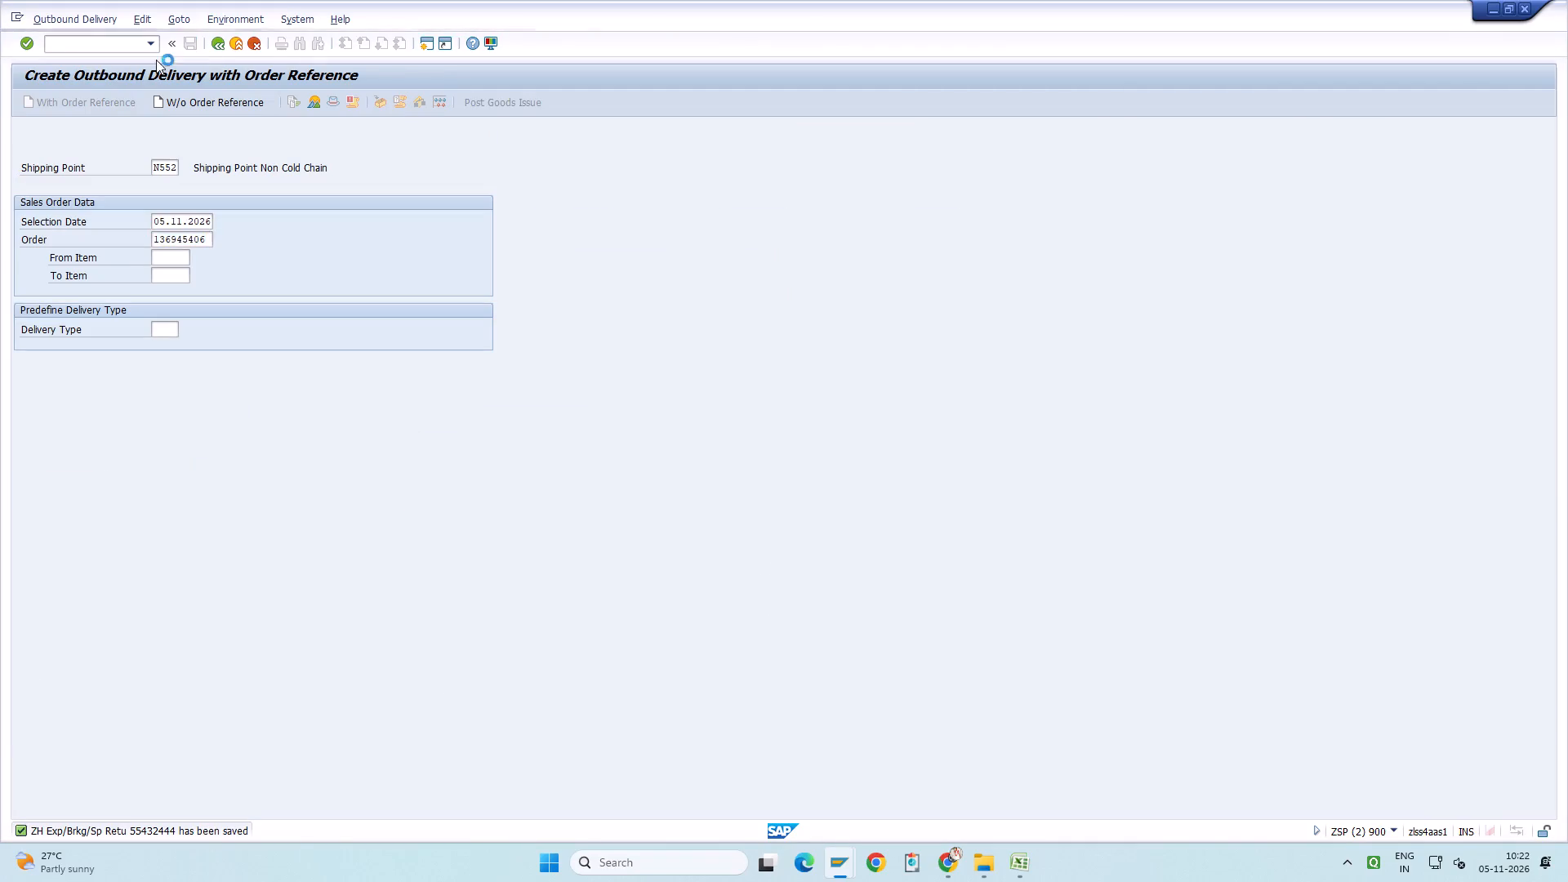
left_click(157, 42)
left_click(144, 66)
key("Return")
left_click(203, 170)
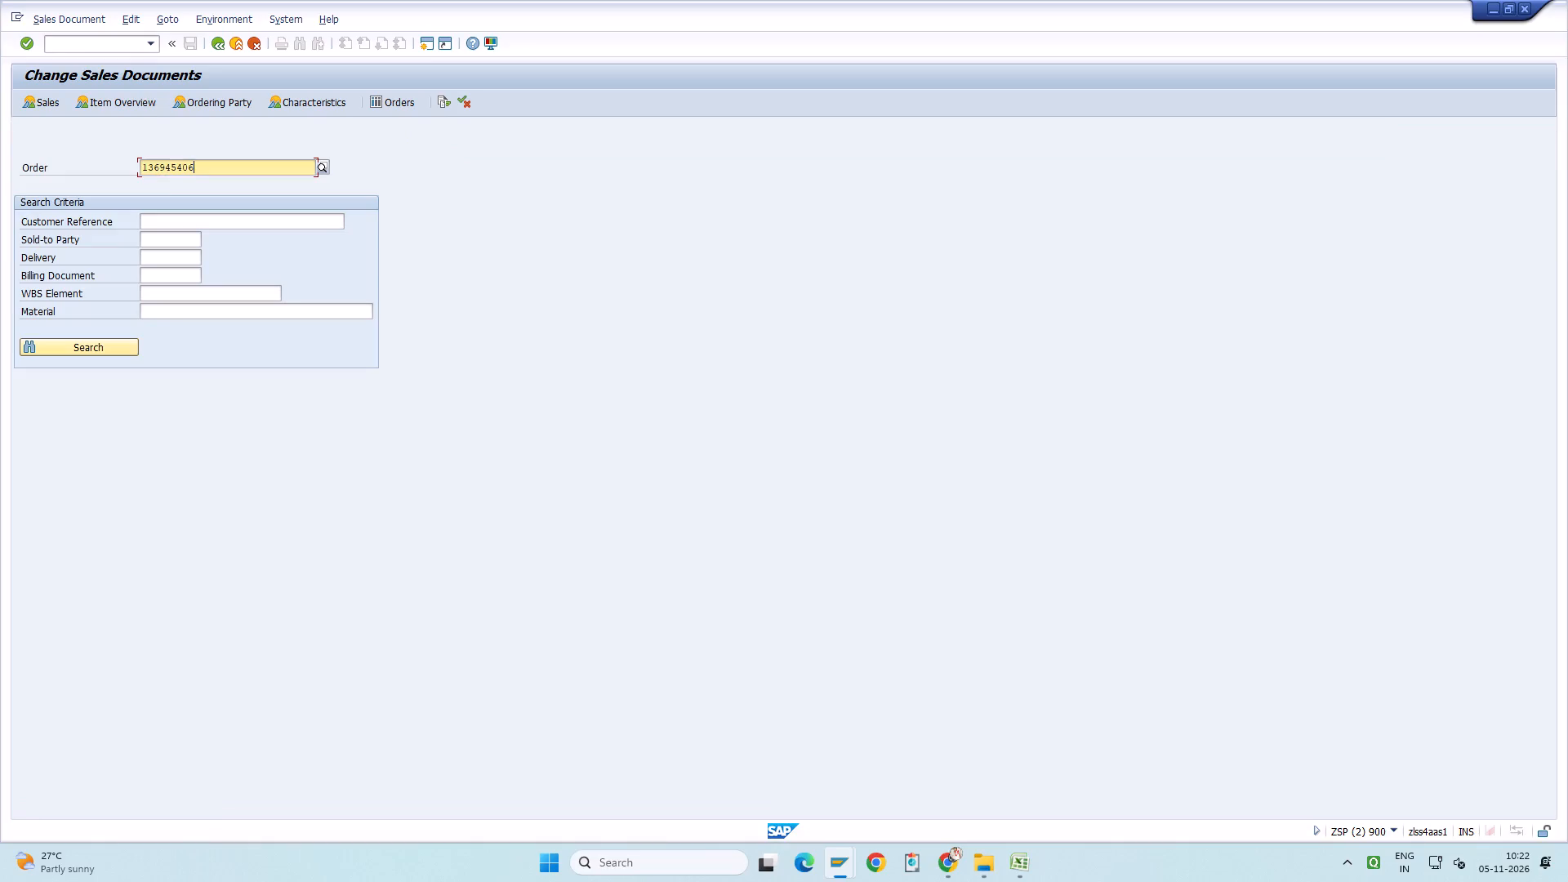
key("BackSpace")
key("3")
key("Return")
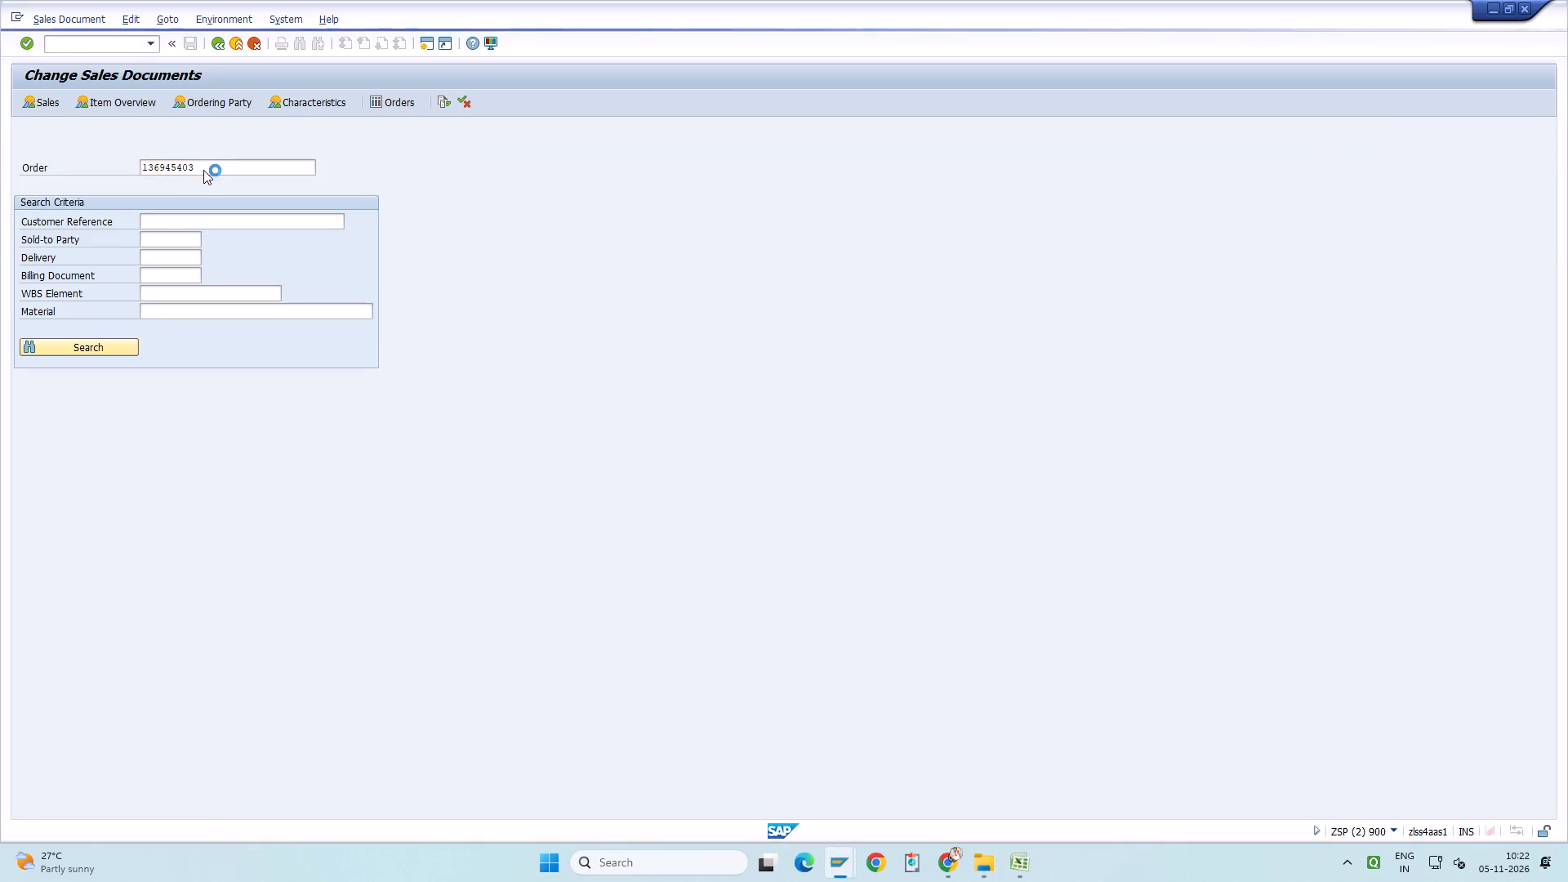
left_click(187, 170)
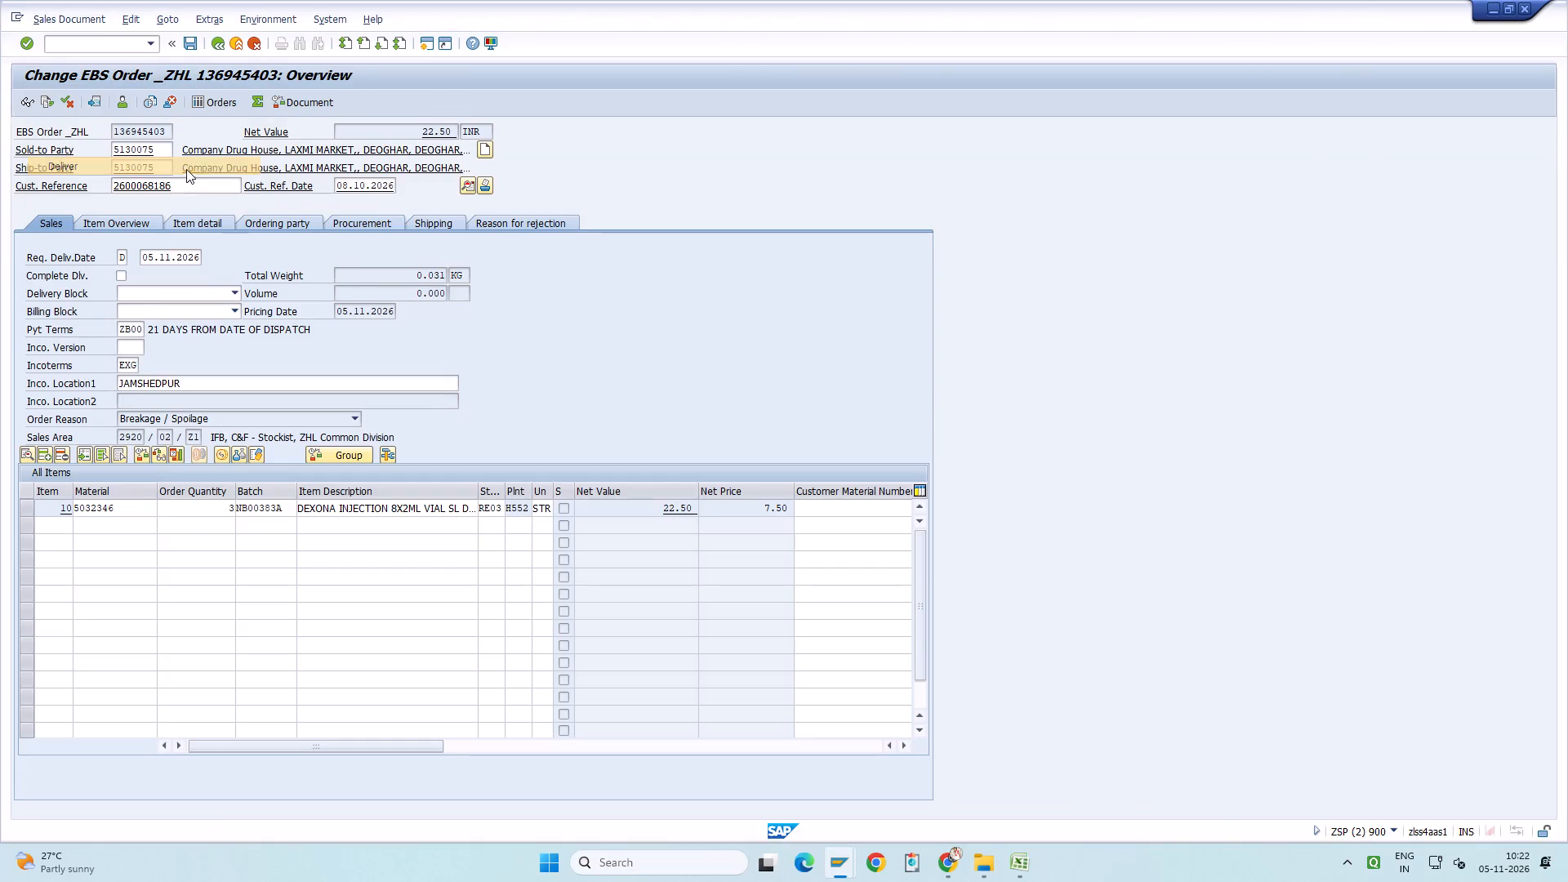
left_click(312, 105)
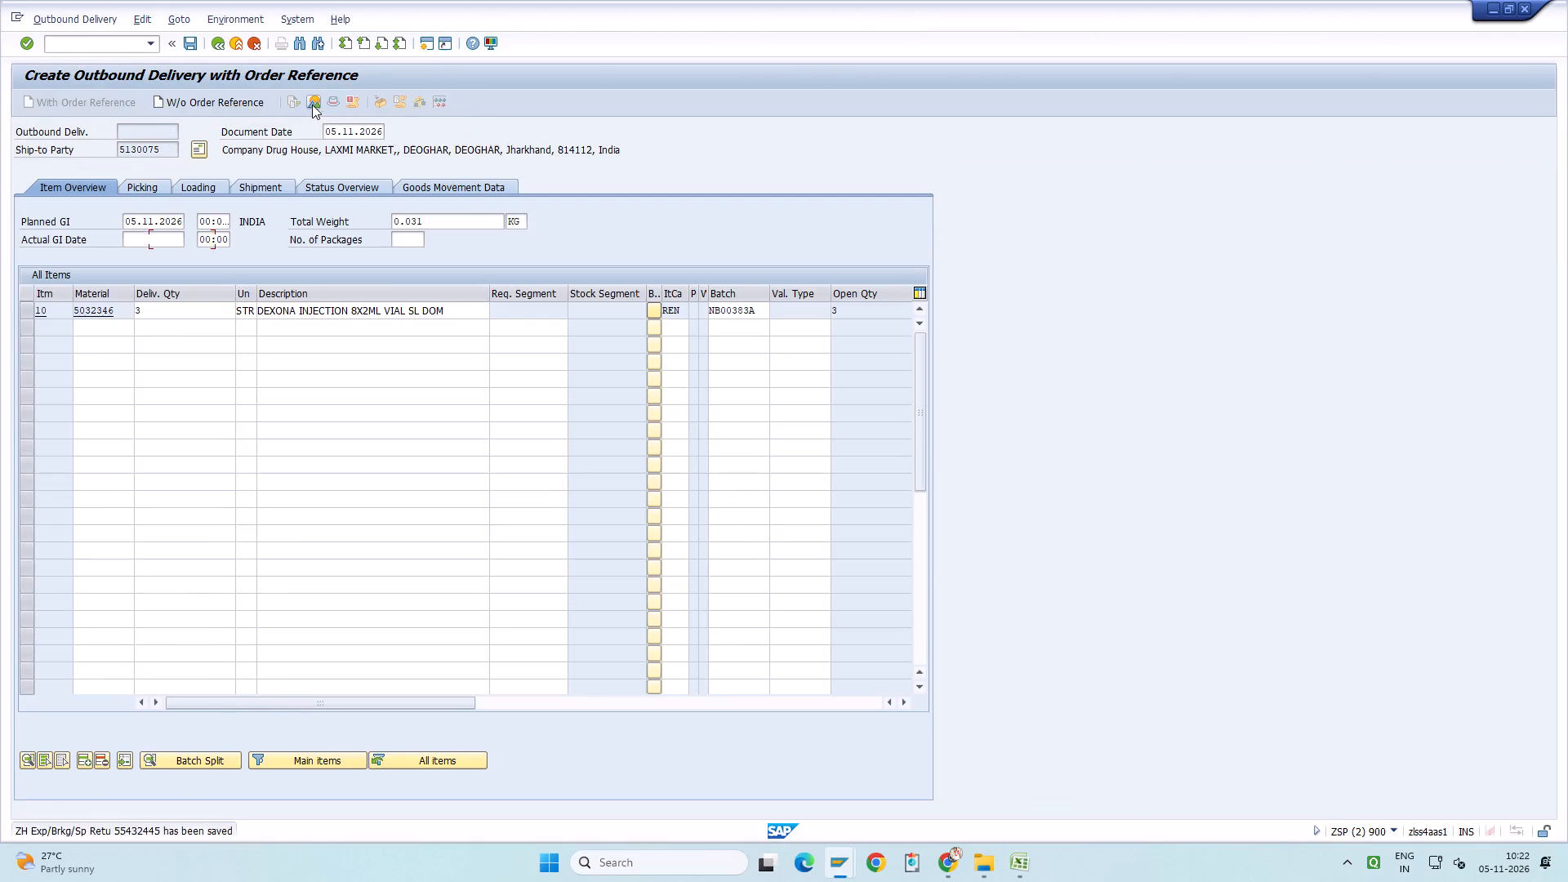
Create and save the billing document for the Dexona breakage return delivery 55432445 with transaction VF01.
key("alt+Tab")
left_click(149, 47)
left_click(146, 65)
left_click(147, 47)
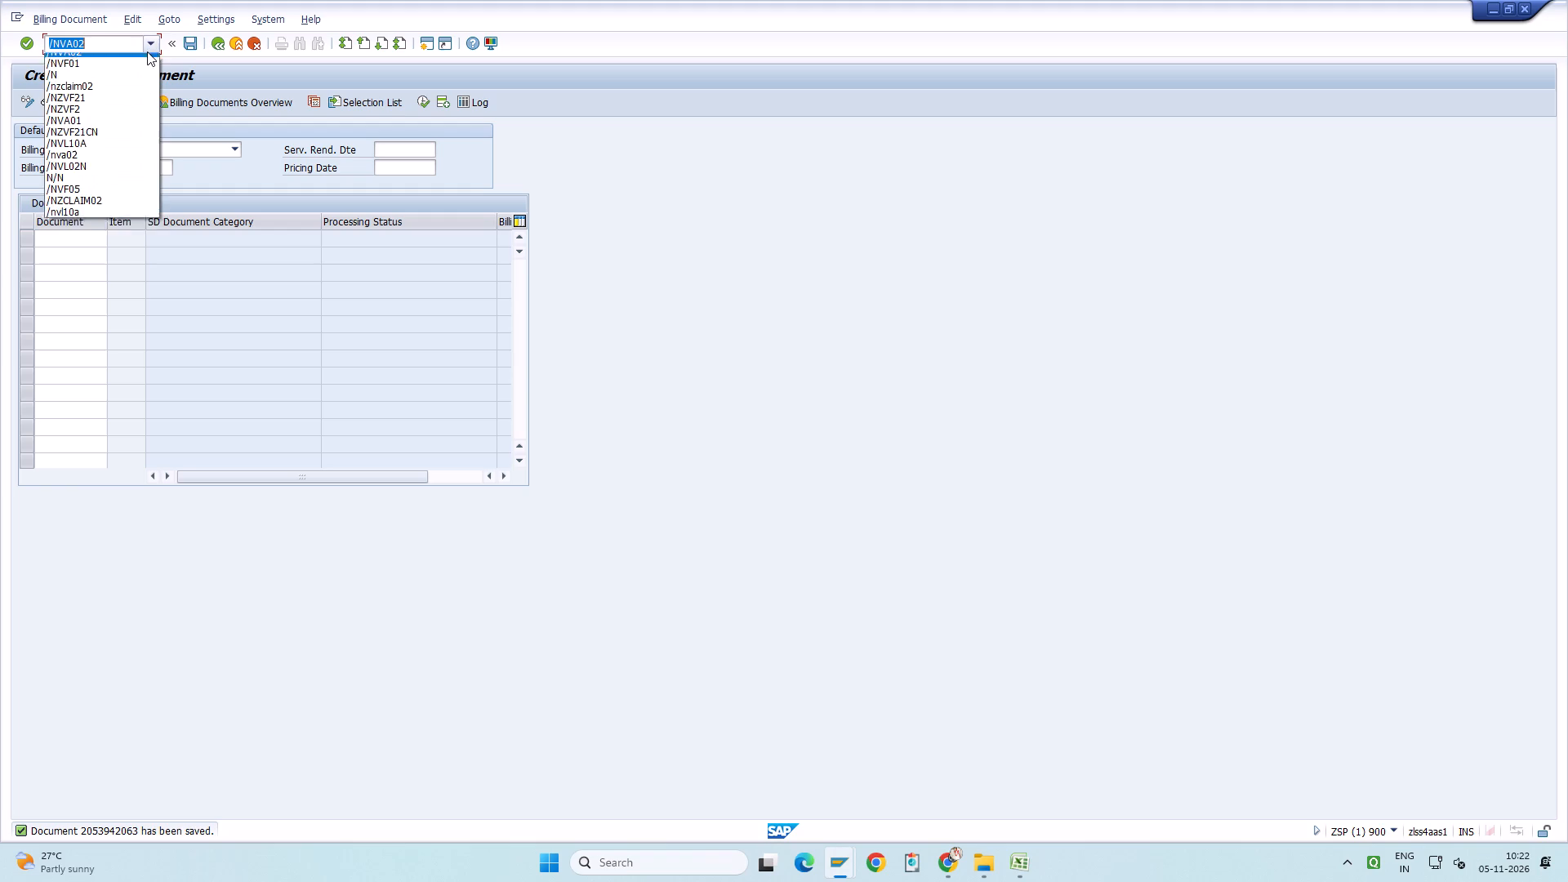
left_click(144, 69)
key("Return")
key("Return")
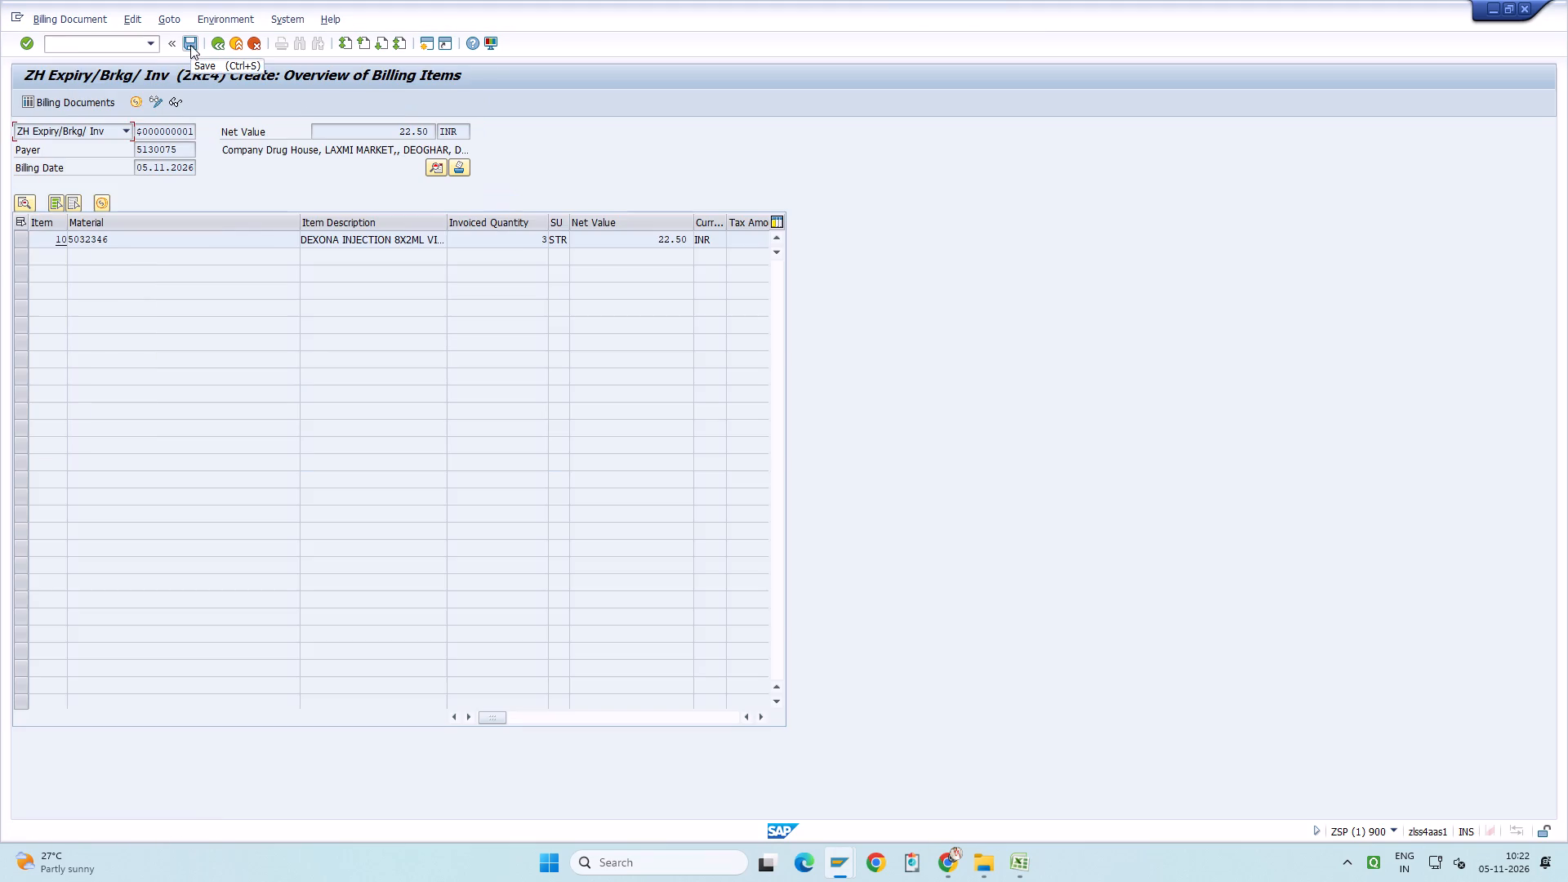
left_click(190, 45)
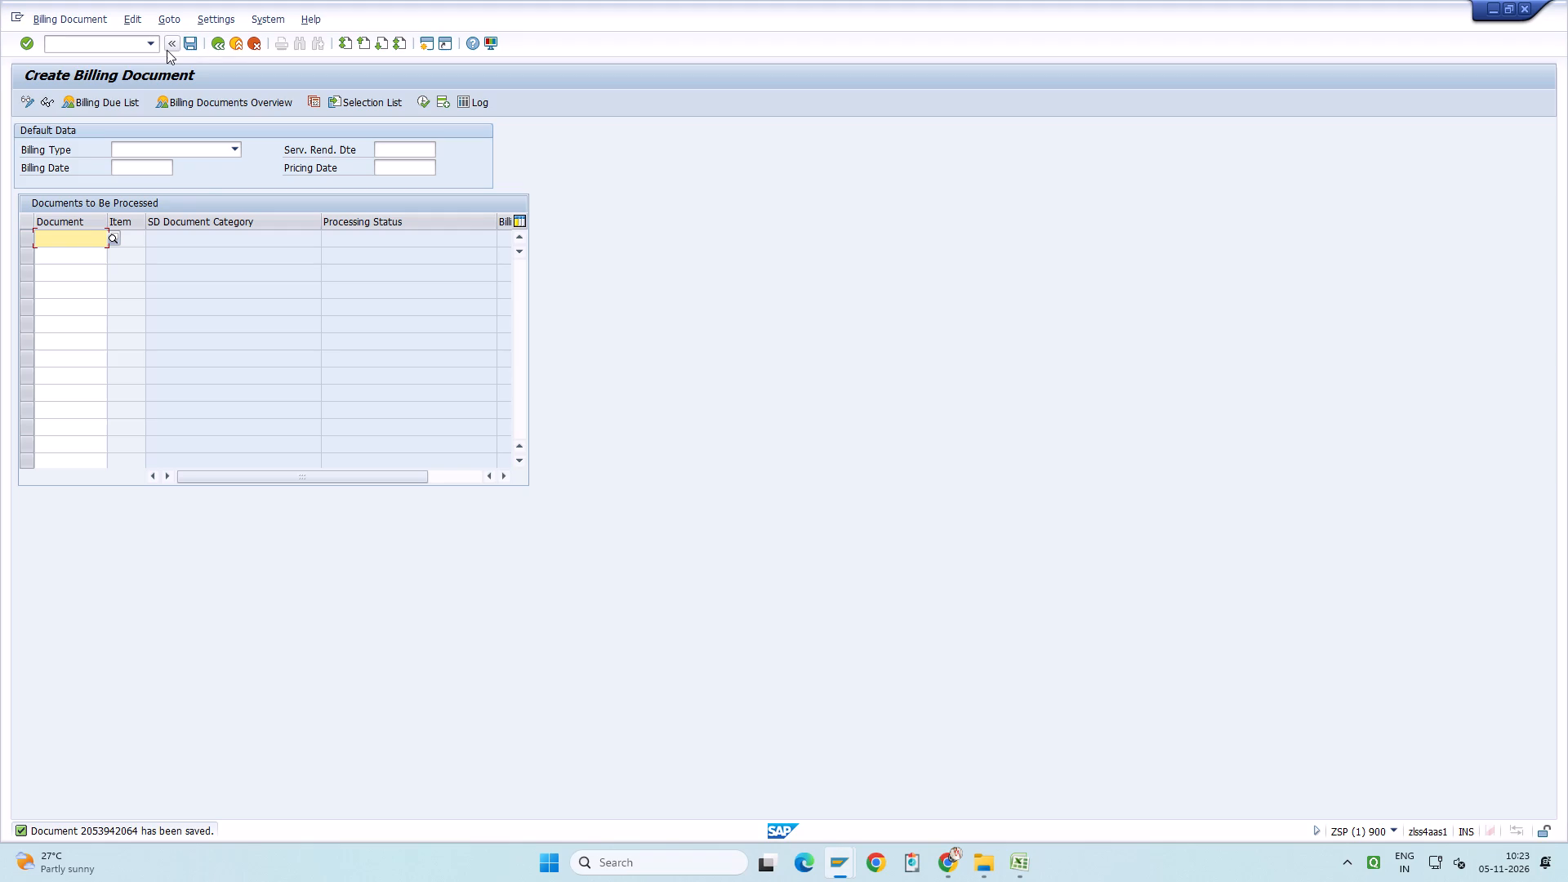
left_click(676, 94)
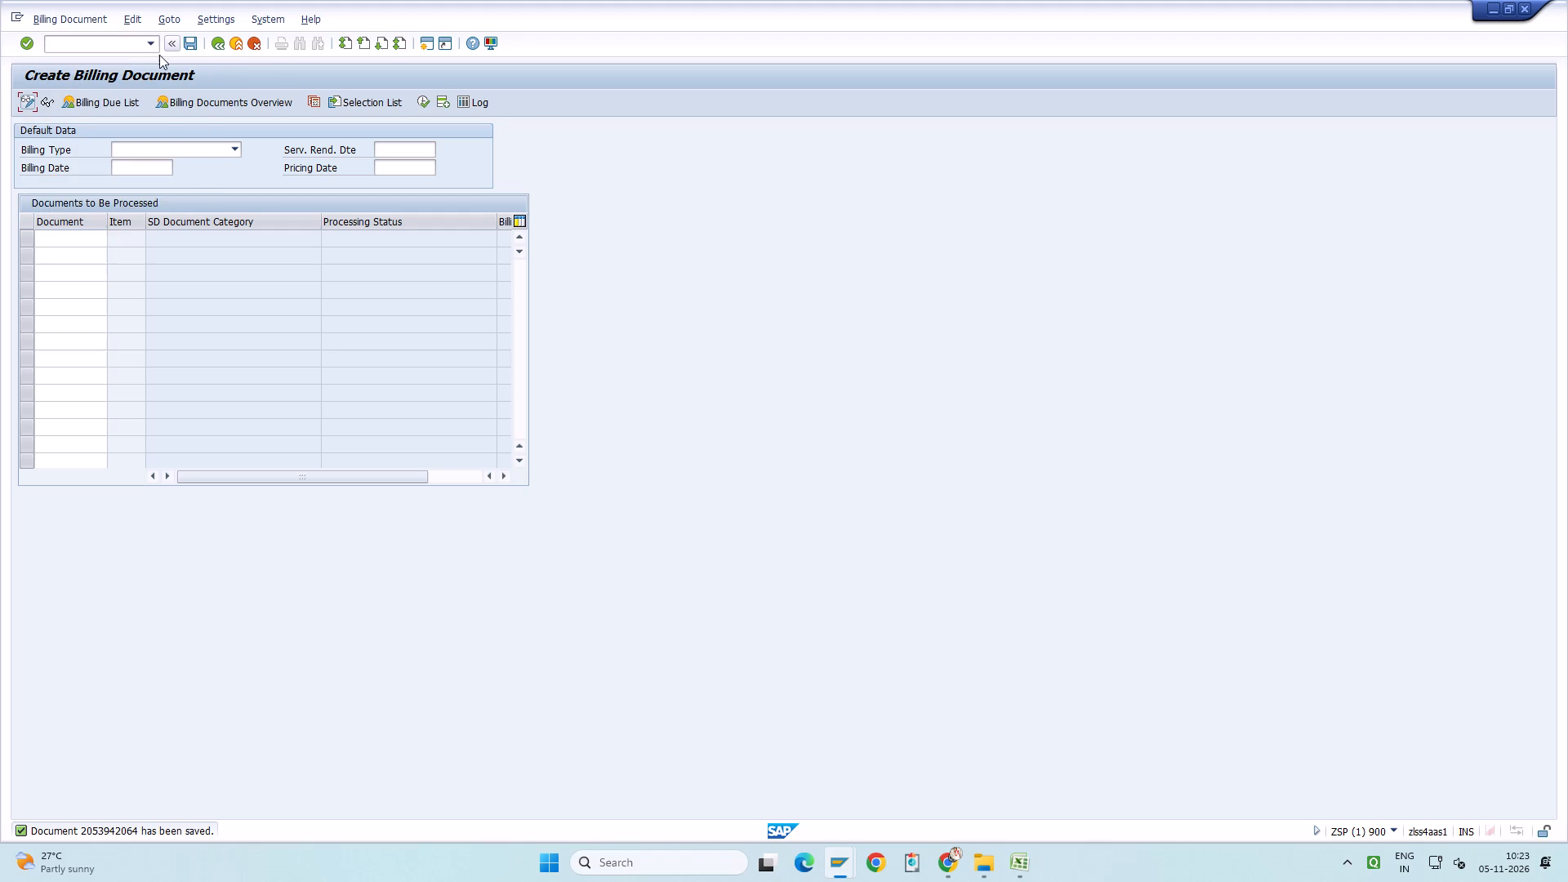
left_click(146, 47)
left_click(152, 91)
key("Return")
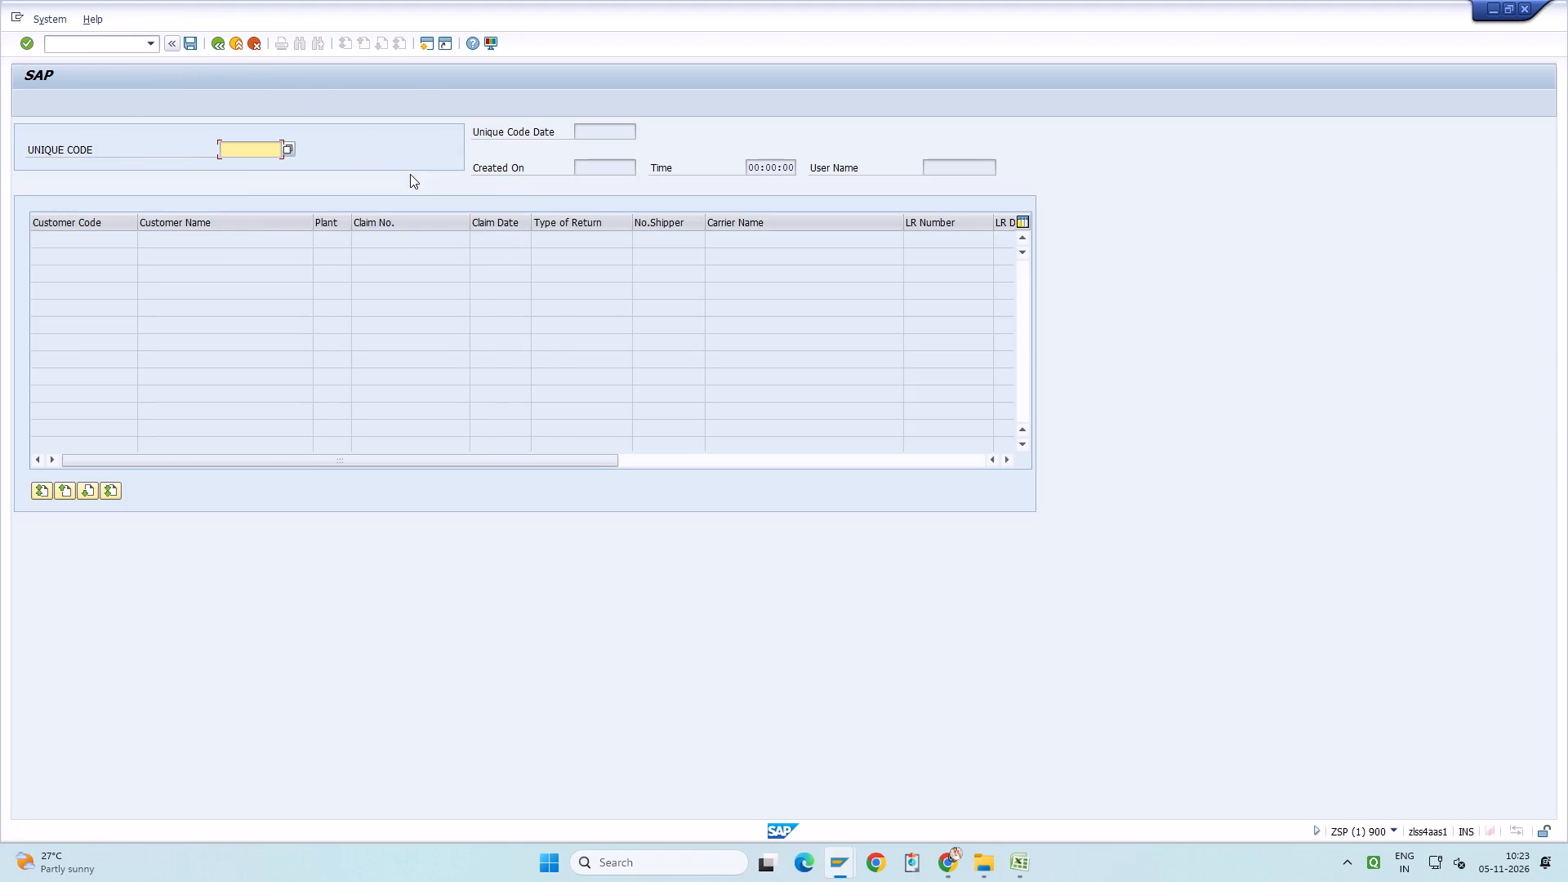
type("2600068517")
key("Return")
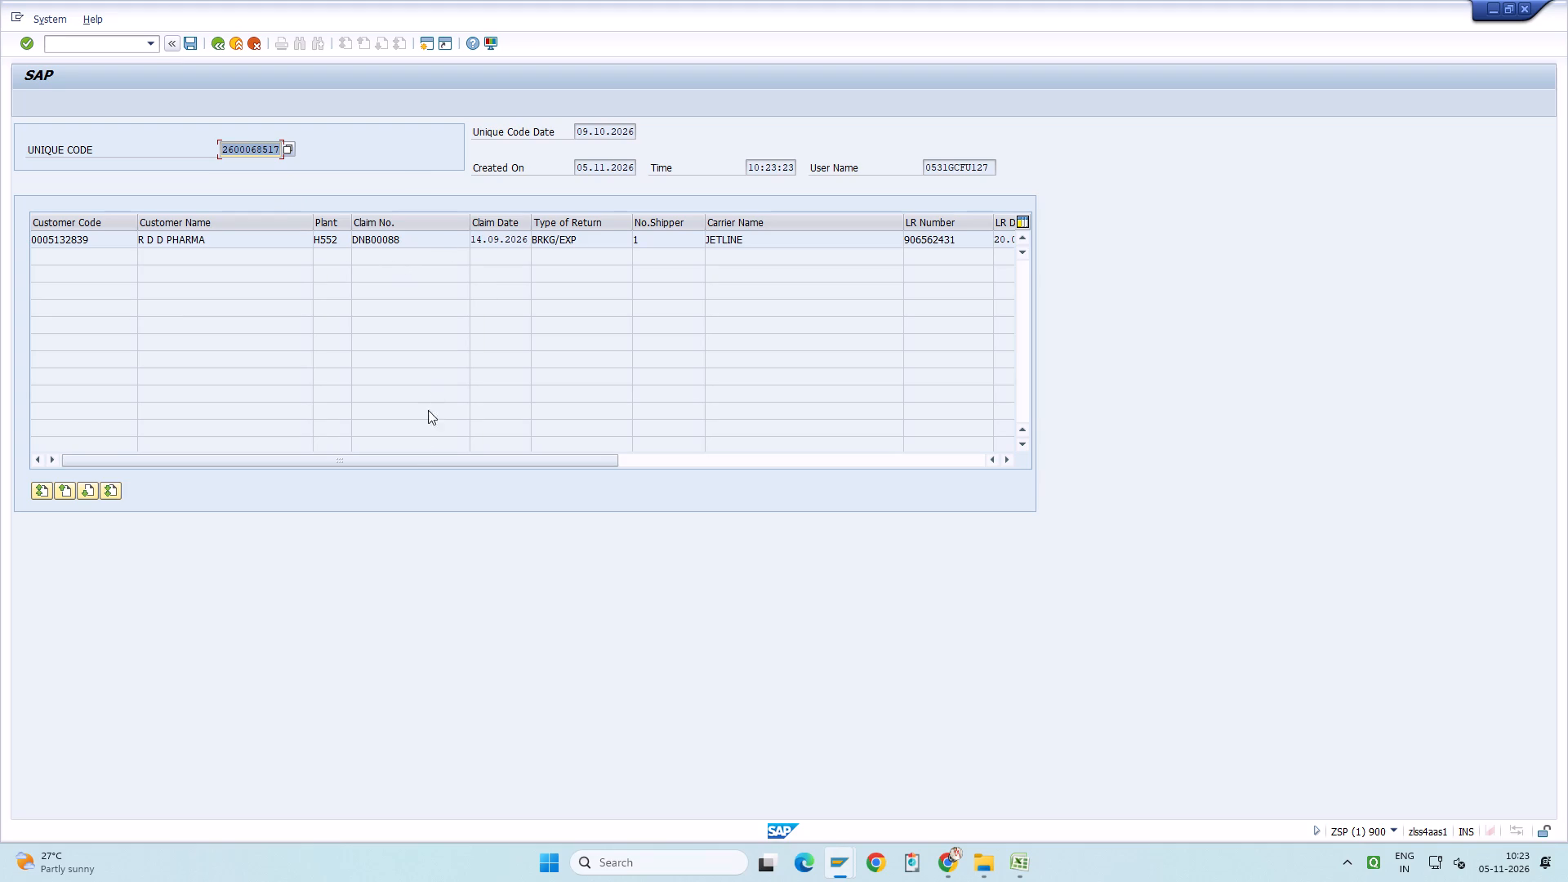
Record GRN number 2844 with GRN date 05.11.2026 for the R D D Pharma claim and save it.
left_click_drag(403, 461, 640, 447)
left_click(649, 247)
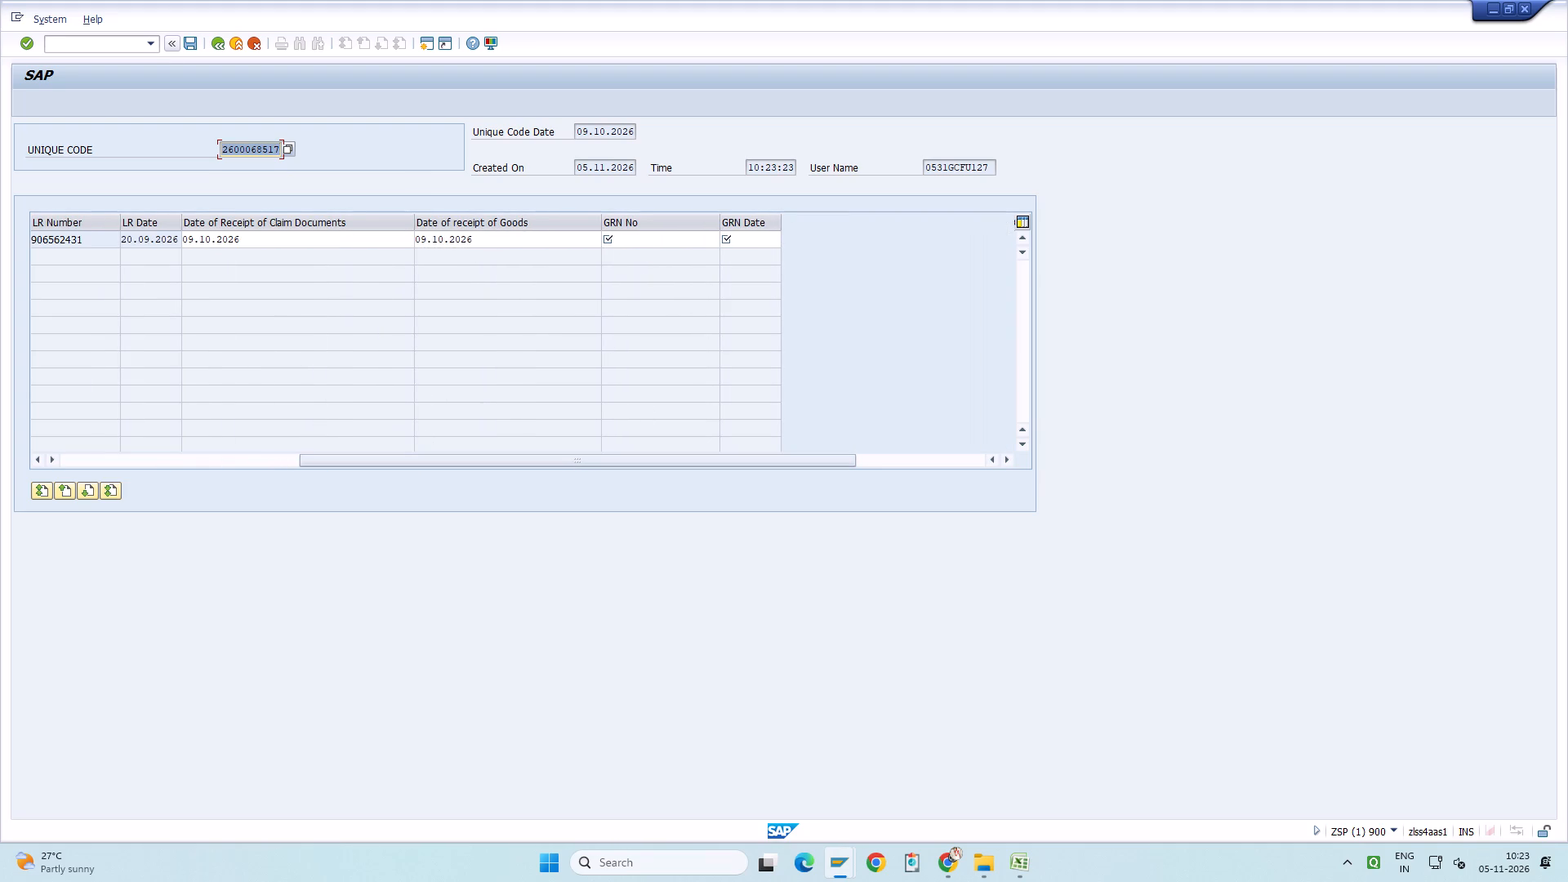
left_click(650, 242)
type("2844")
key("Tab")
key("space")
key("Down")
key("Return")
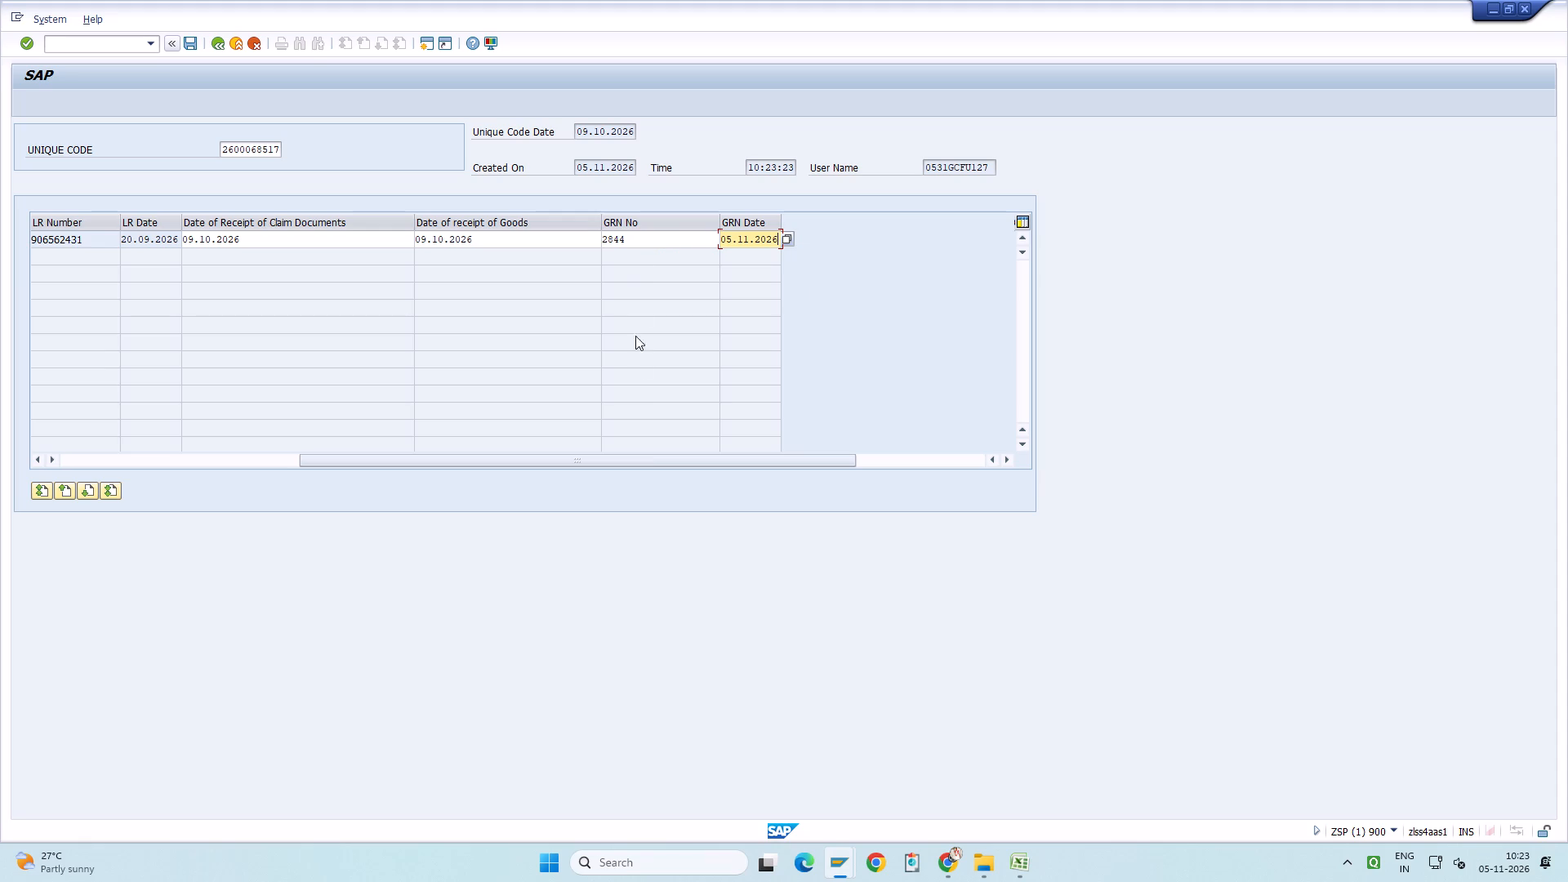
left_click_drag(652, 459, 272, 450)
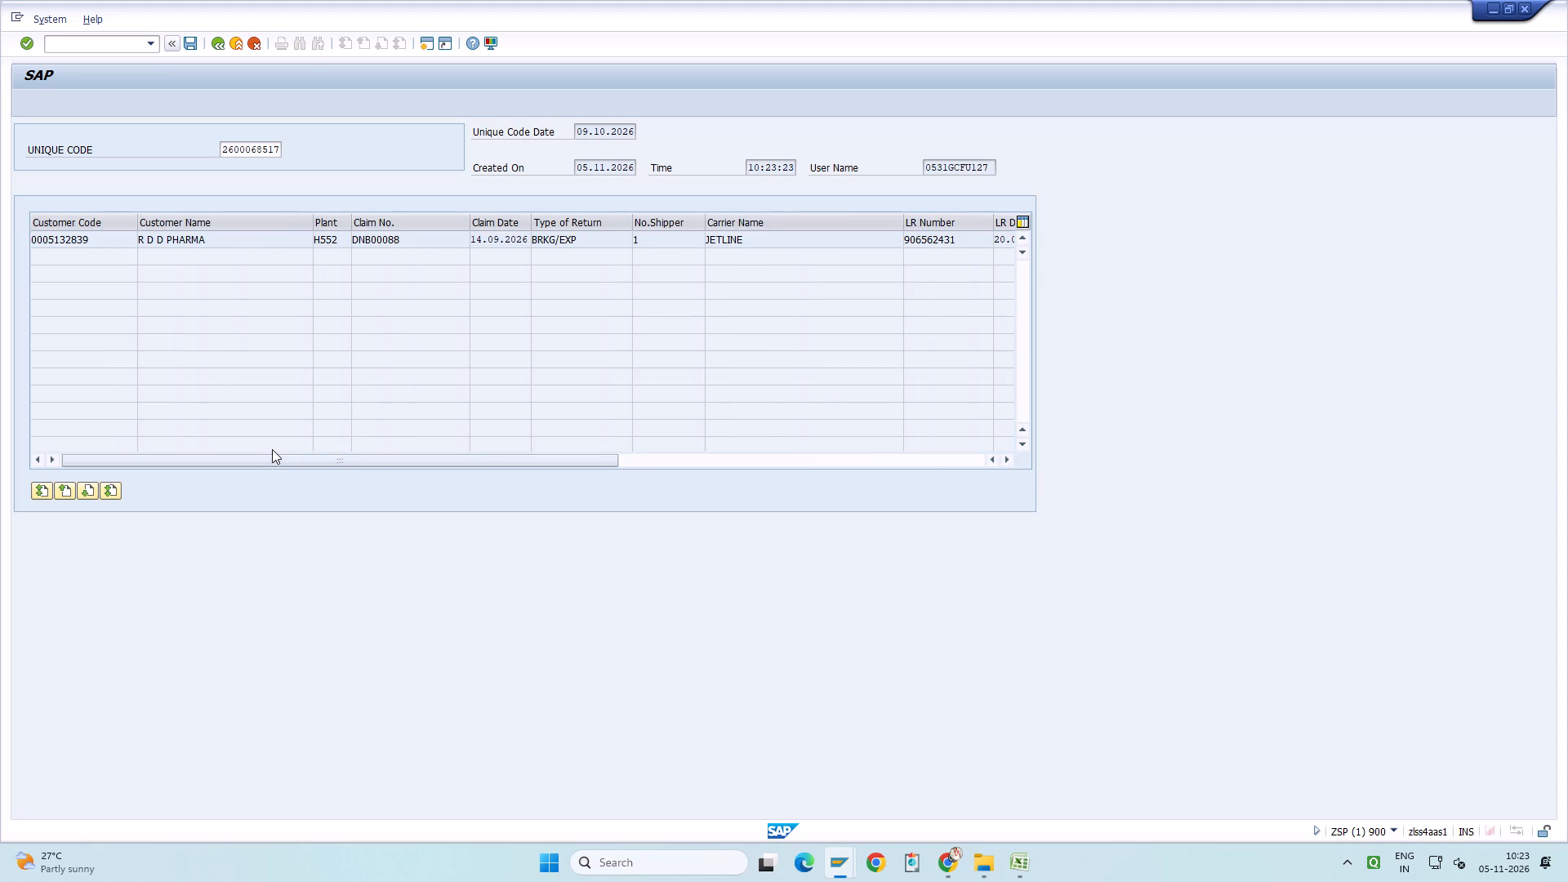
left_click_drag(276, 460, 514, 461)
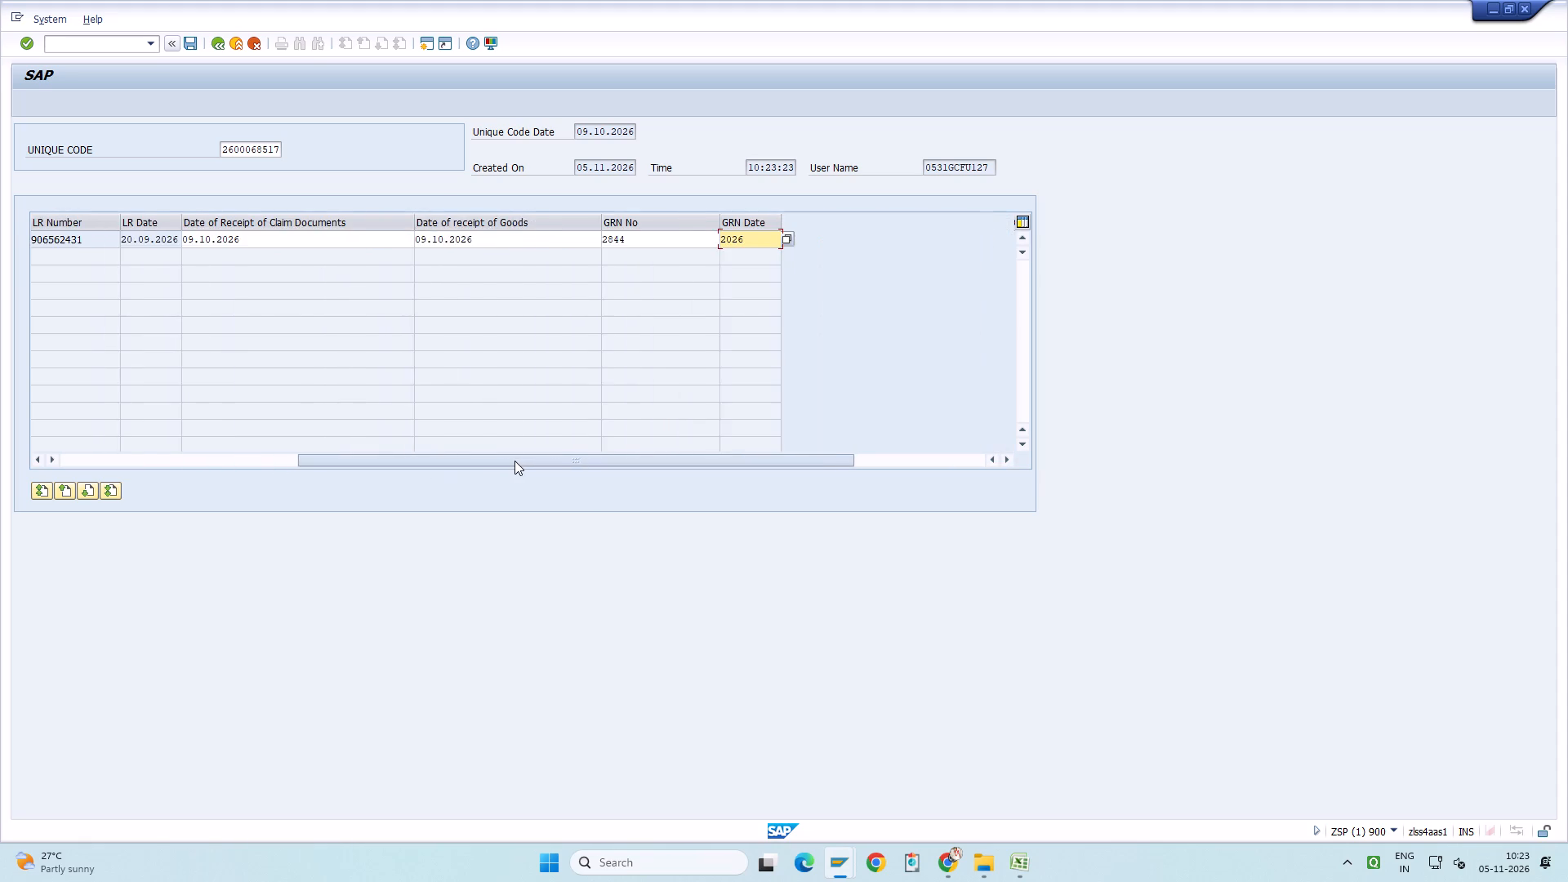
left_click_drag(514, 461, 516, 461)
left_click_drag(659, 236, 585, 242)
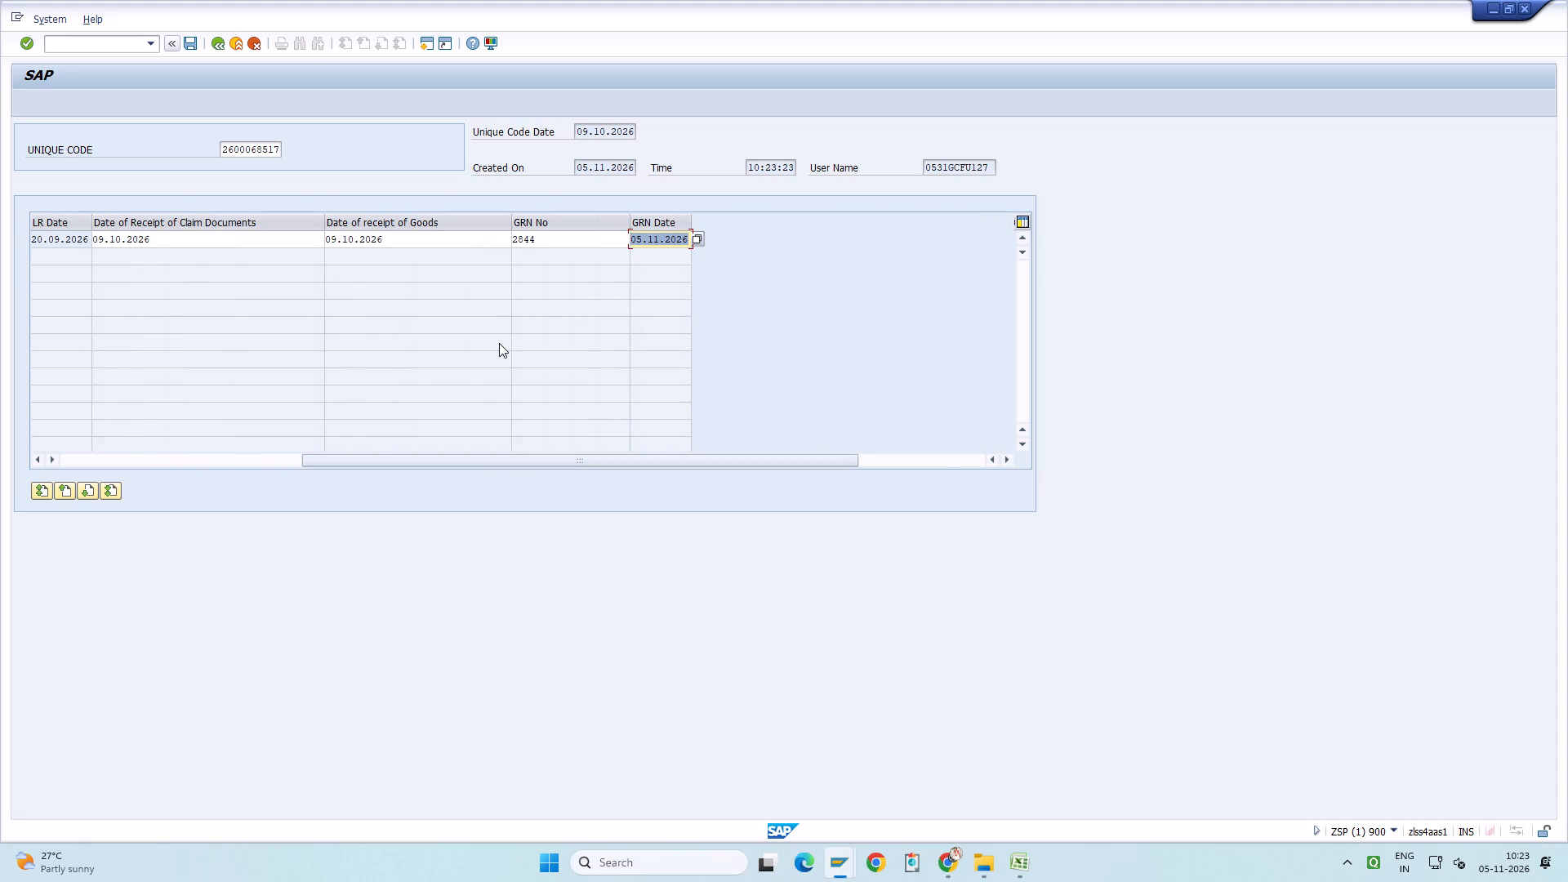
key("ctrl+s")
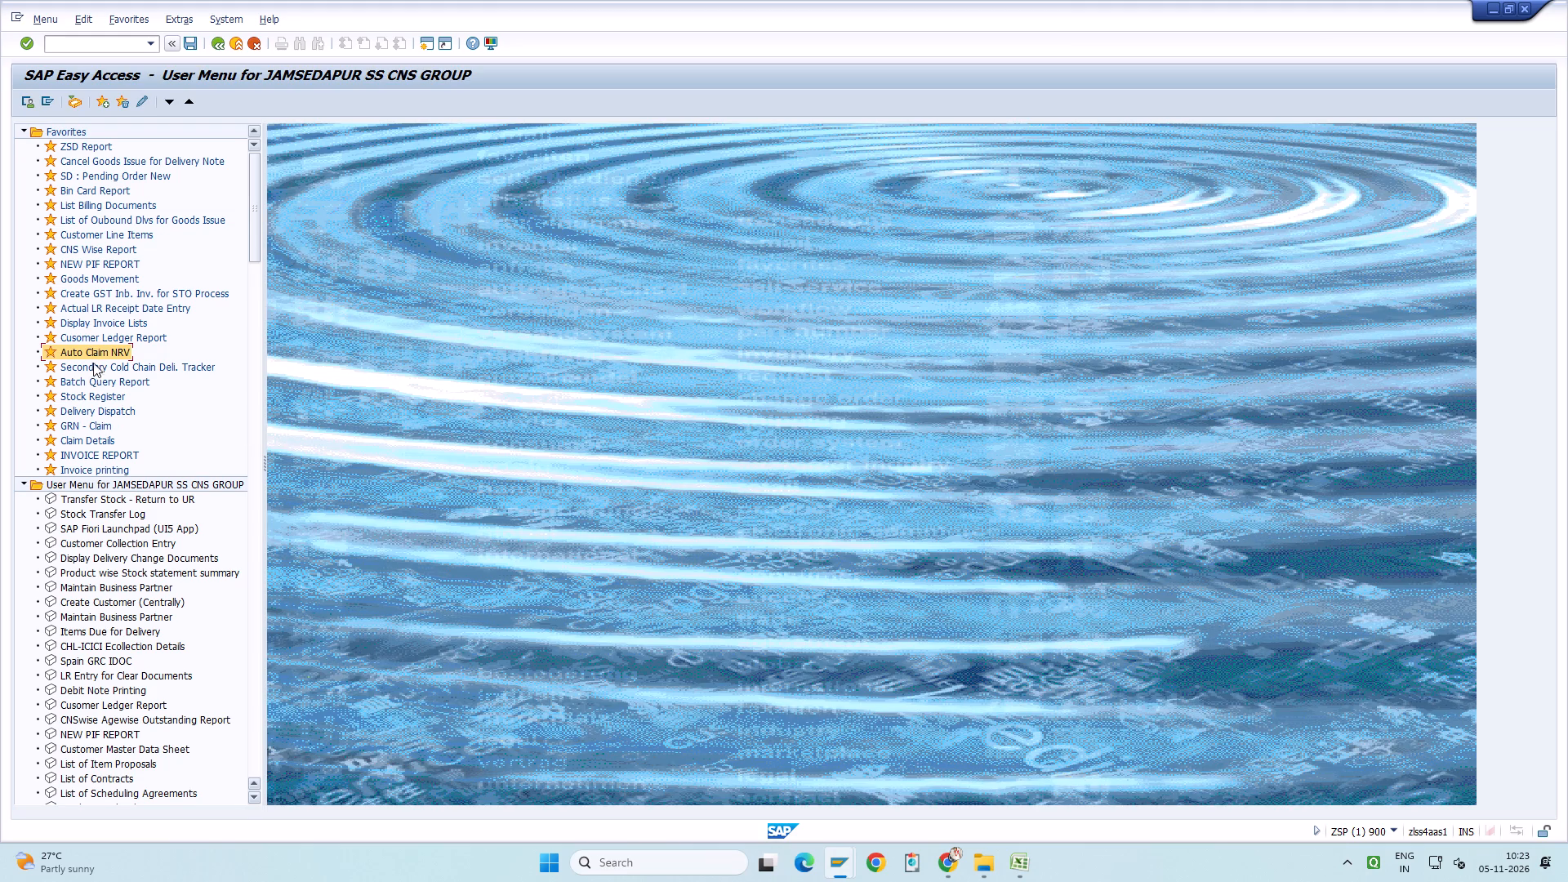
double_click(93, 353)
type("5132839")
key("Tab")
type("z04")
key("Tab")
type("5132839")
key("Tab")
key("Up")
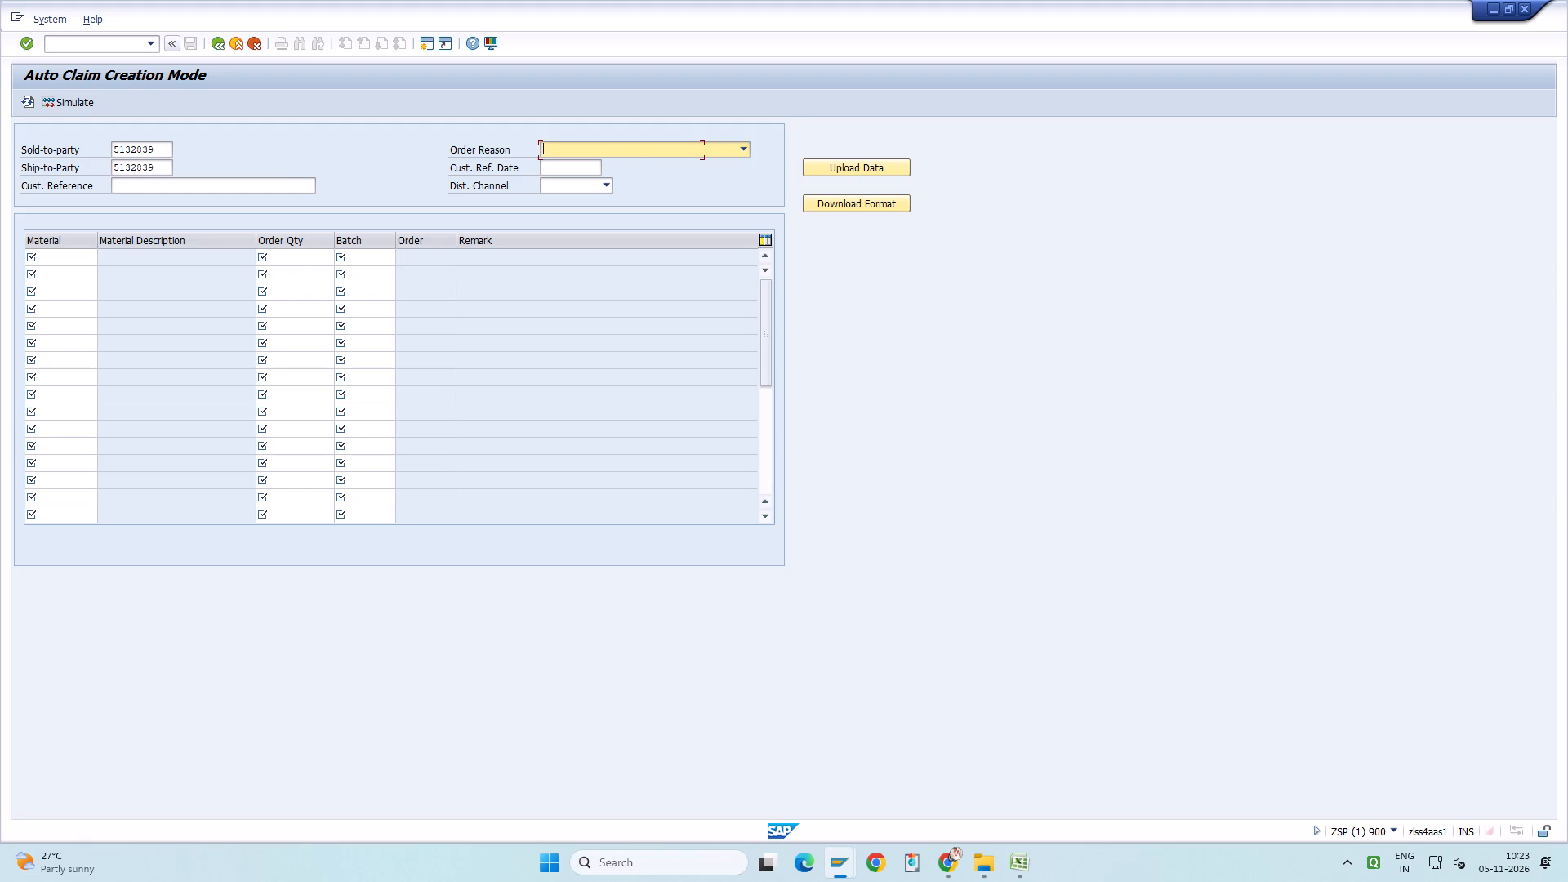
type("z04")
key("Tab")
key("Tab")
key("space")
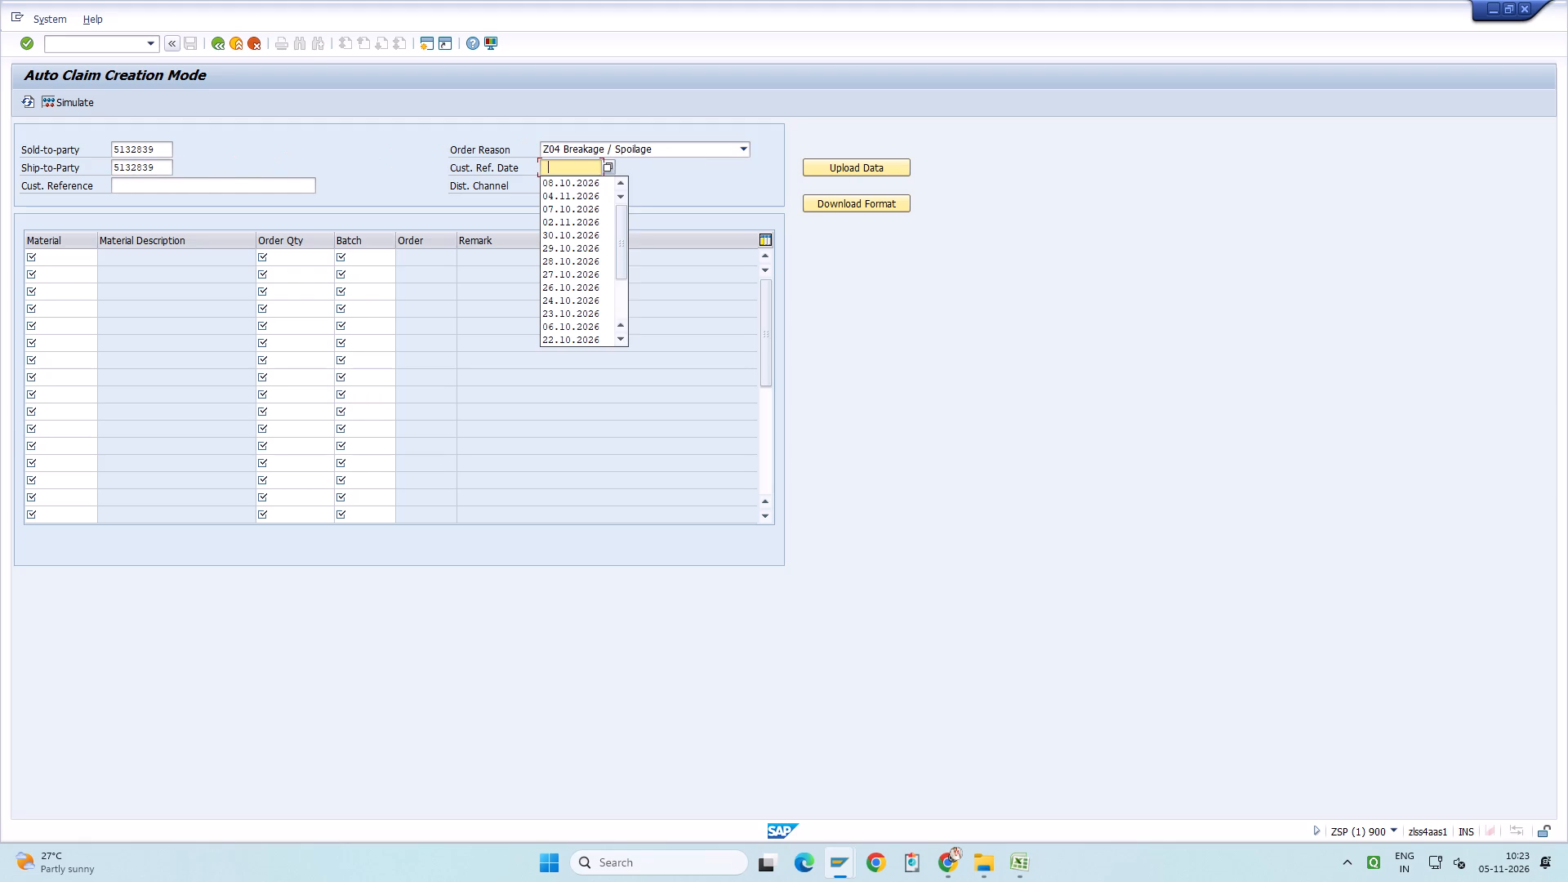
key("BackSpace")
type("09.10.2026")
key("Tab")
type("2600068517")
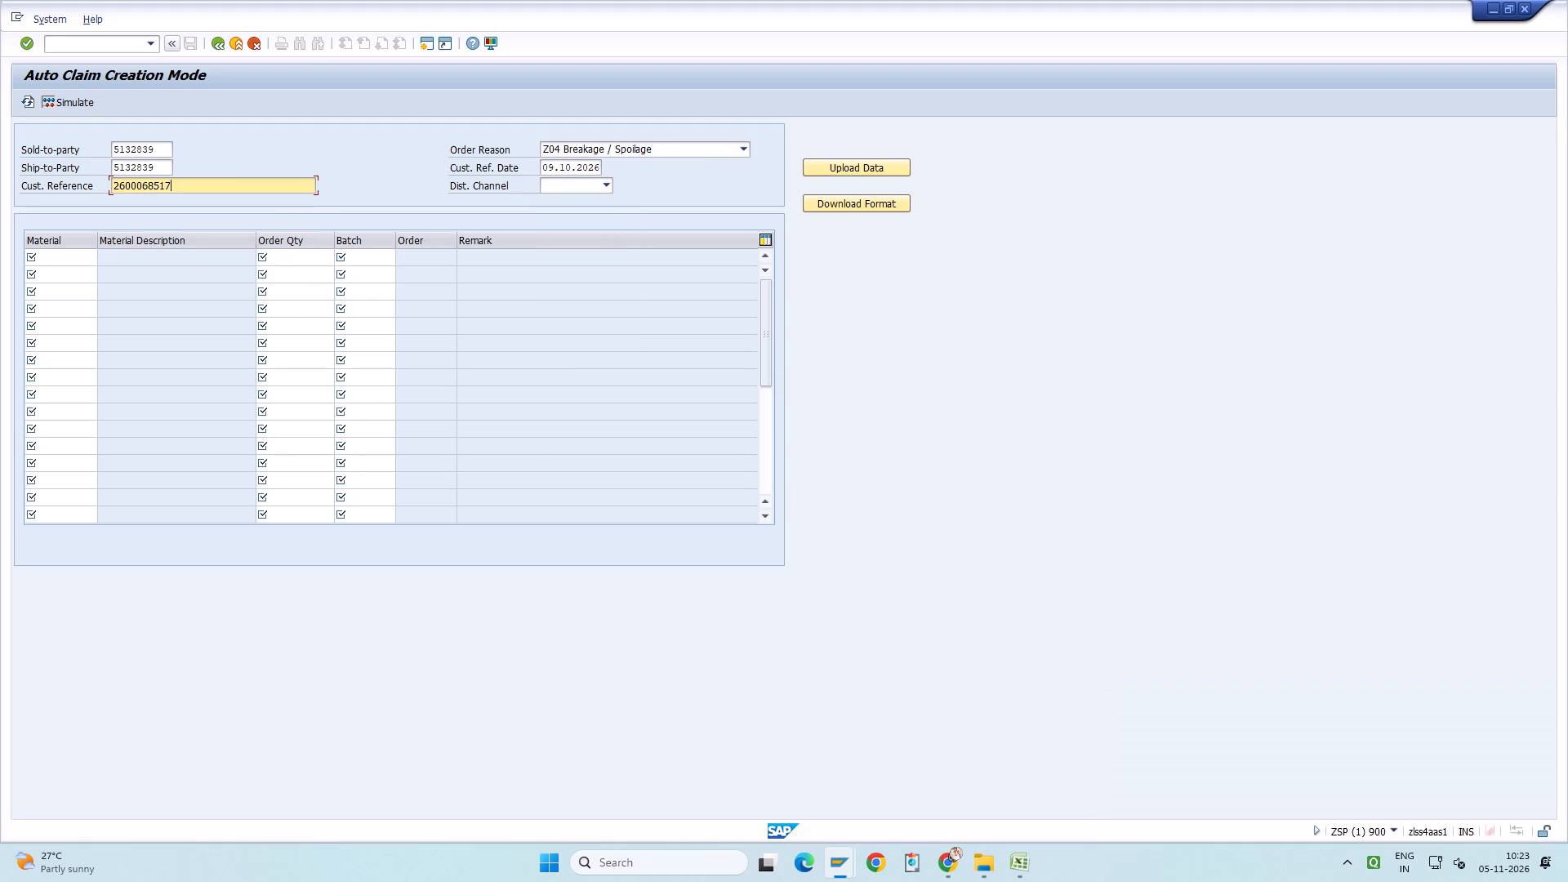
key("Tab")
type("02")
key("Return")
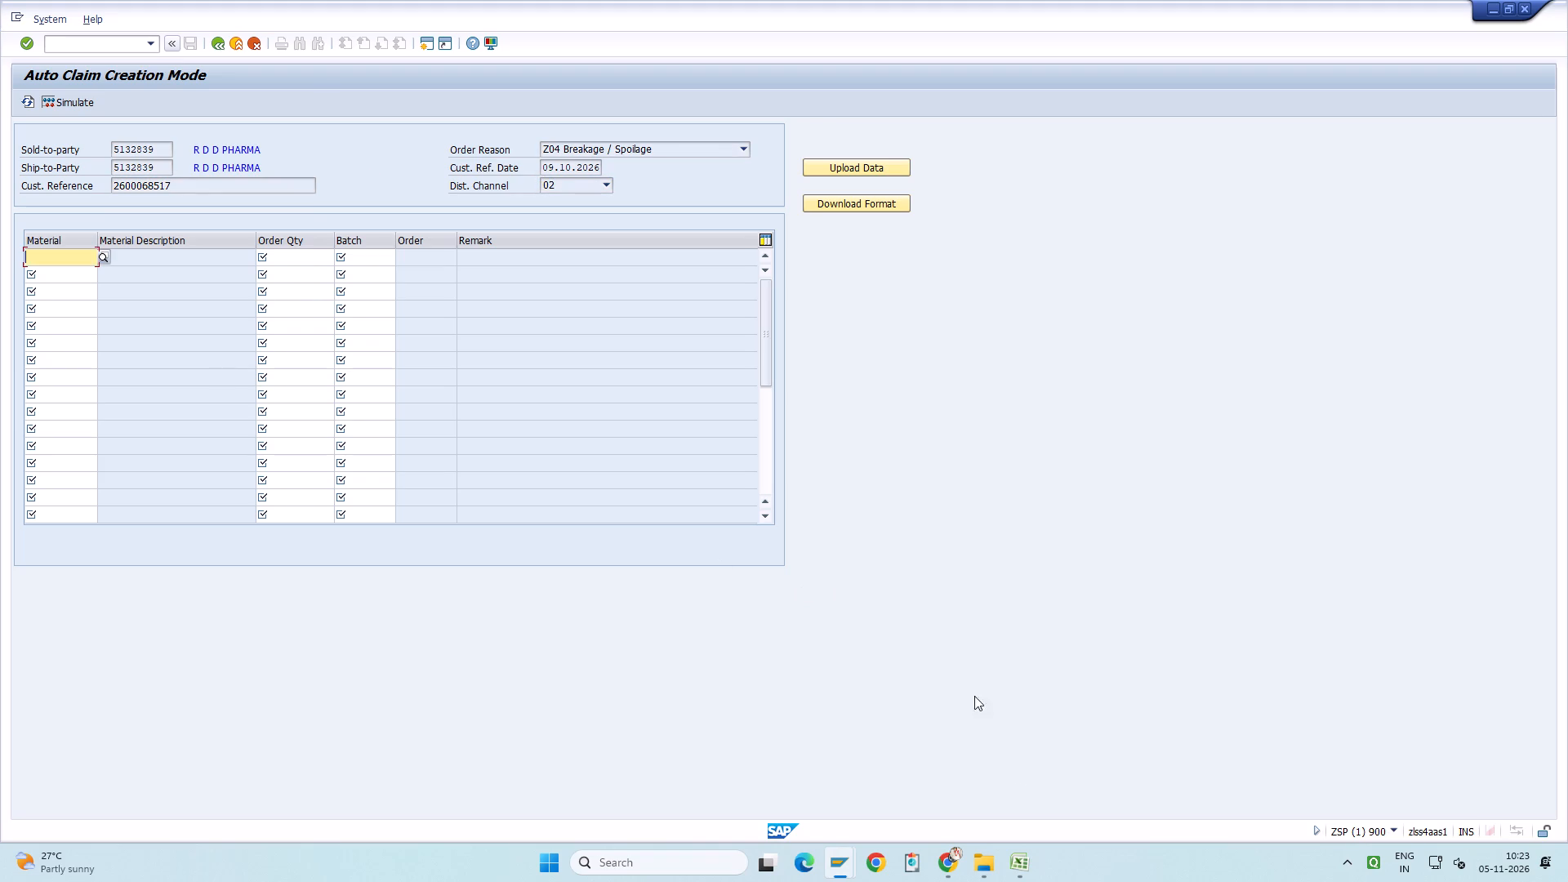
Close the Drug House workbook in Excel without saving its changes.
left_click(1027, 861)
left_click(1565, 5)
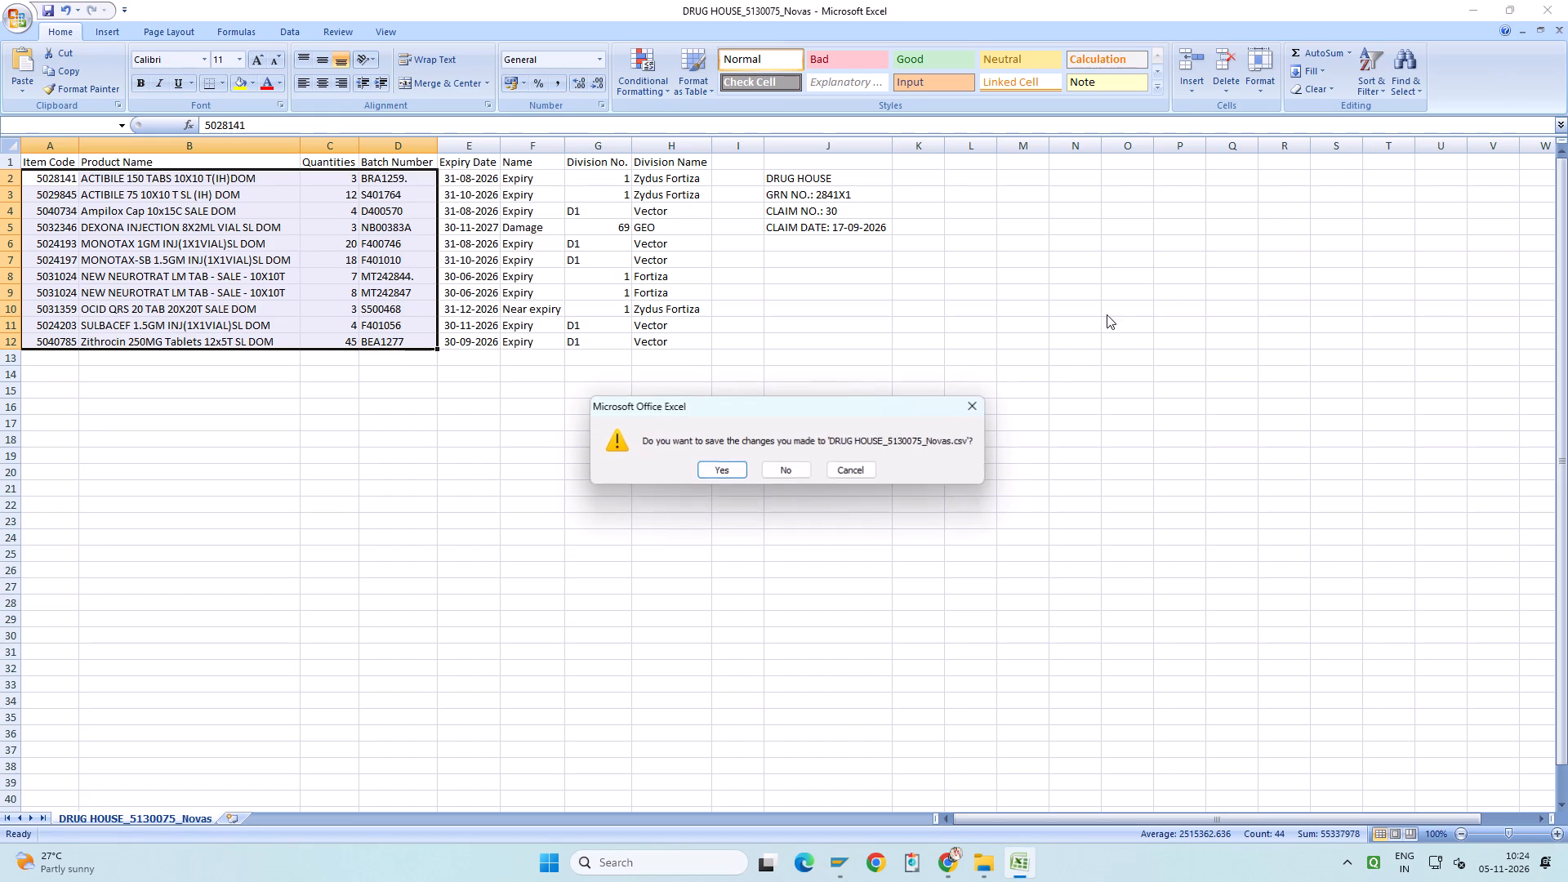
left_click(786, 470)
Open R D D PHARMA_5132839_Novas from folder 2841-2847 and fit all column widths to their contents.
left_click(992, 877)
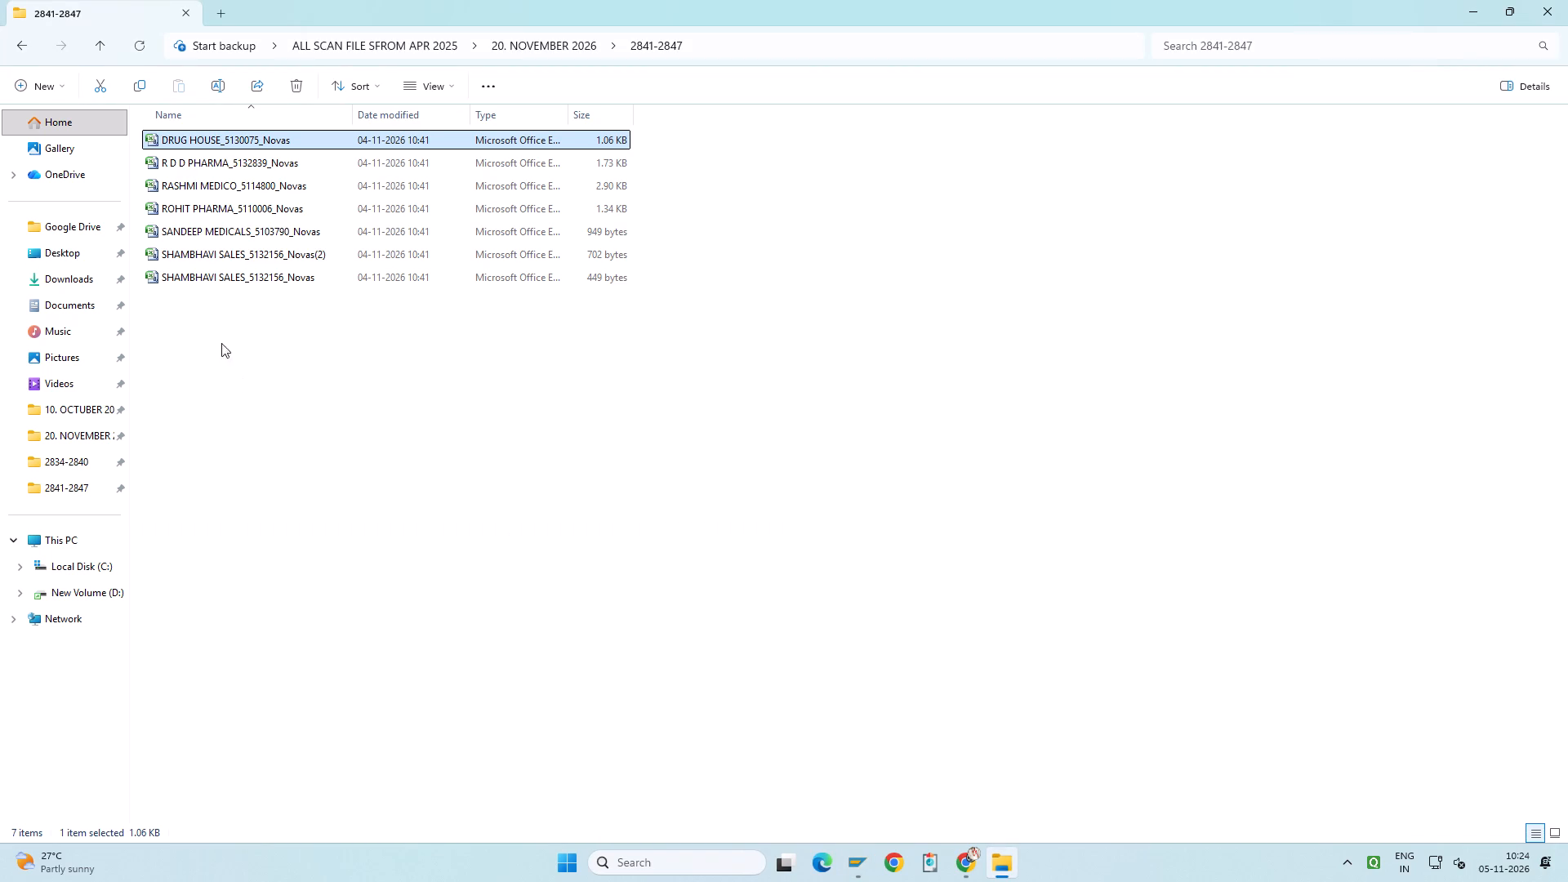
double_click(221, 171)
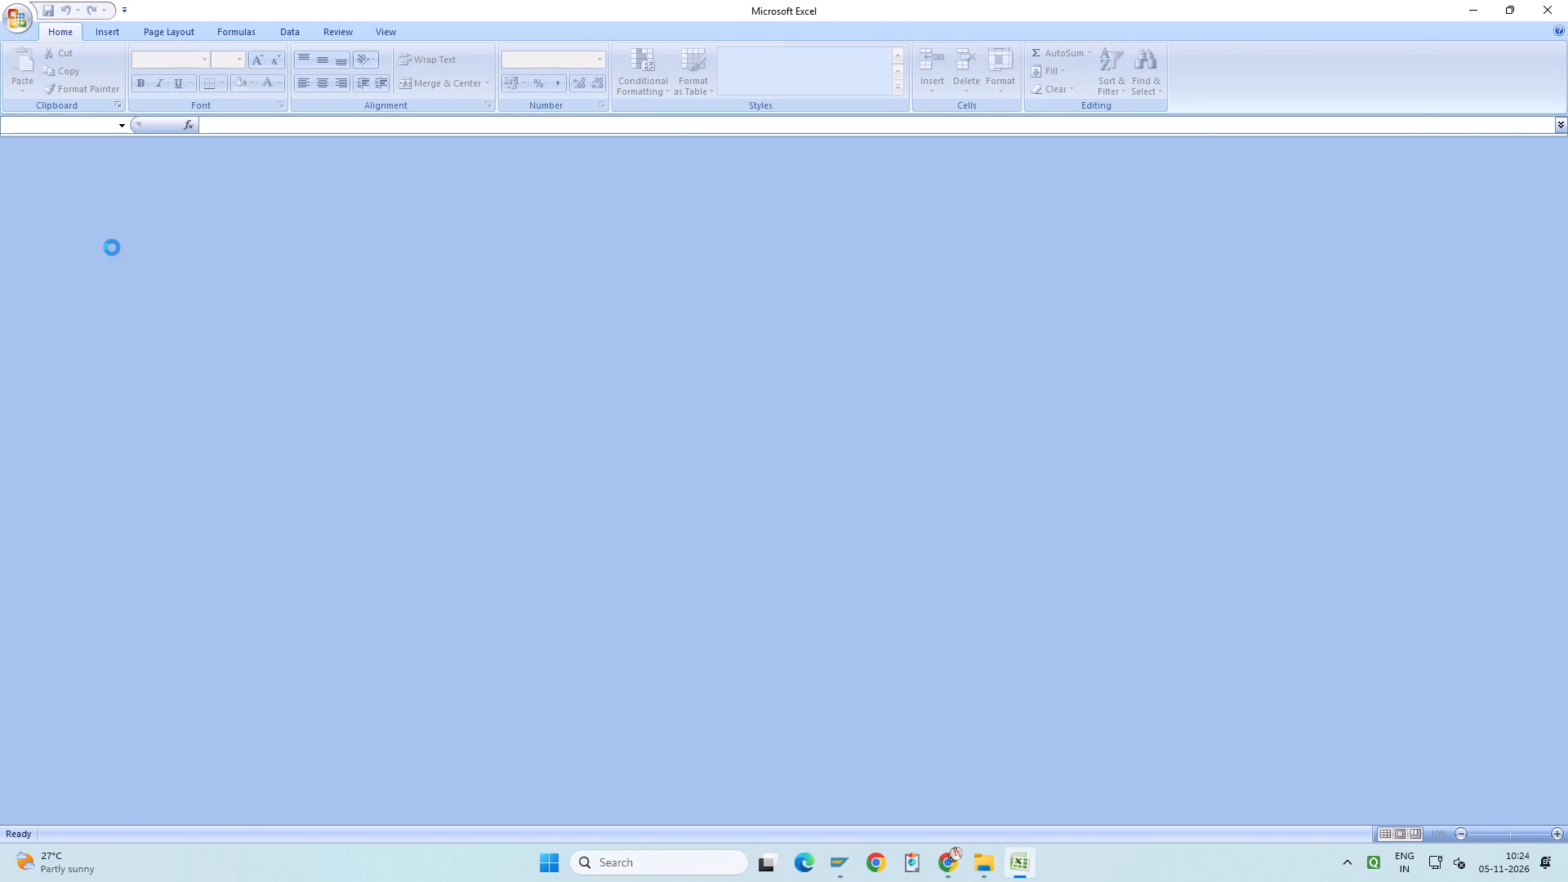
left_click(8, 141)
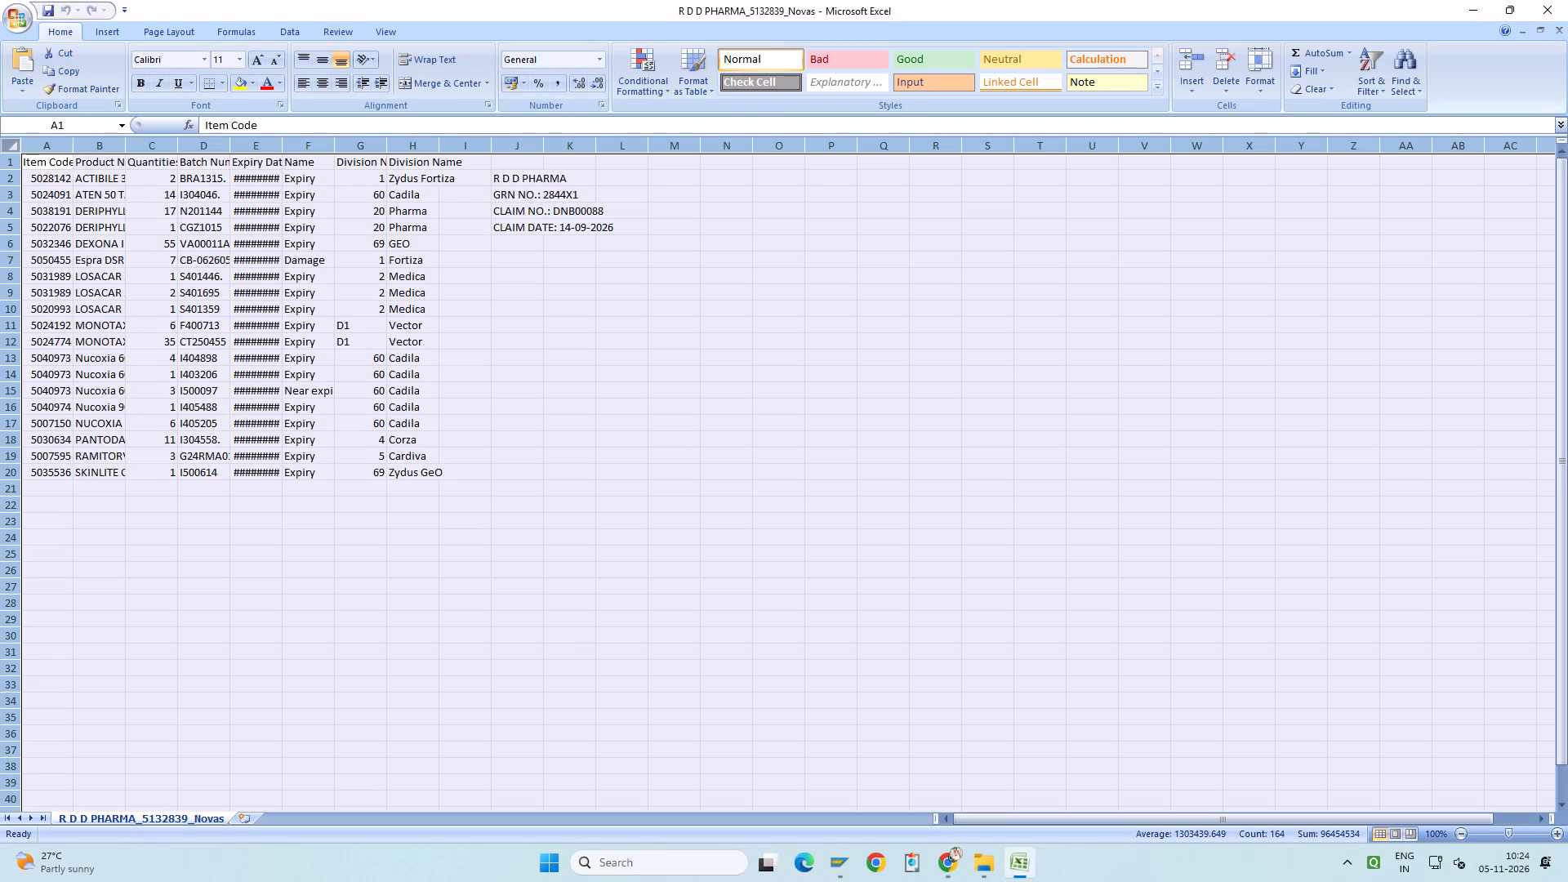
double_click(73, 145)
Copy the damaged Espra DSR Capsules row, 5050455 with quantity 7 and batch CB-062605, into the SAP claim's item table.
left_click(58, 177)
key("ctrl+shift+Down")
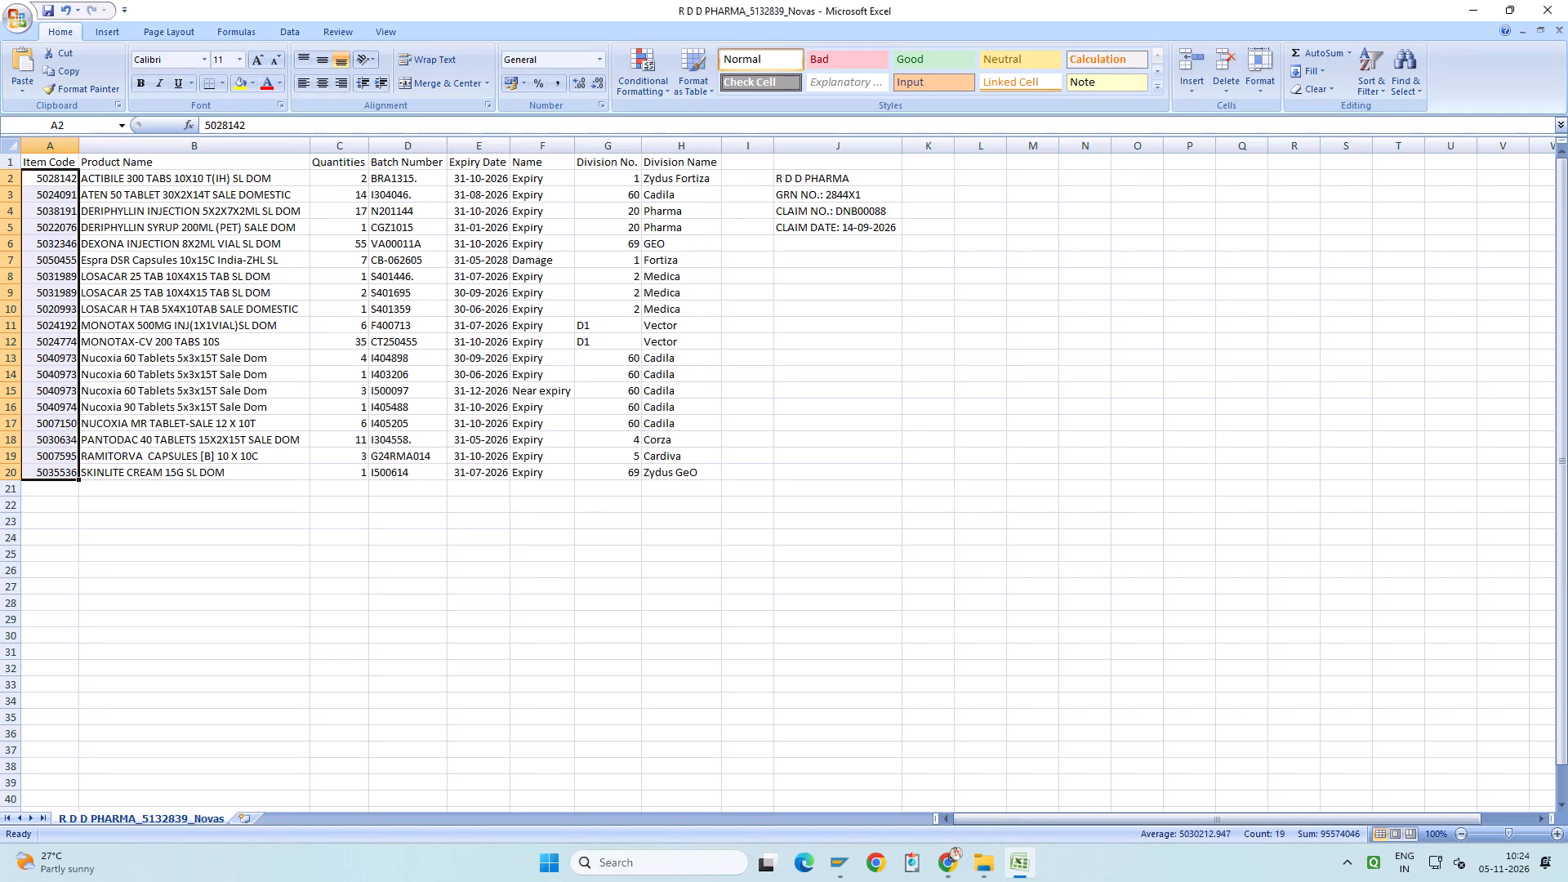
left_click_drag(43, 258, 415, 258)
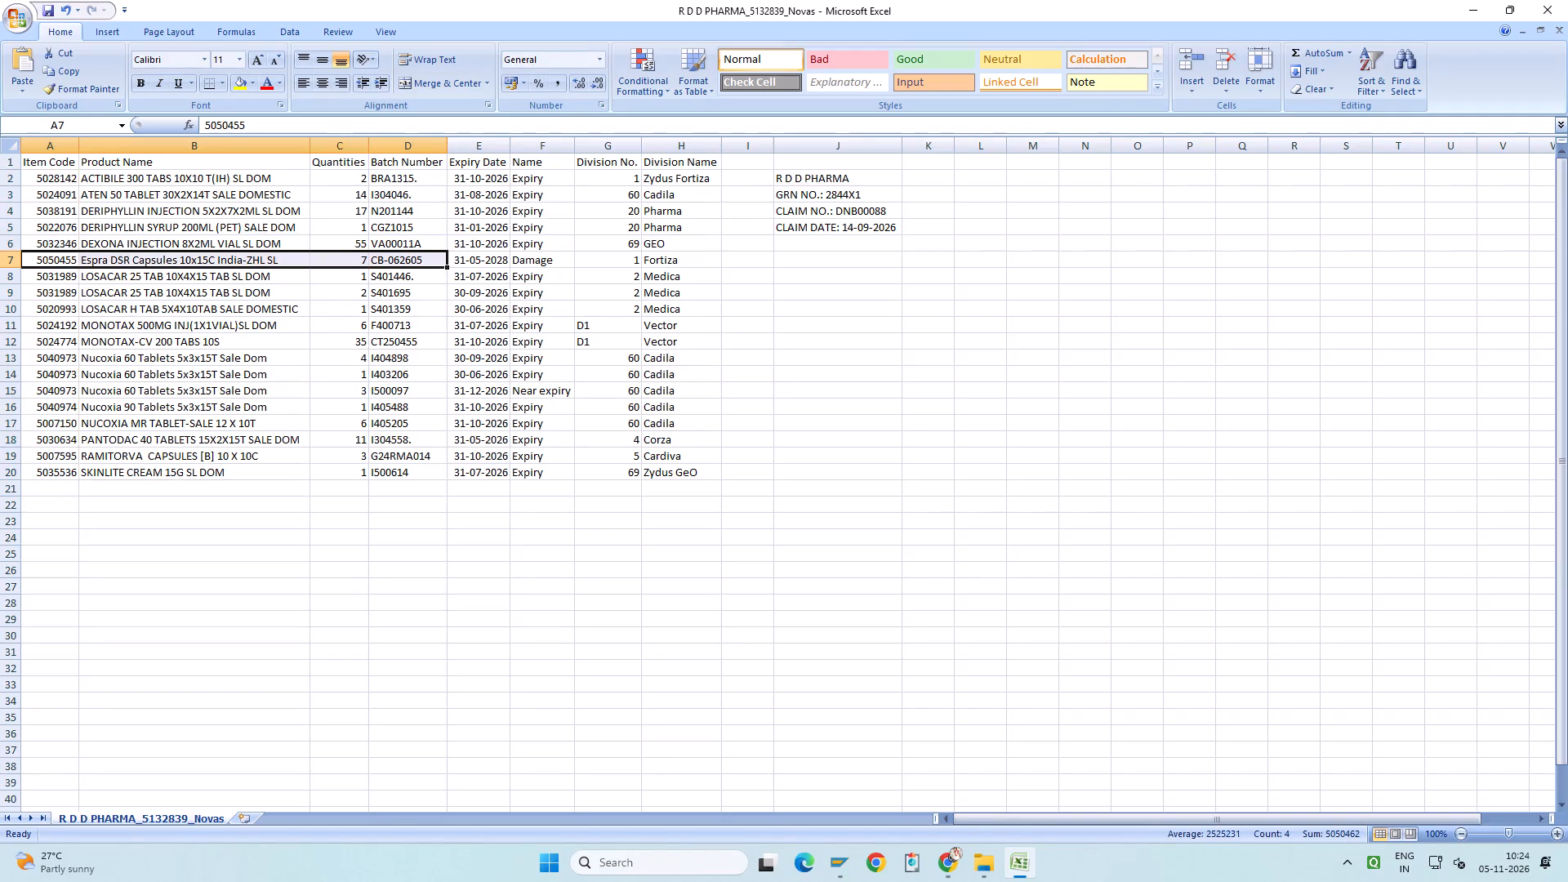
key("ctrl+c")
key("alt+Tab")
key("alt+Tab")
key("ctrl+v")
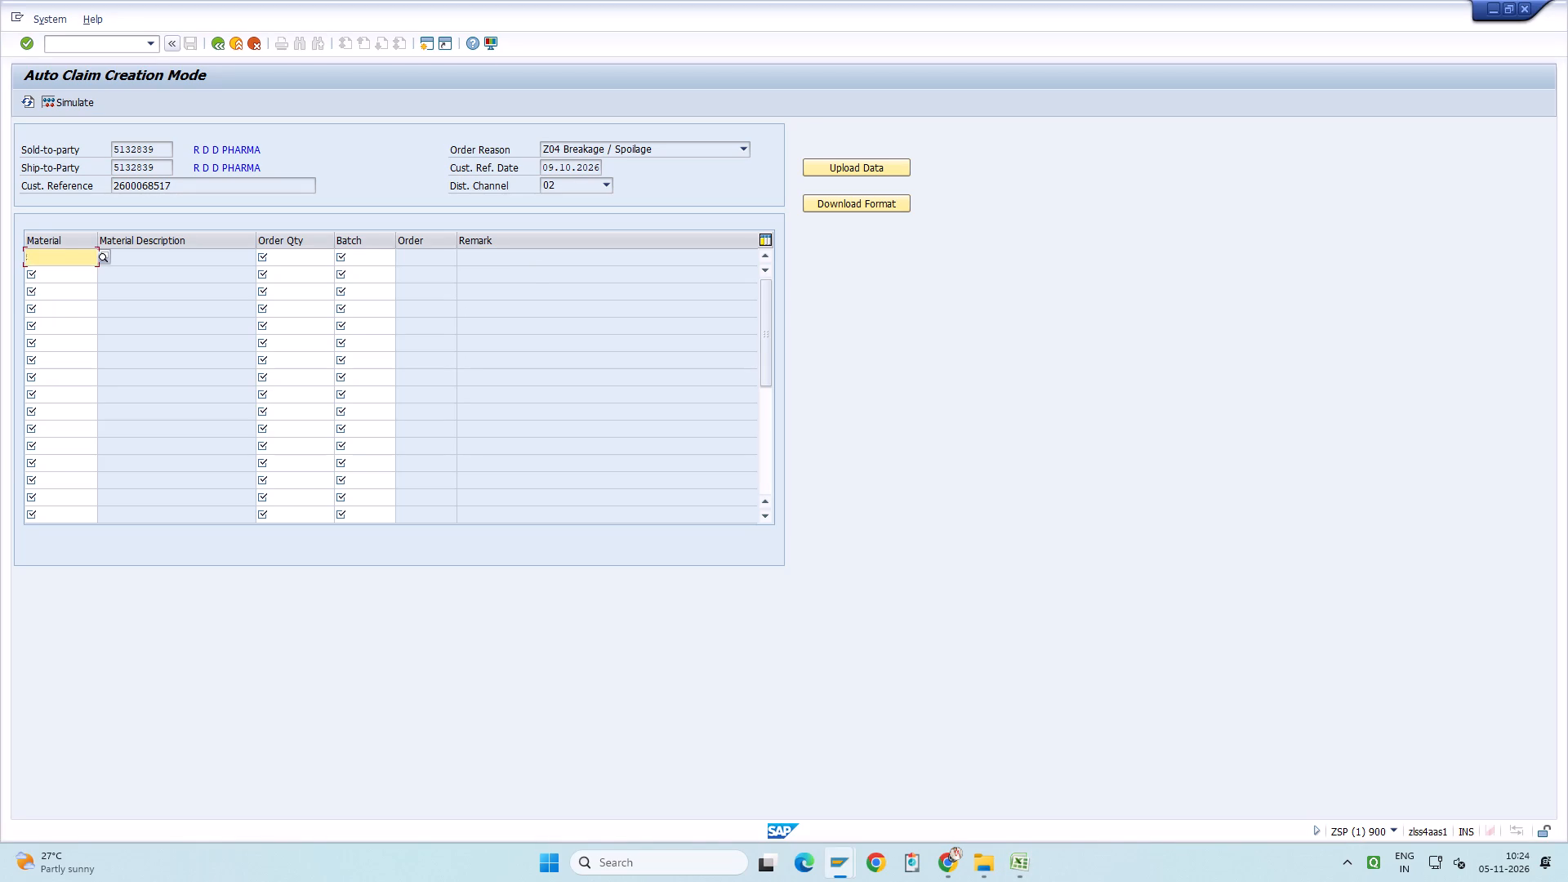
key("ctrl+Return")
Simulate the R D D Pharma breakage claim and generate its claim order.
left_click(73, 105)
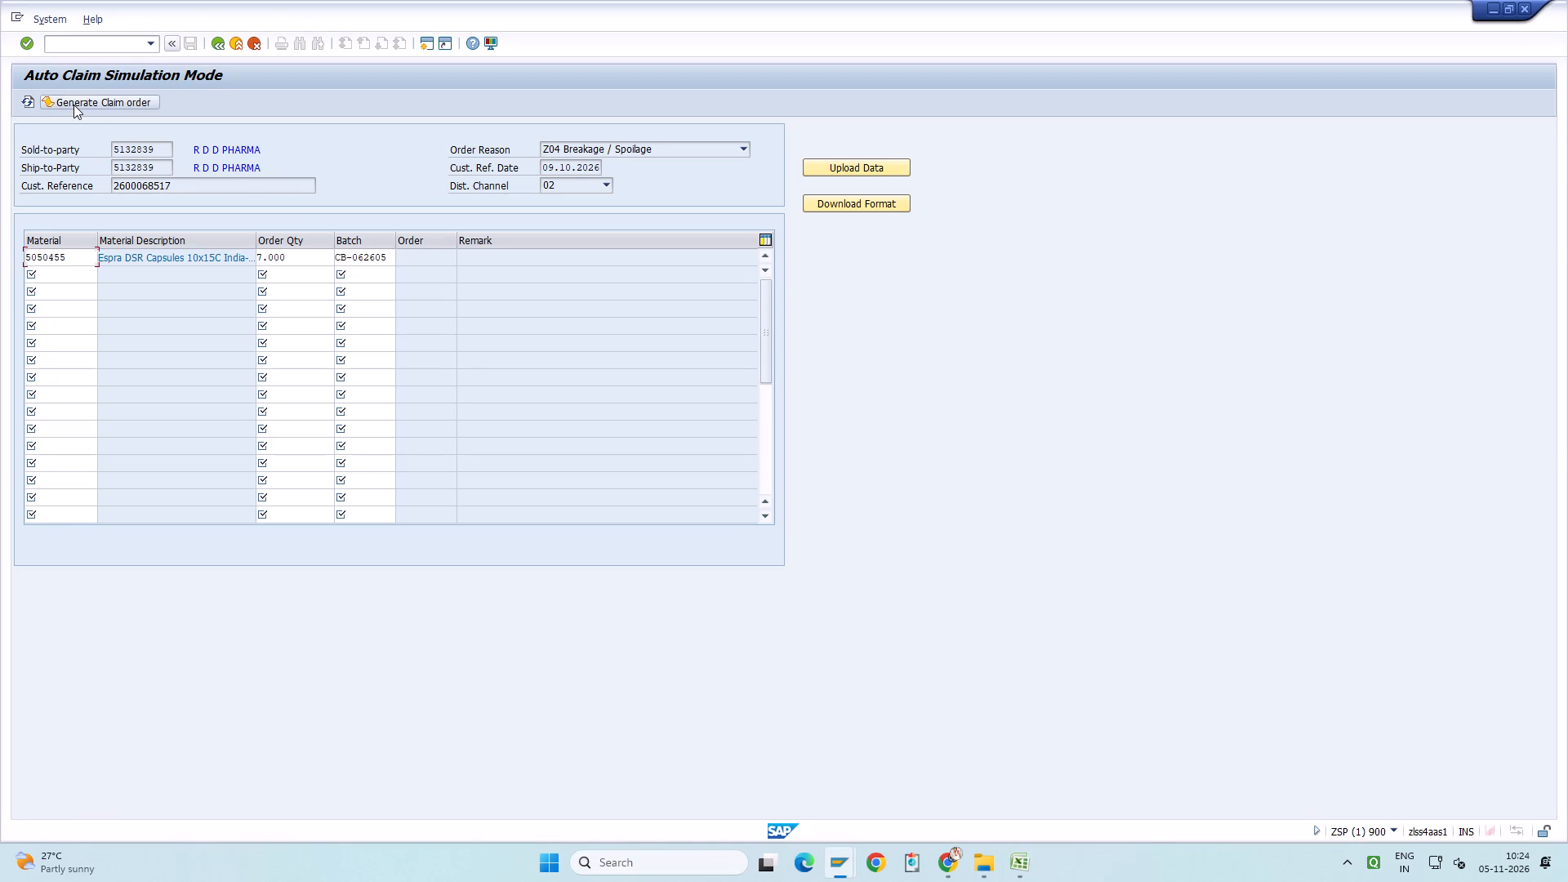
left_click(73, 105)
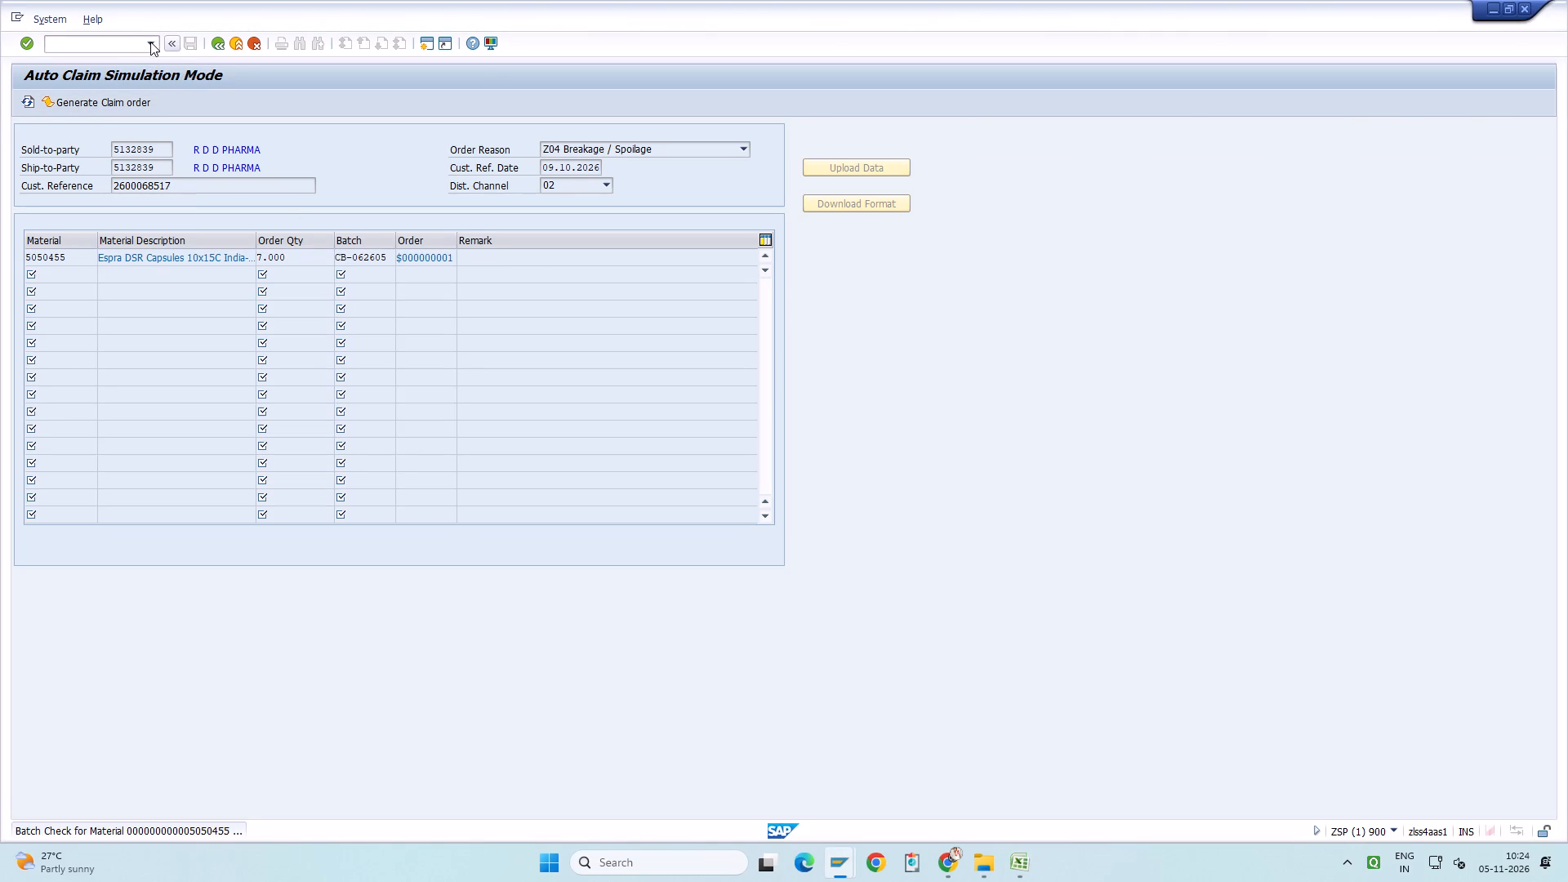
Open the newly generated R D D Pharma breakage order in transaction VA02.
left_click(150, 42)
left_click(141, 78)
key("Return")
key("Return")
key("Return")
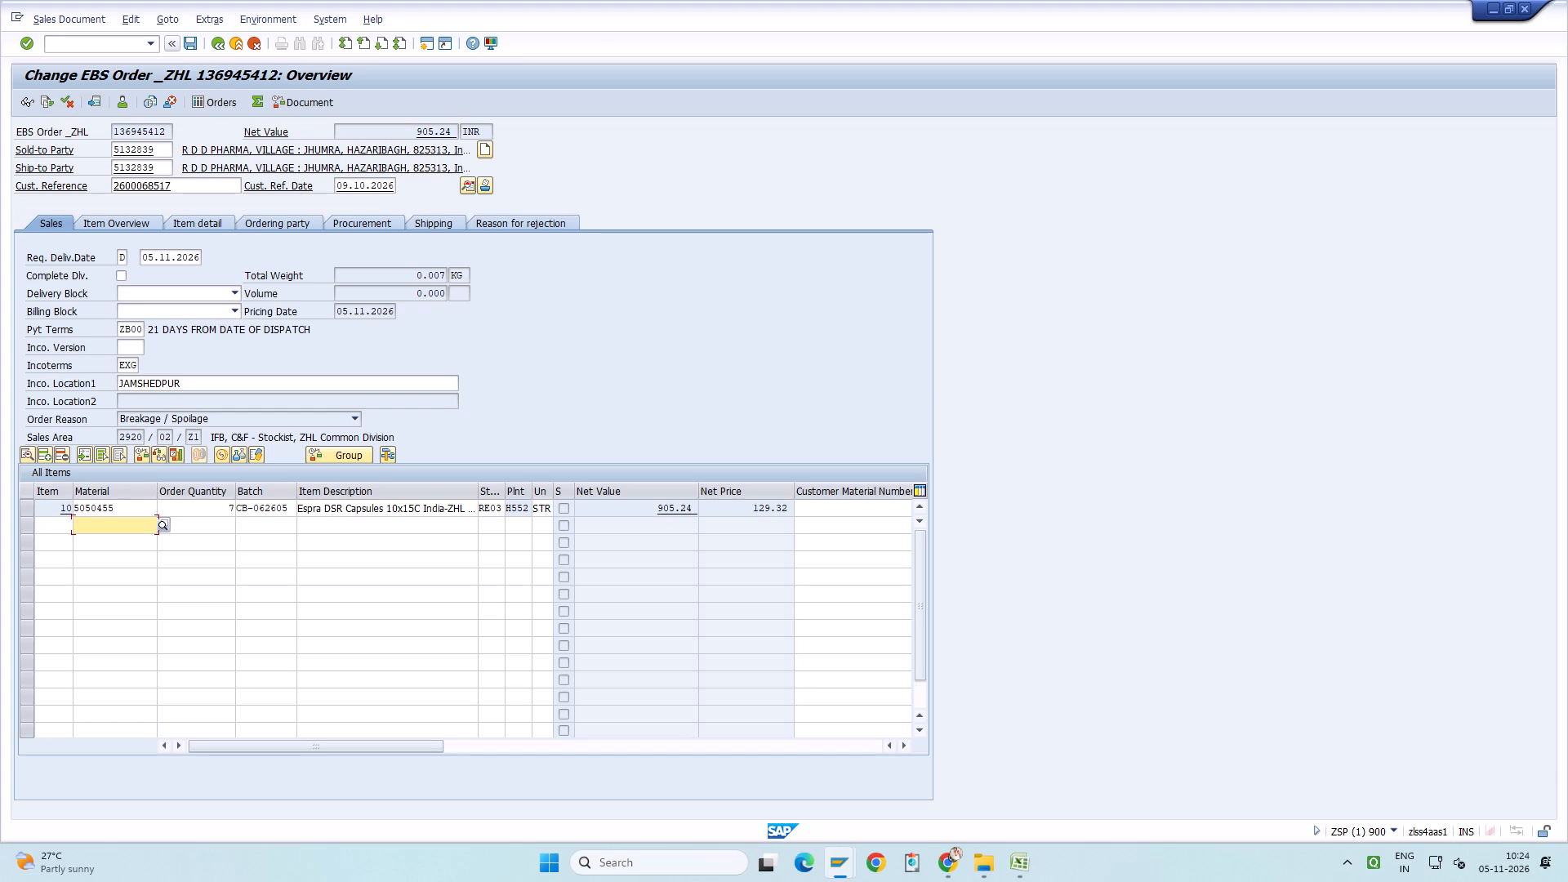
left_click(146, 47)
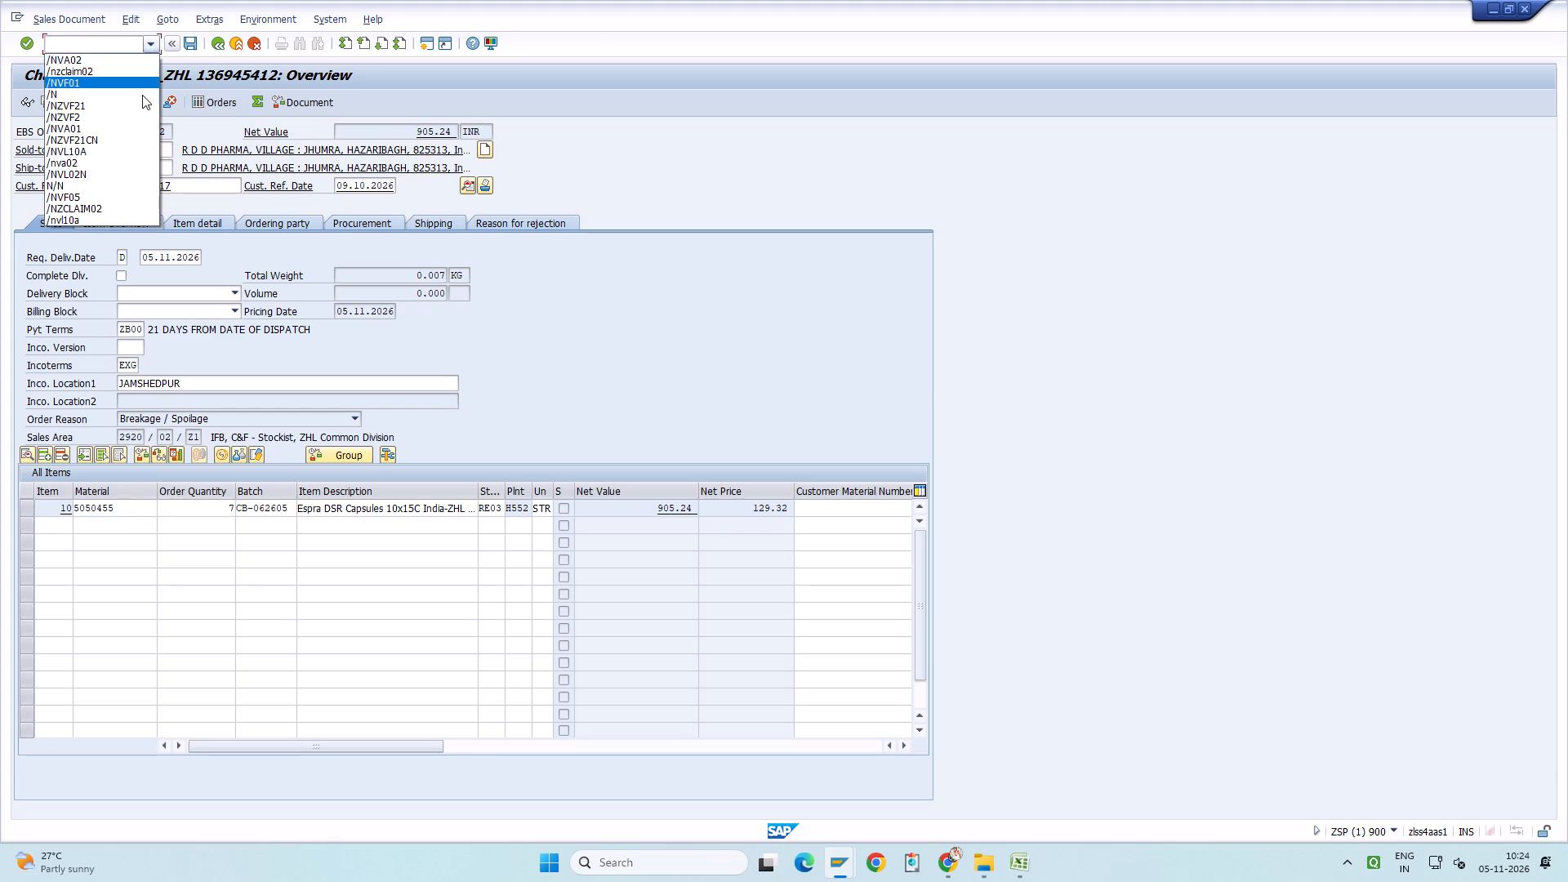
left_click(142, 95)
key("Return")
key("Return")
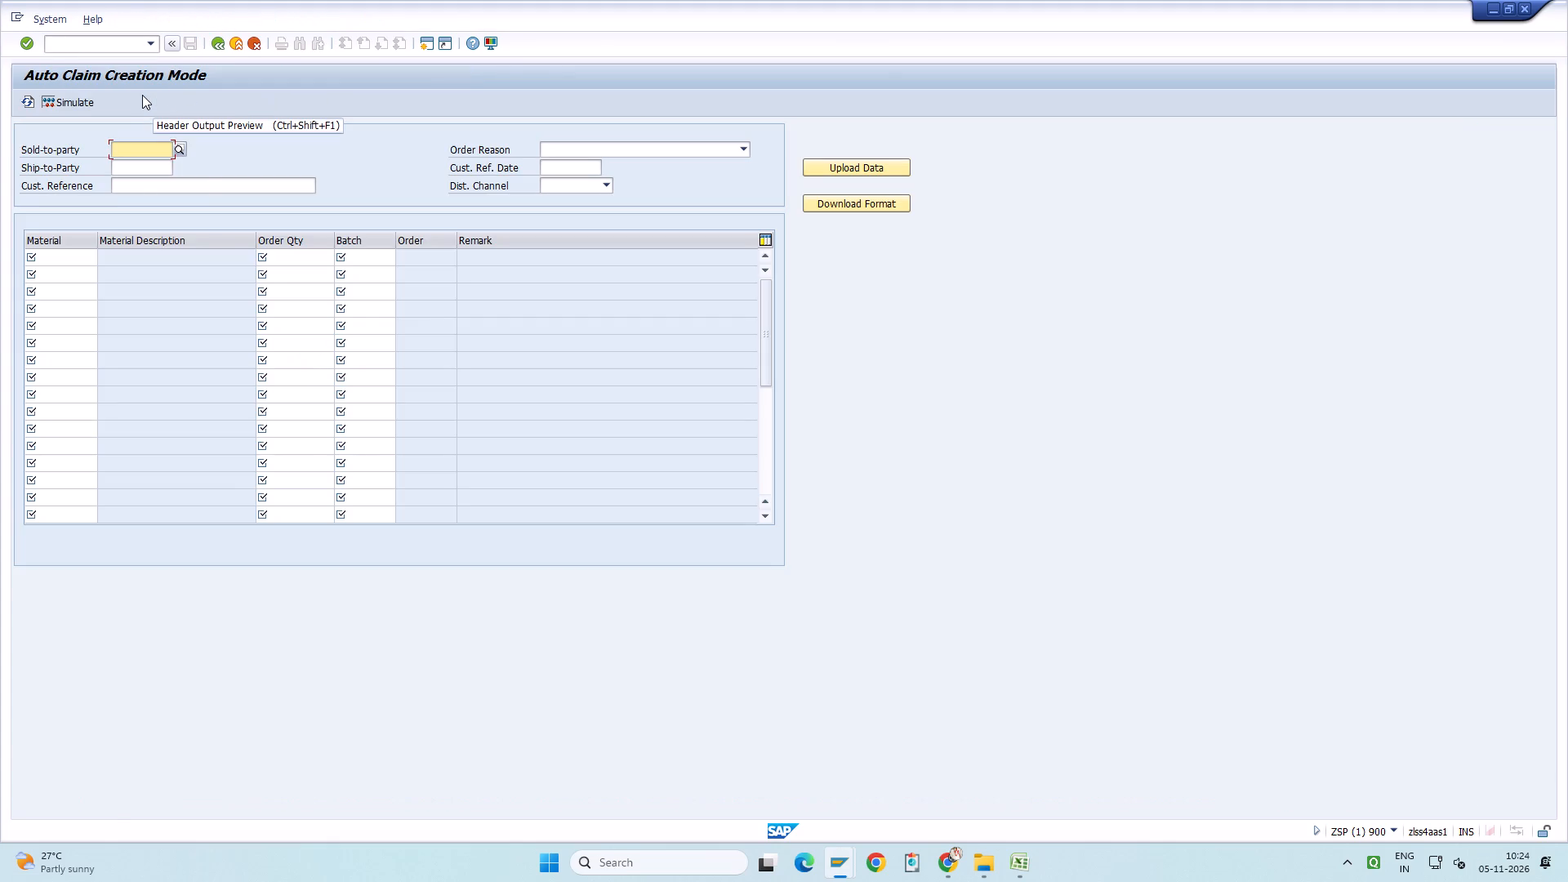
key("space")
key("Down")
key("Return")
key("Tab")
type("z03")
key("Tab")
key("space")
key("Down")
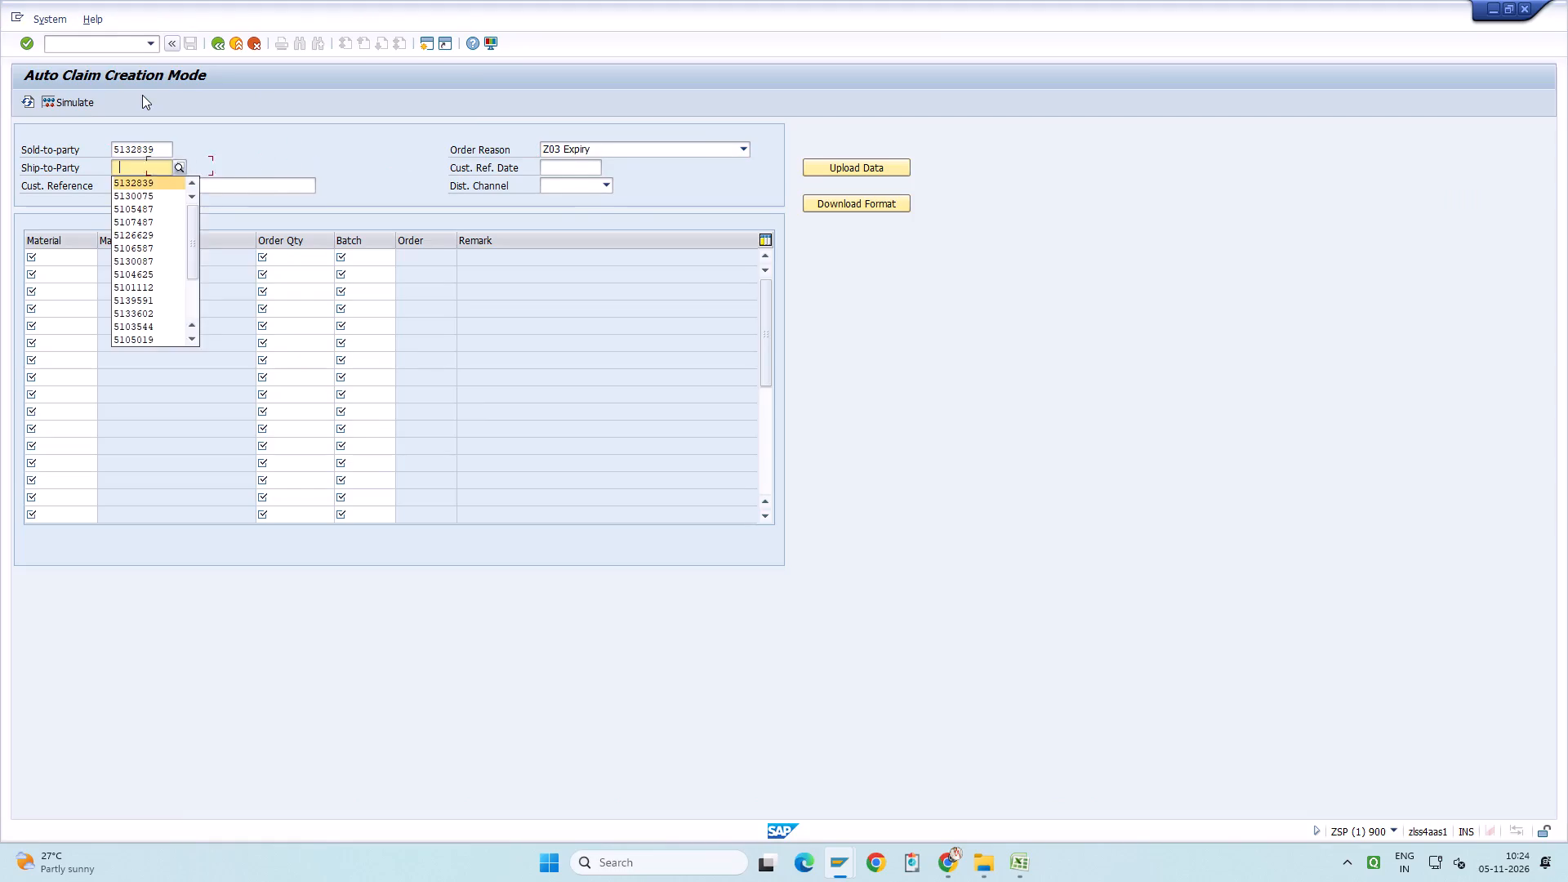
key("Return")
key("Tab")
key("space")
key("Down")
key("Return")
key("Tab")
key("space")
key("Down")
key("Return")
key("Tab")
type("02")
key("Return")
Copy the first sixteen product rows, Actibile 300 through Nucoxia MR, from the Excel sheet into the expiry claim's item table.
key("alt+Tab")
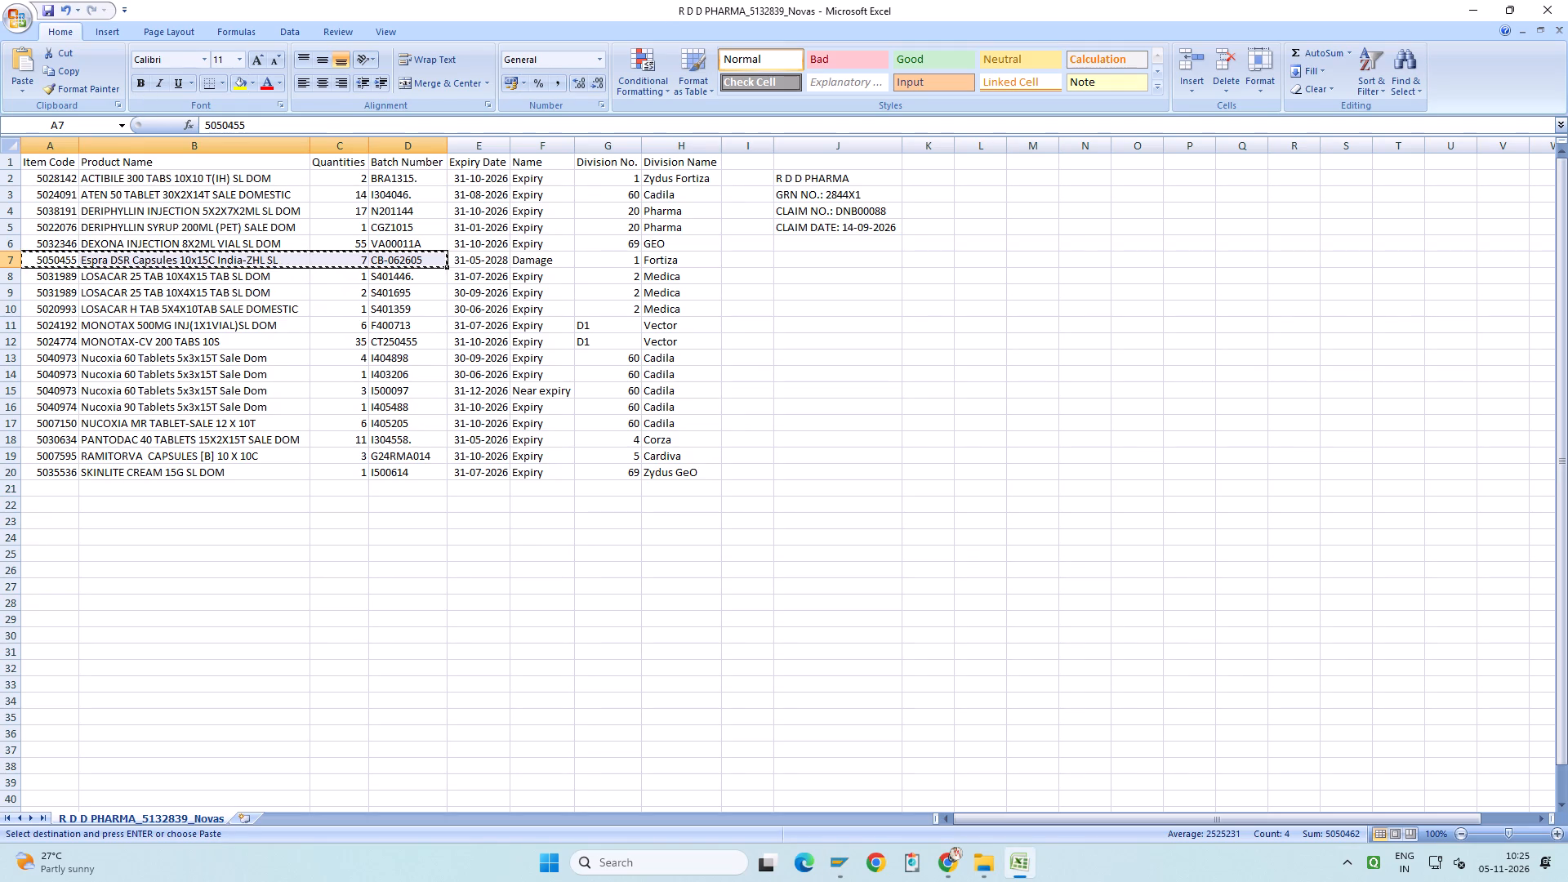
left_click_drag(56, 180, 383, 472)
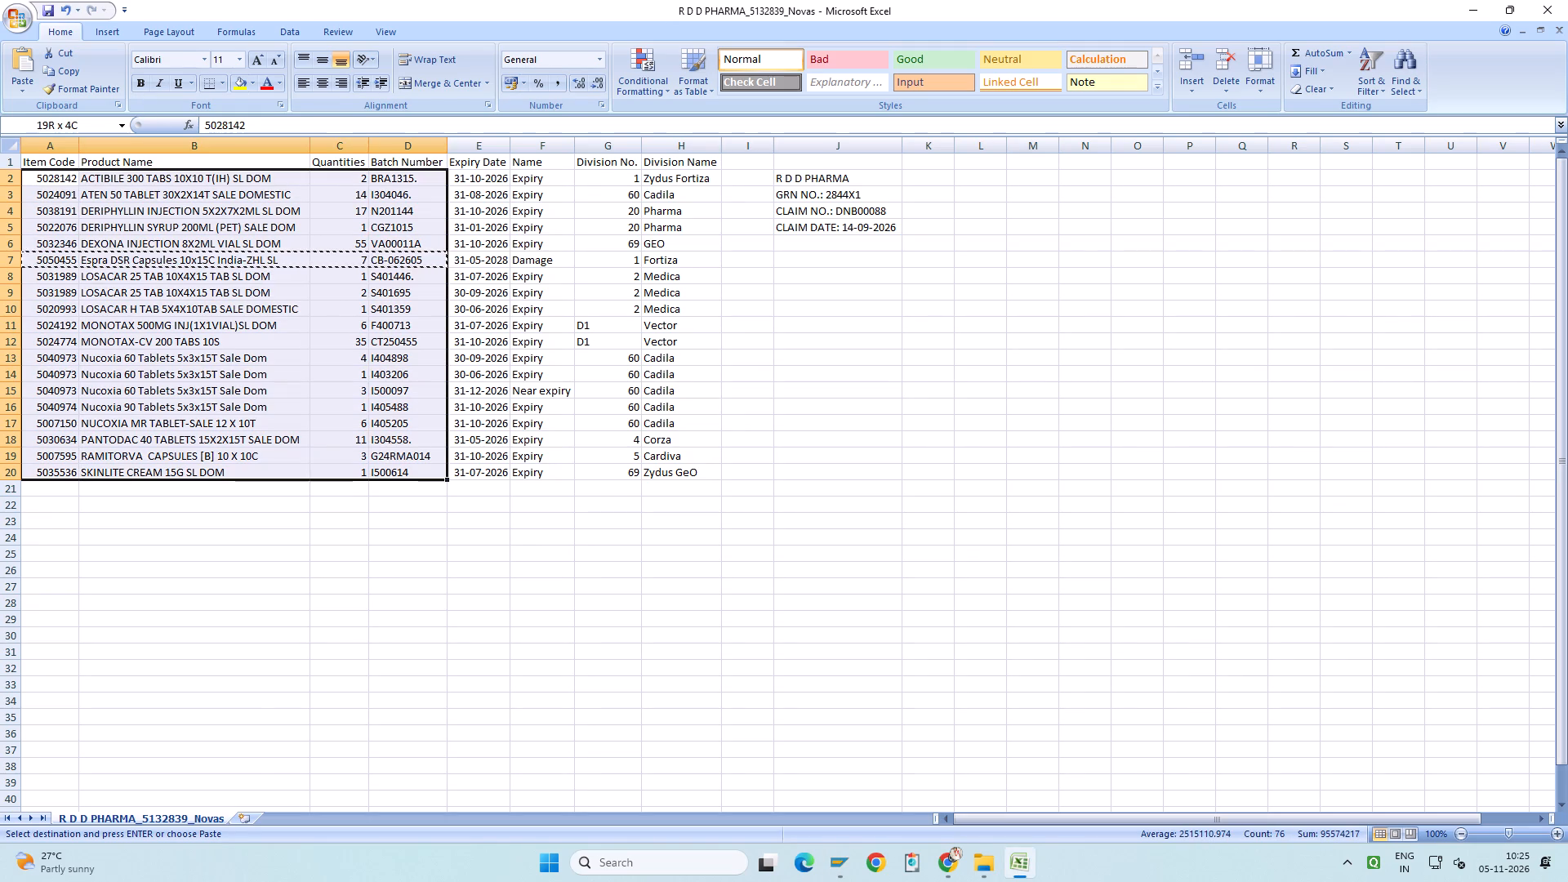
left_click_drag(383, 472, 408, 425)
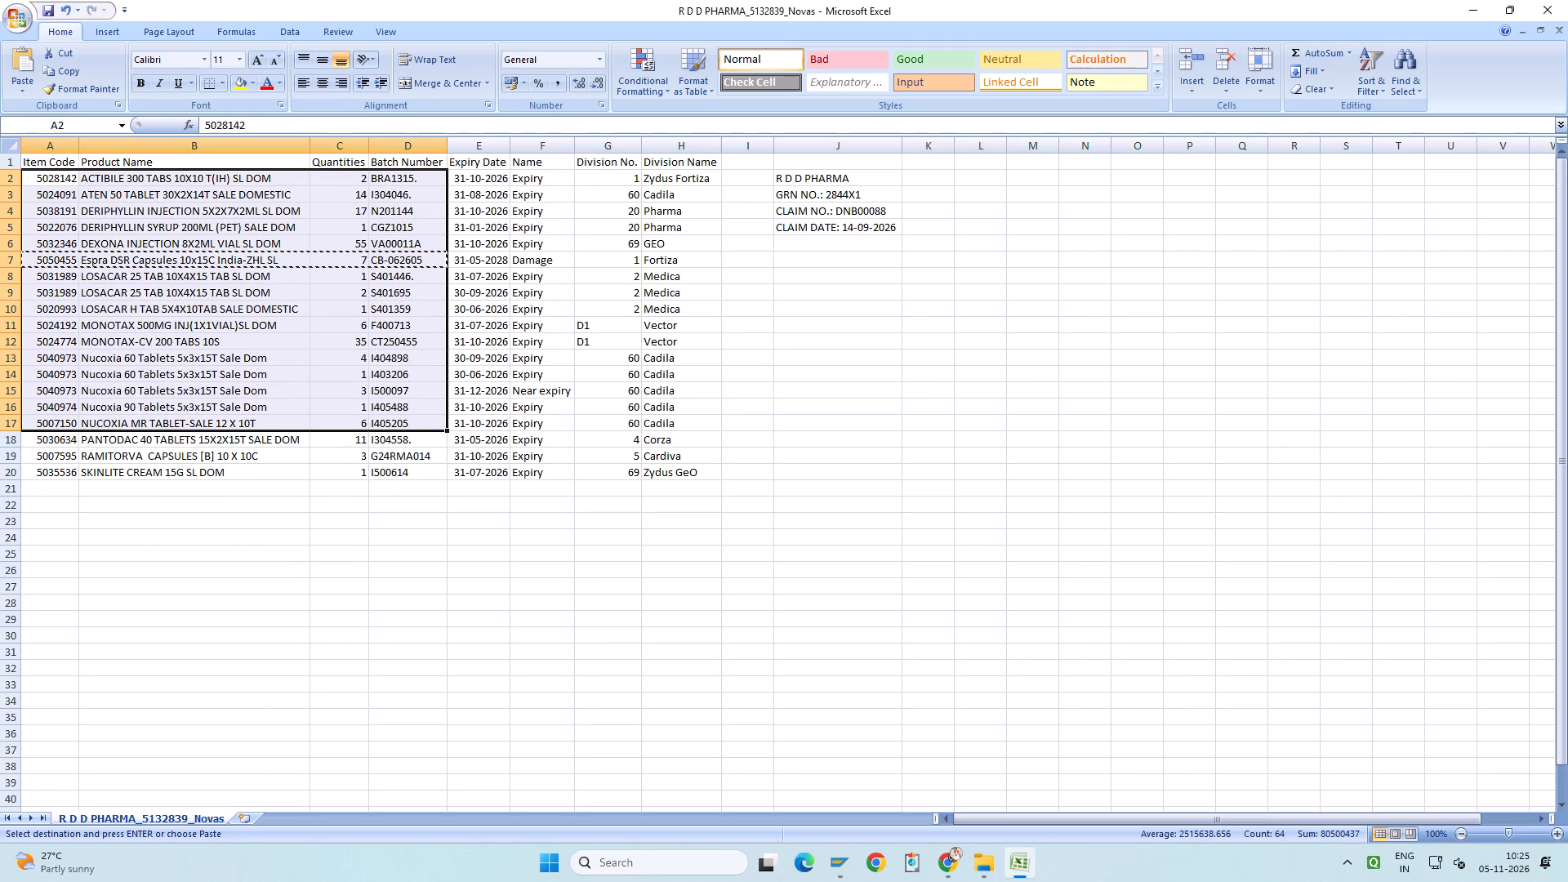
key("ctrl+c")
key("alt+Tab")
key("ctrl+v")
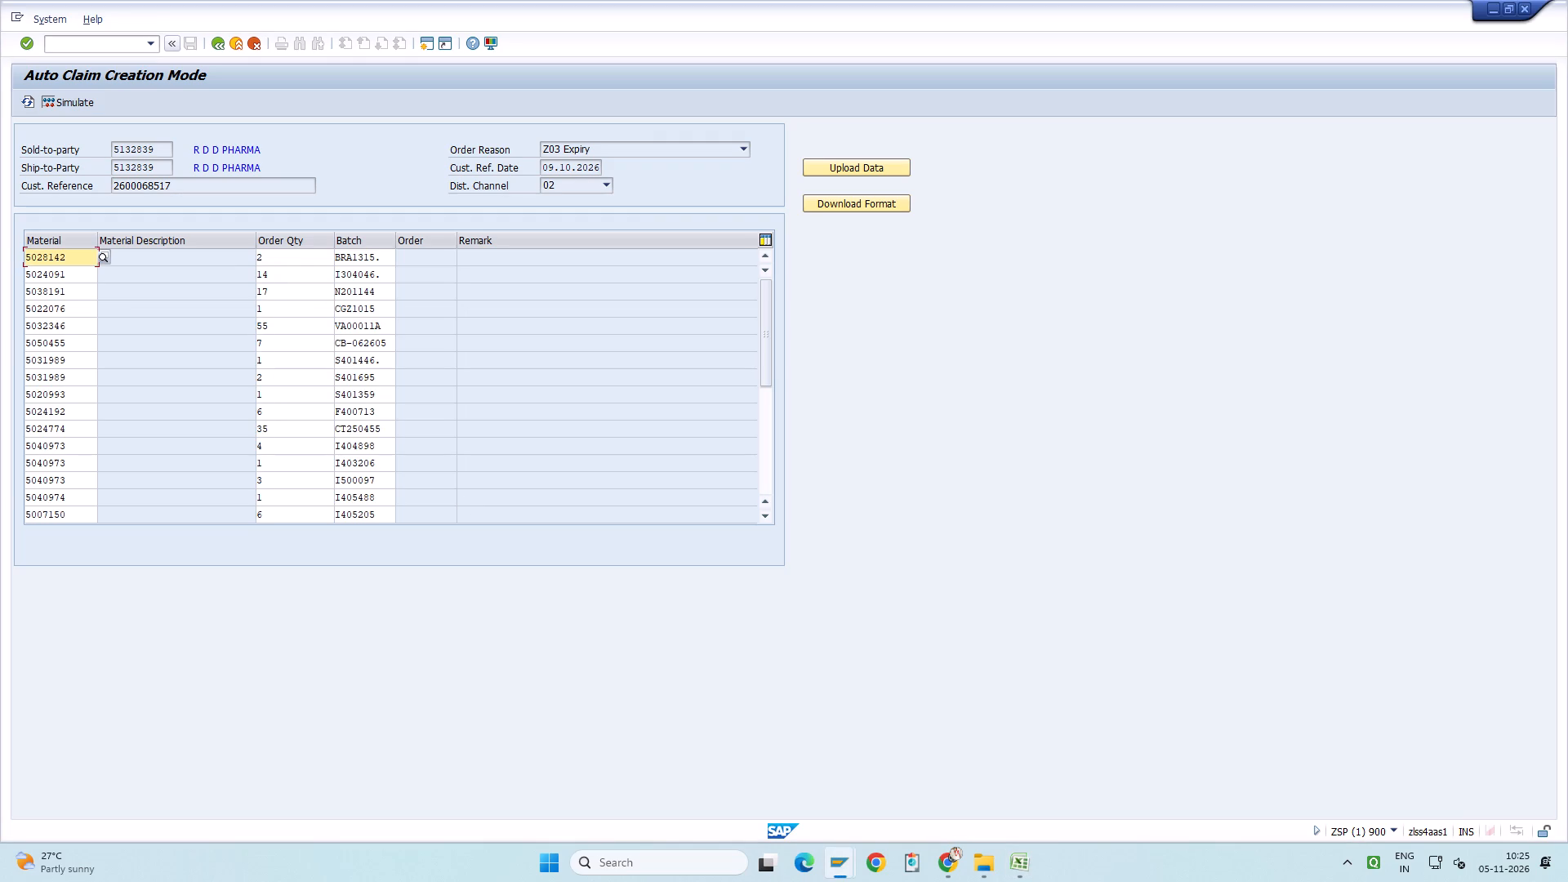
Add the remaining Pantodac 40, Ramitorva and Skinlite Cream rows from Excel below the last filled claim item.
key("Page_Down")
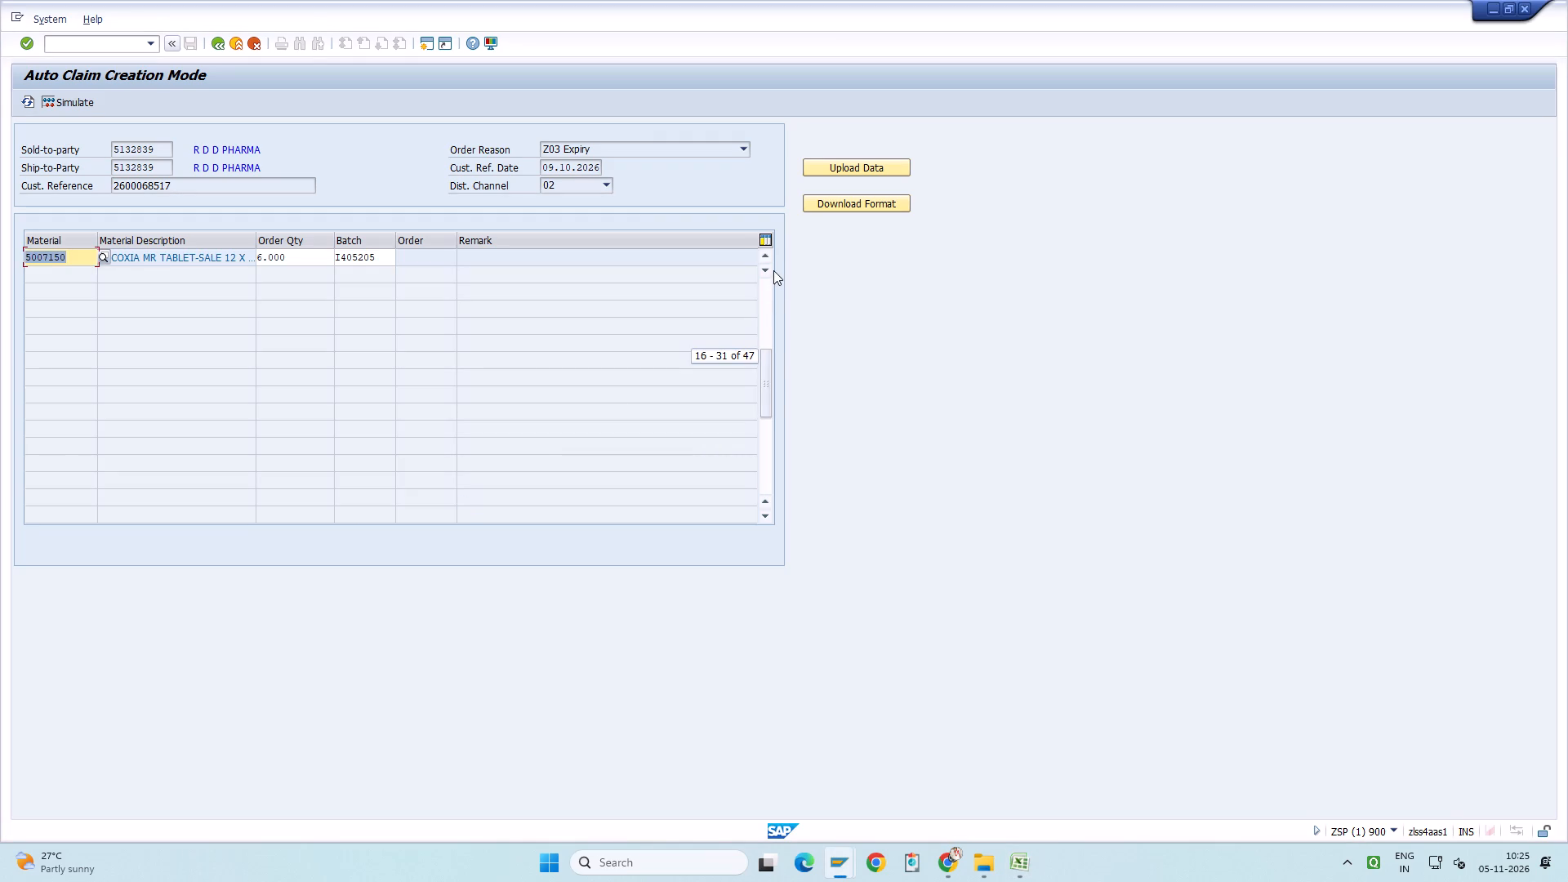
left_click(765, 269)
key("alt+Tab")
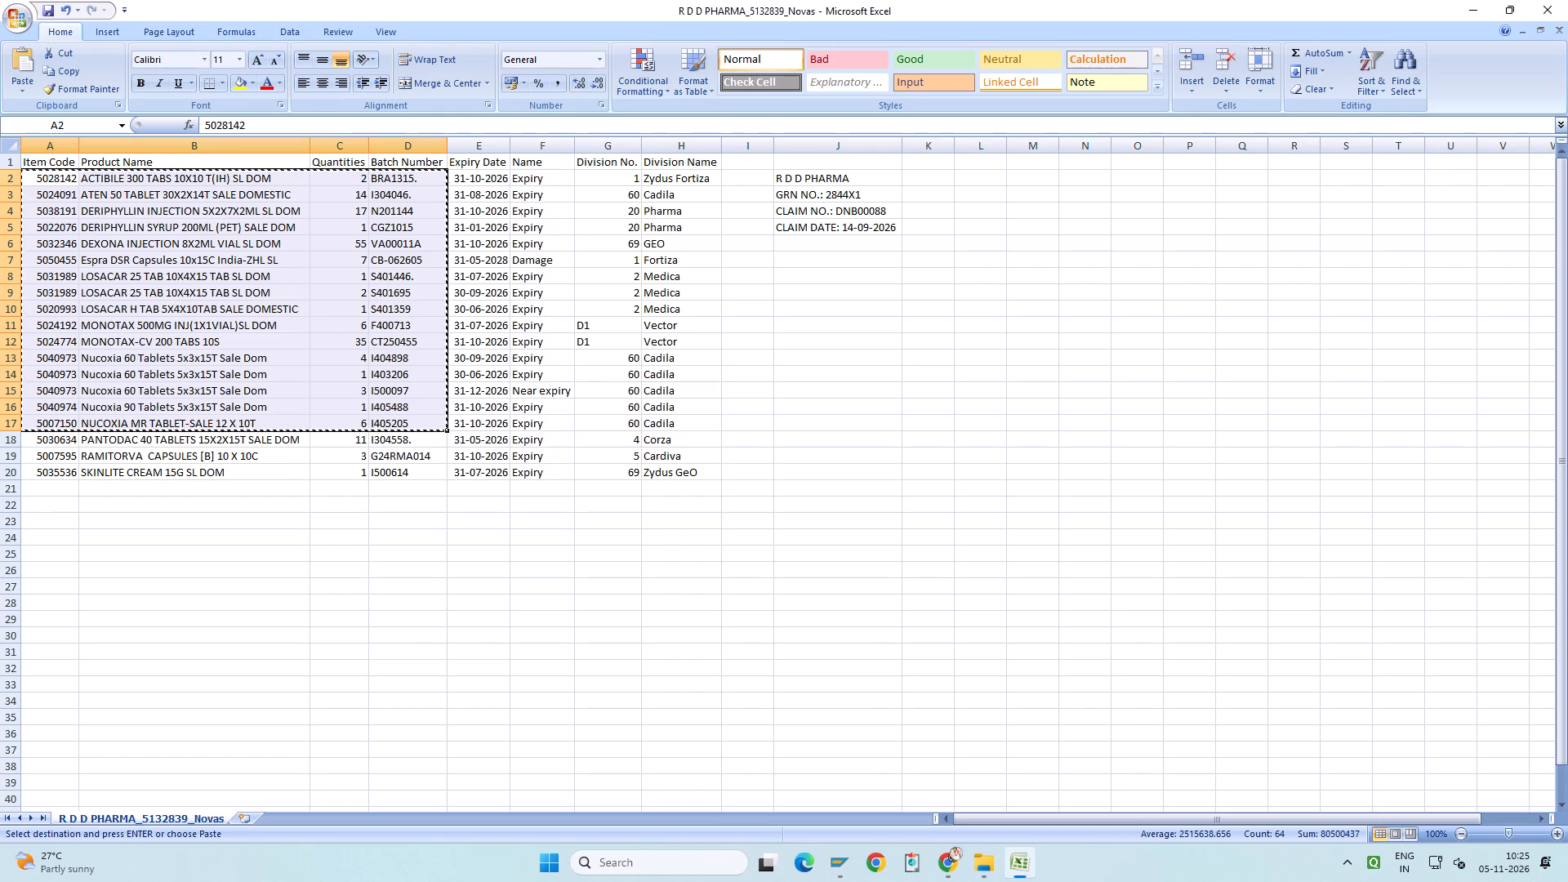
left_click_drag(51, 441, 397, 465)
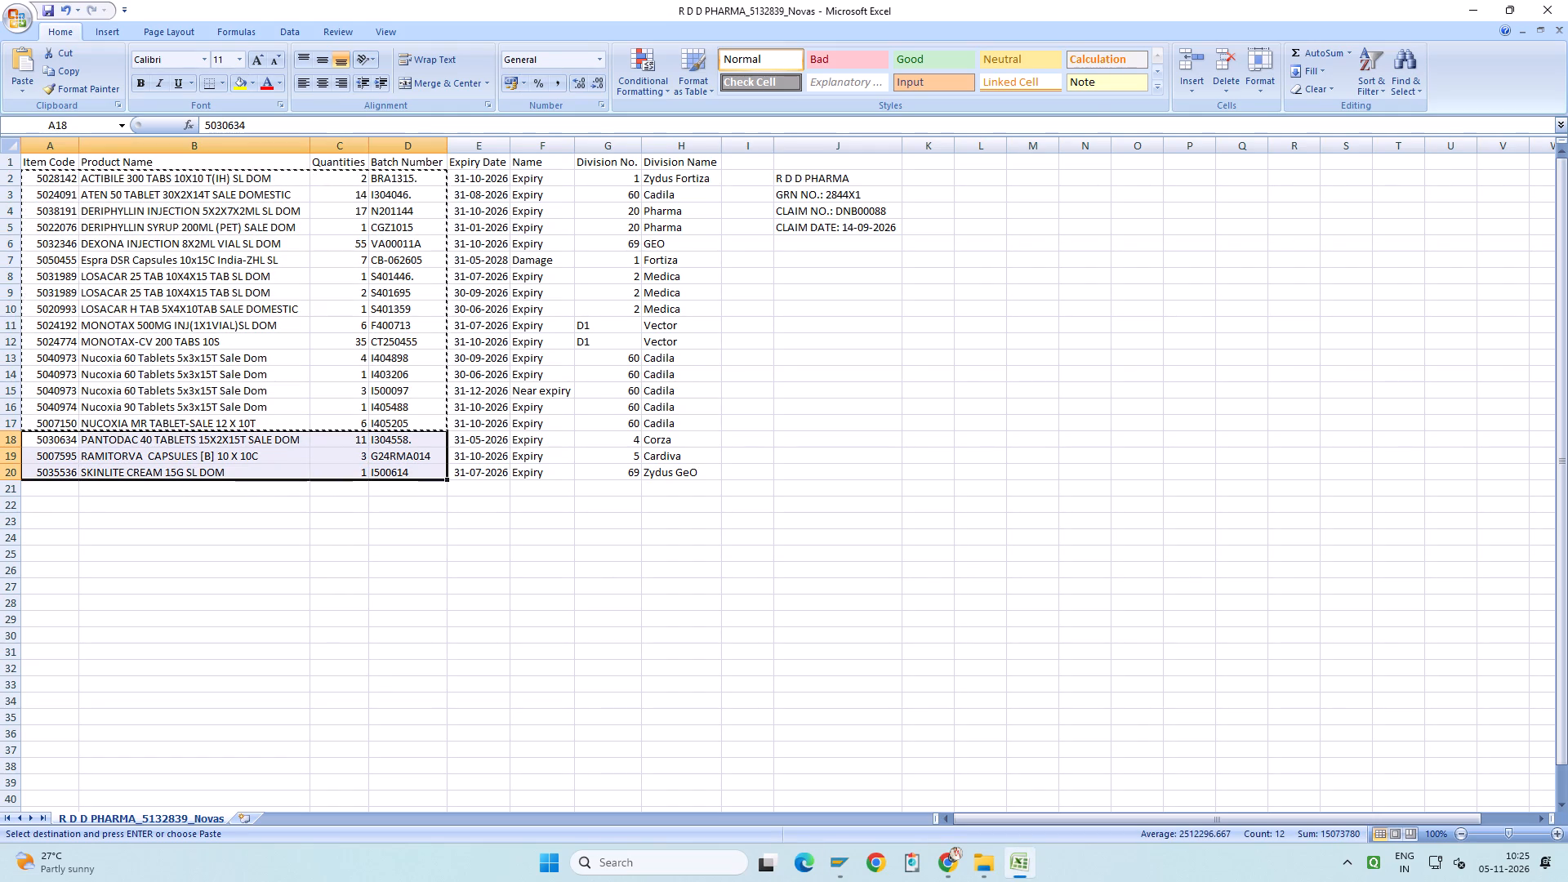
key("ctrl+c")
key("alt+Tab")
key("ctrl+v")
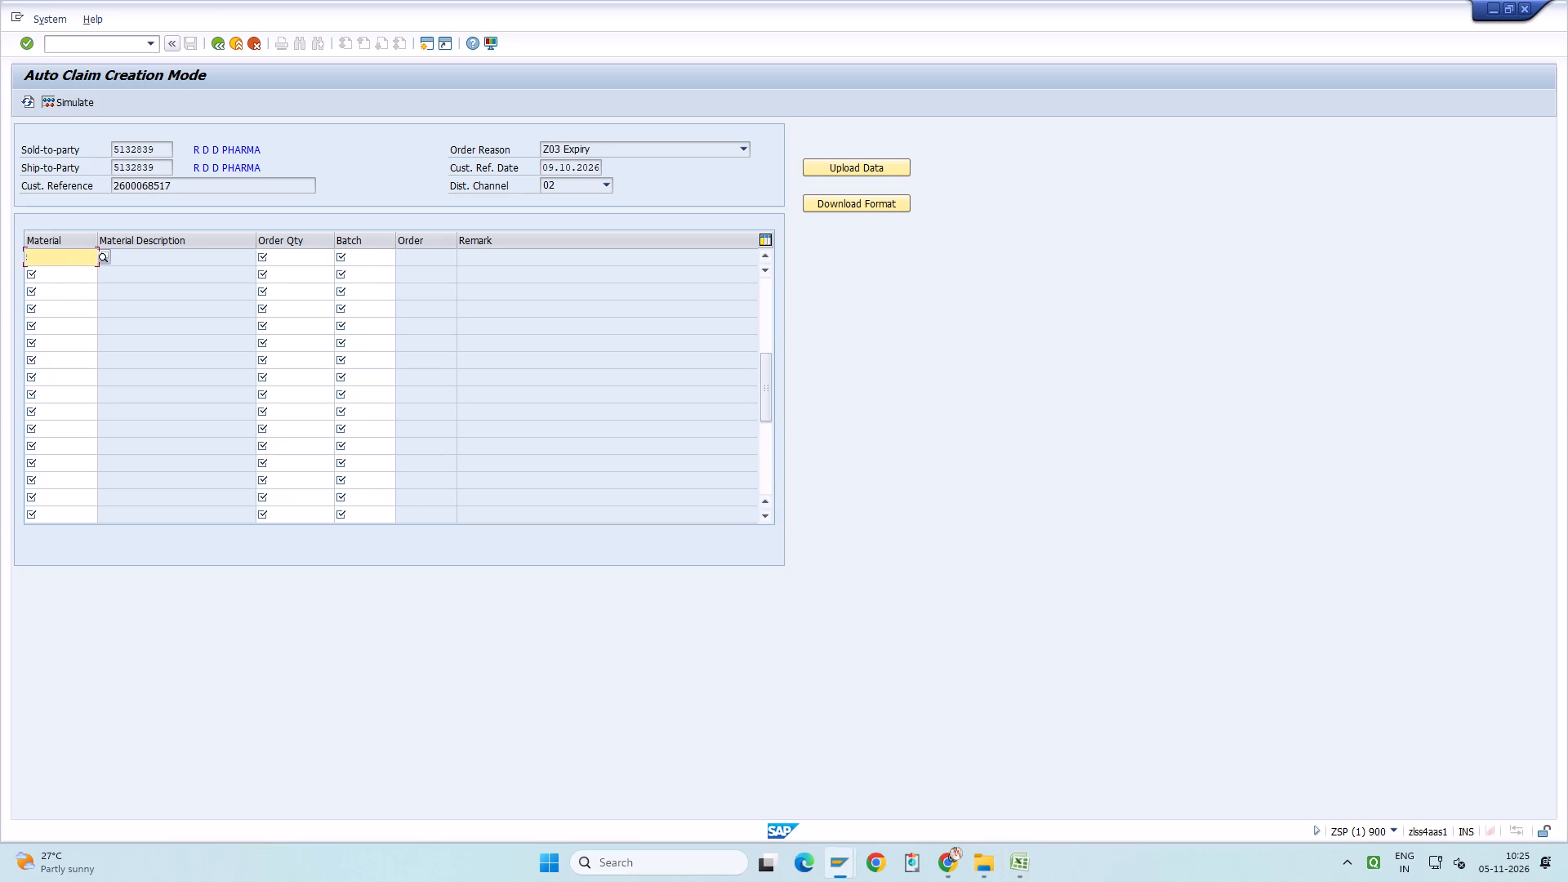
key("ctrl+Return")
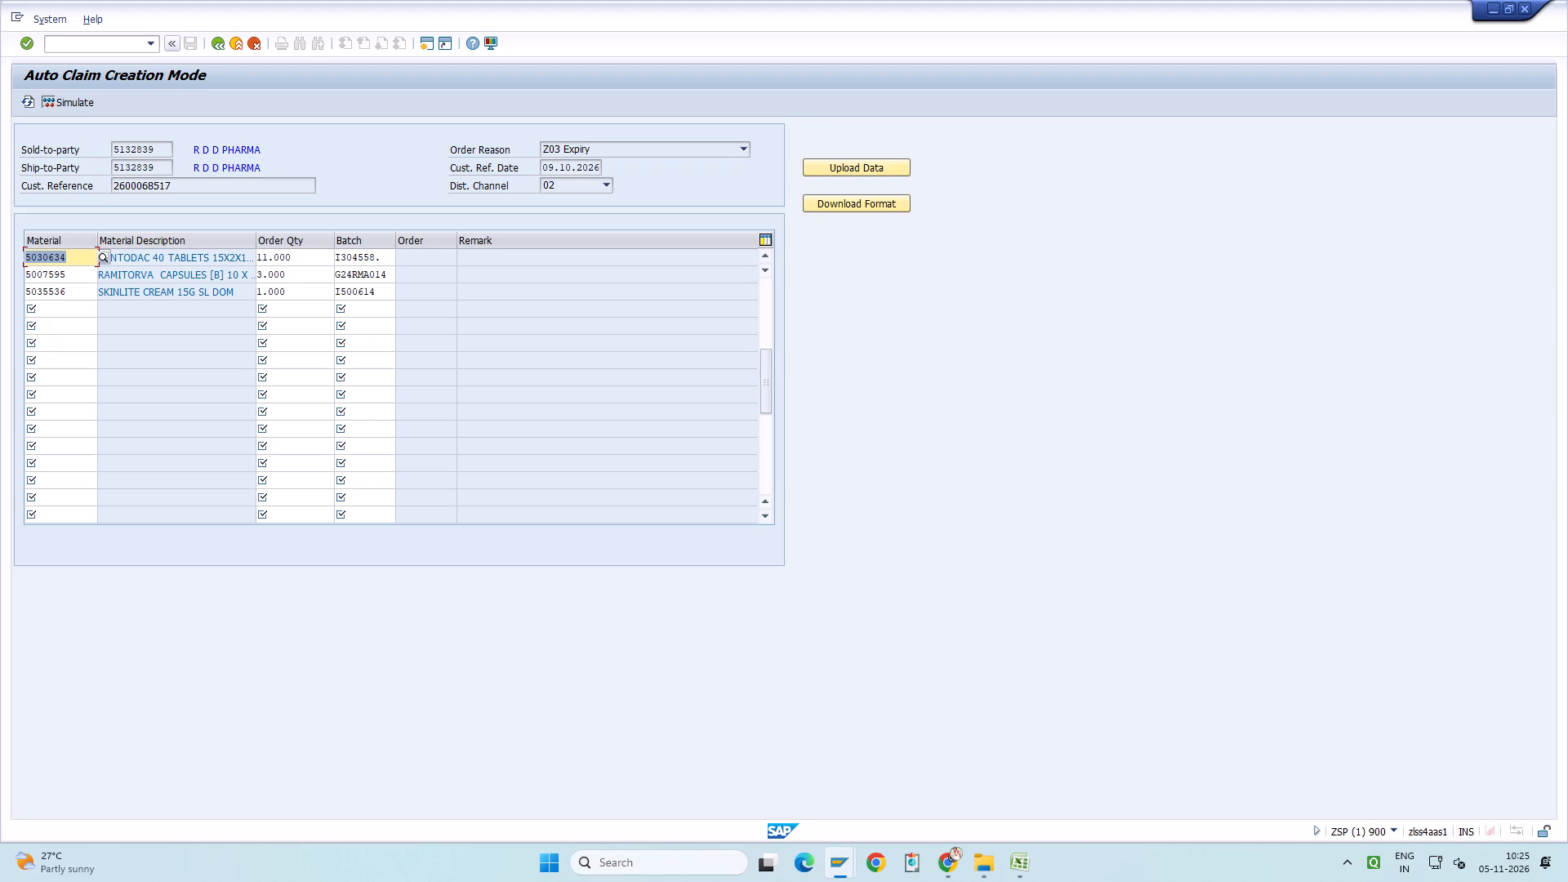
Remove the trailing full stops from the claim's batch numbers, giving I304558, I304046, BRA1315 and S401446.
left_click(390, 258)
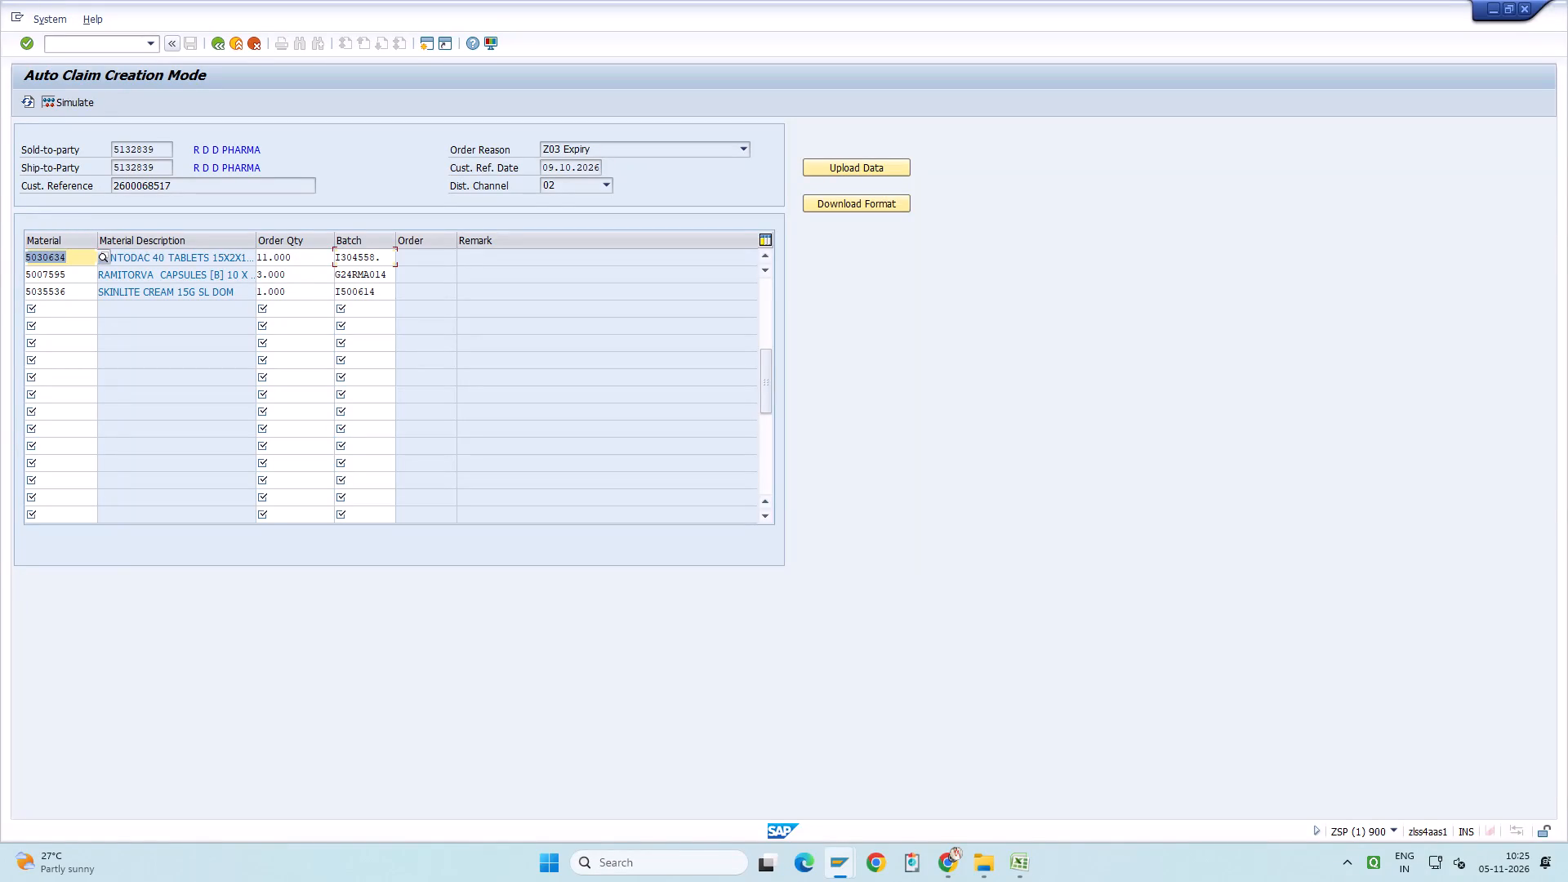
key("BackSpace")
key("Return")
key("Page_Up")
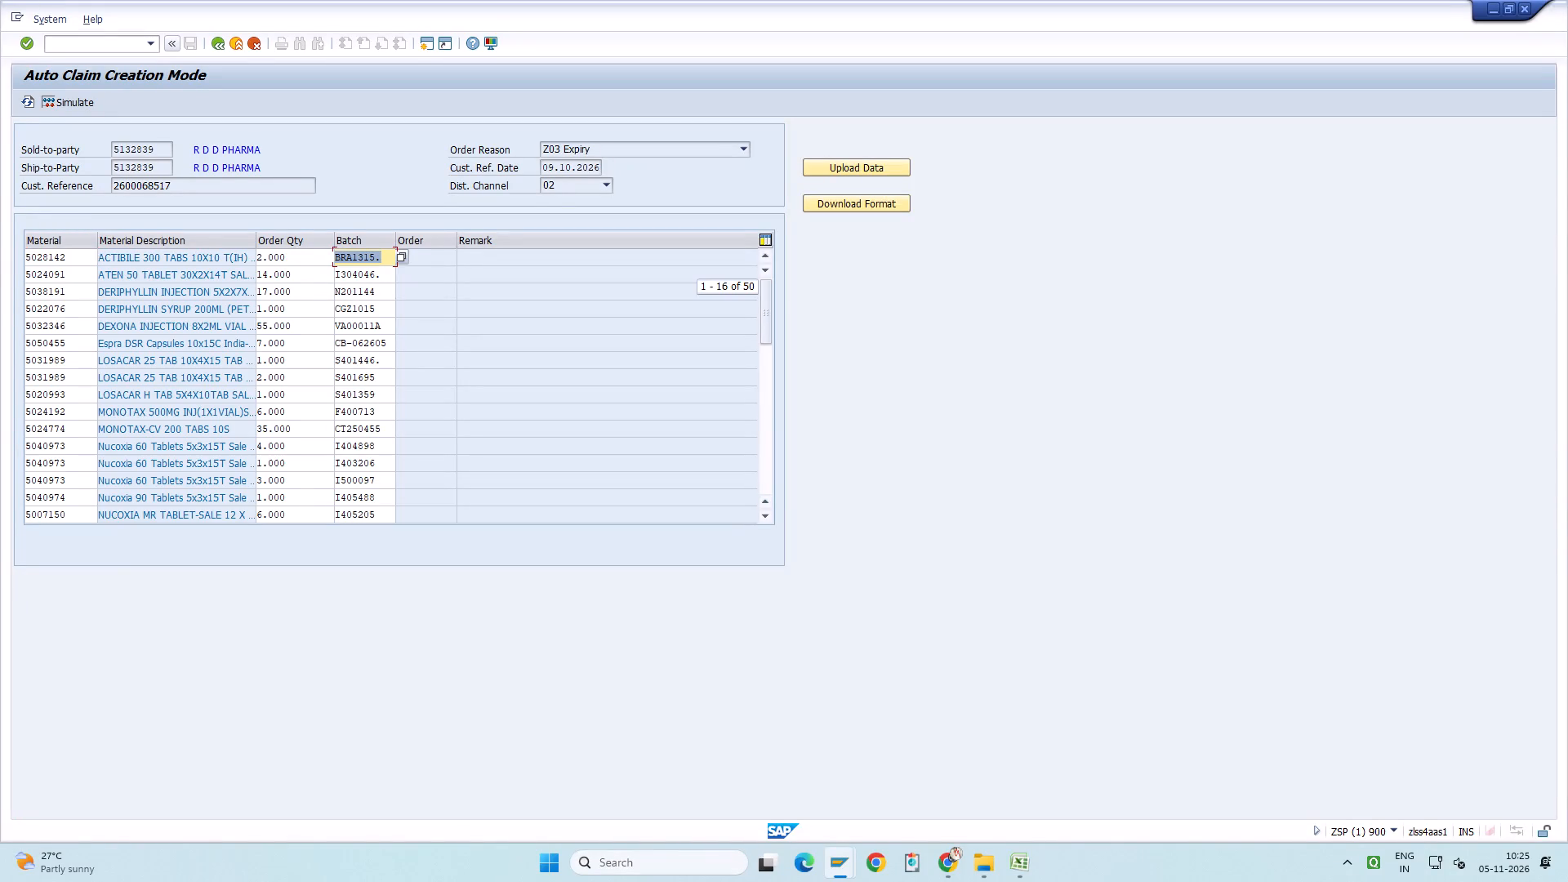
left_click(387, 272)
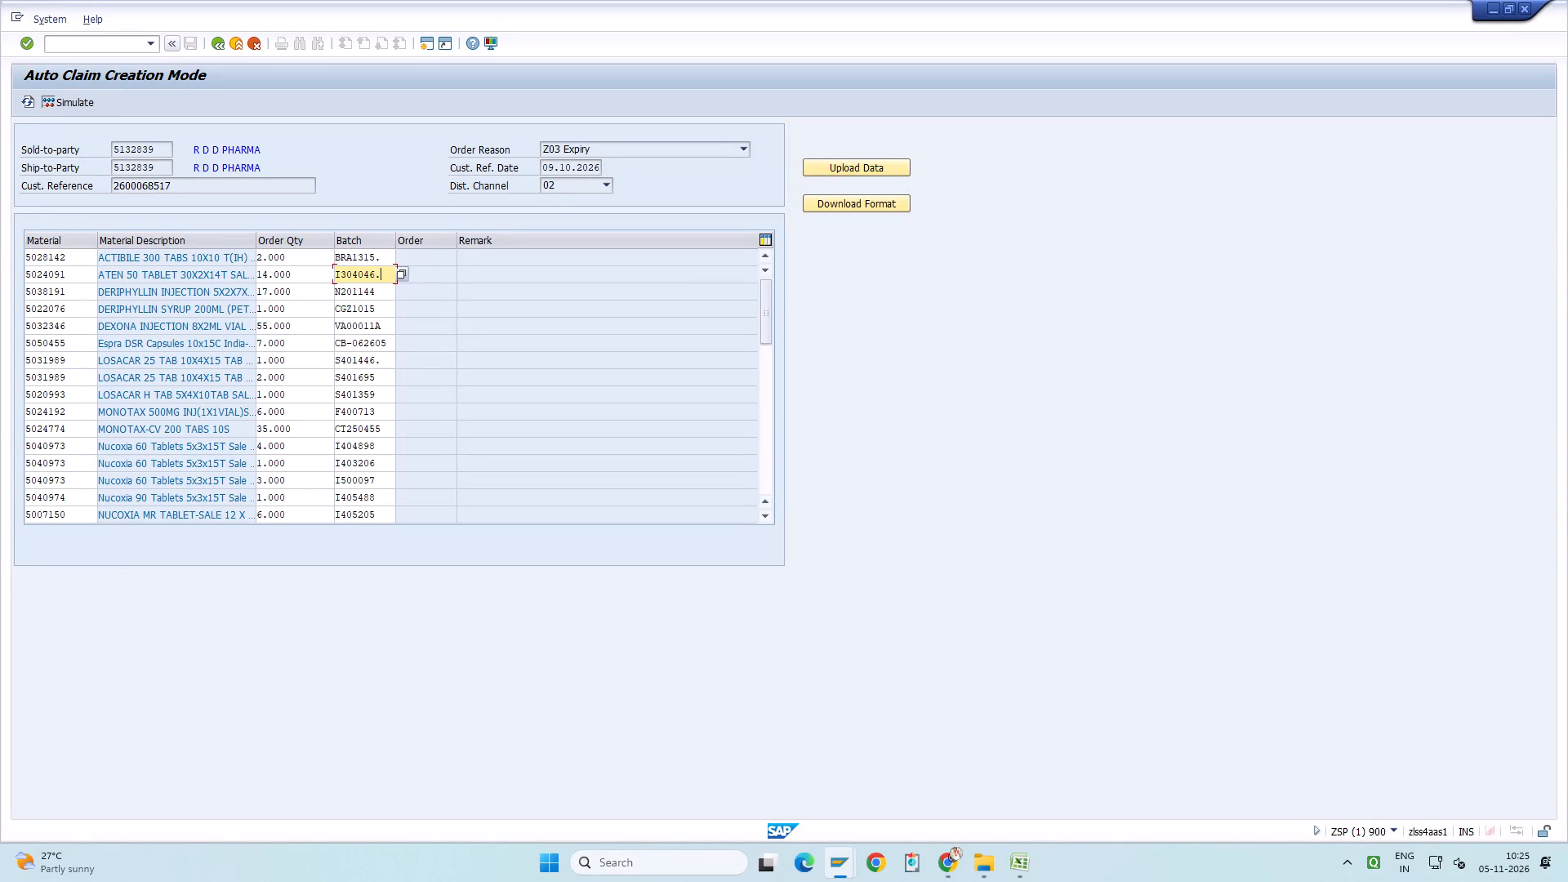
key("BackSpace")
key("Return")
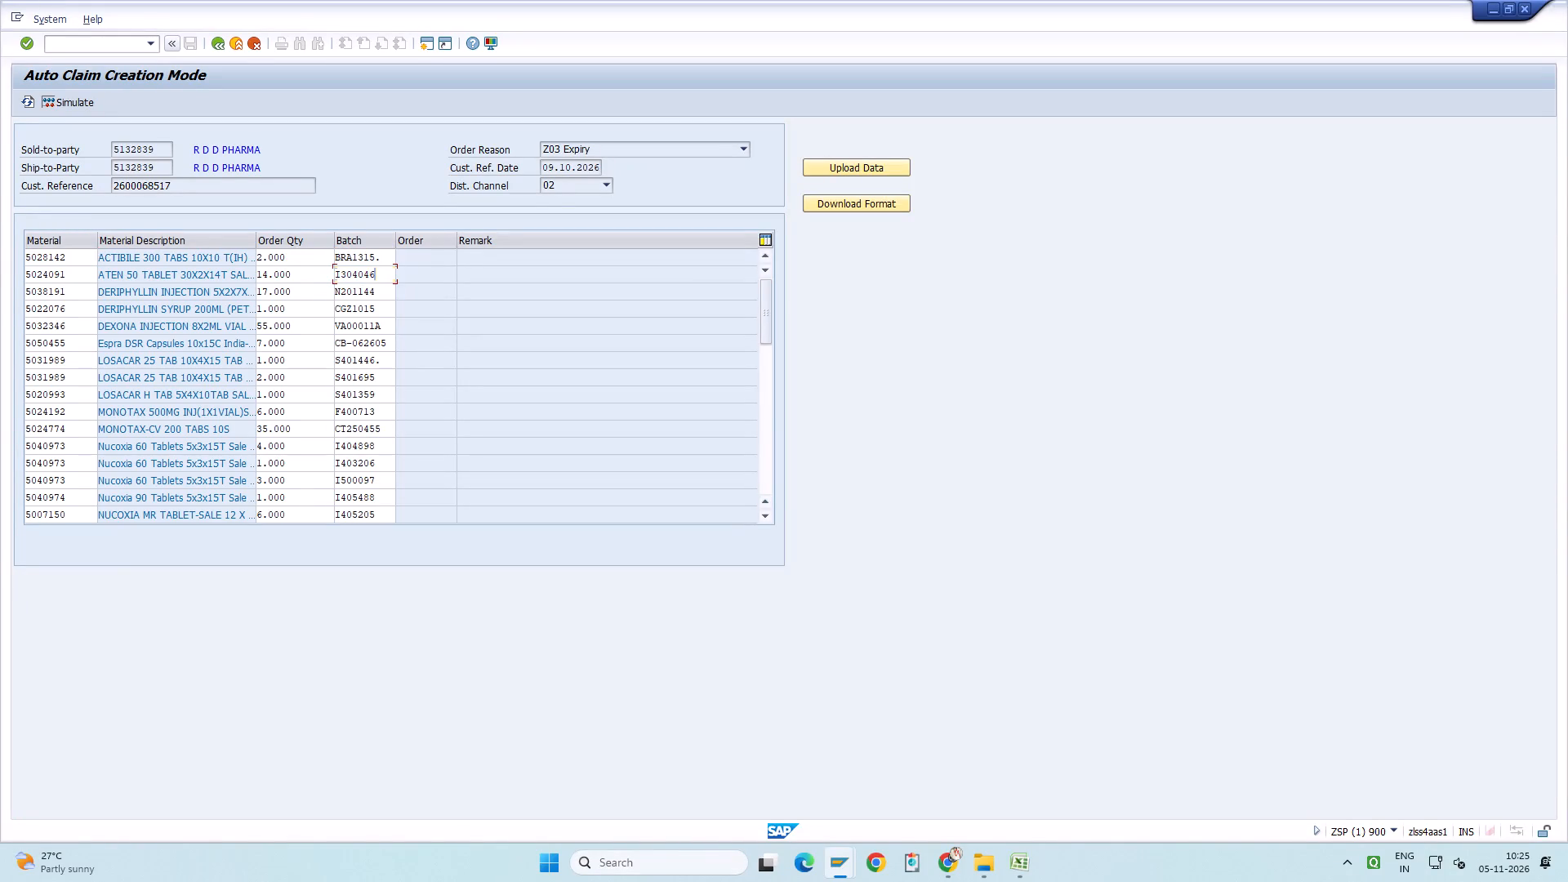
left_click(387, 258)
key("BackSpace")
key("Return")
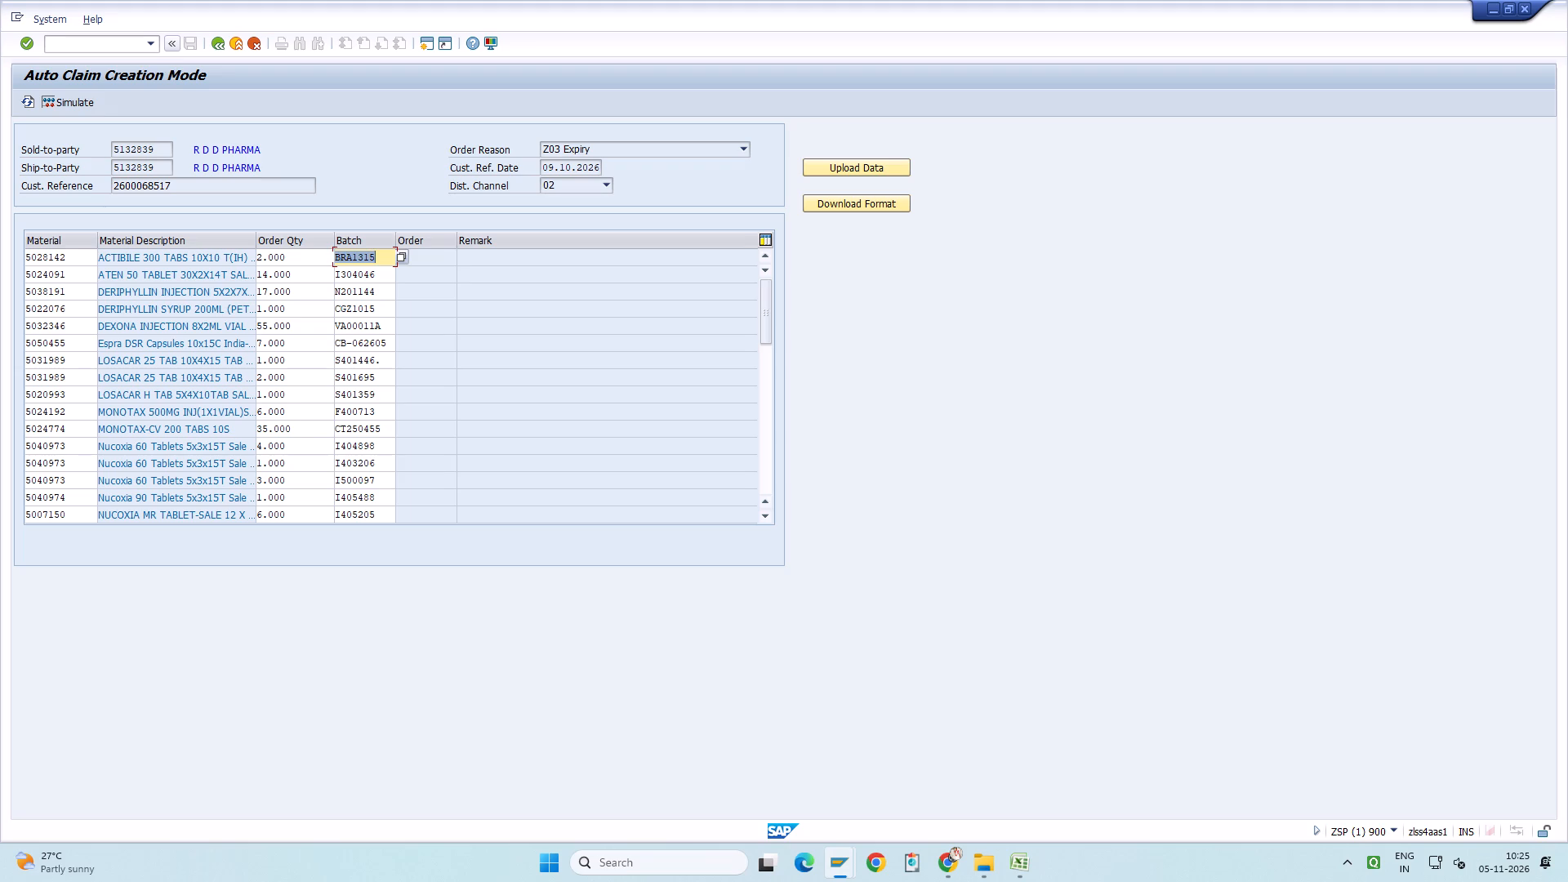
left_click(385, 359)
key("BackSpace")
key("Return")
scroll(385, 359, "up", 5)
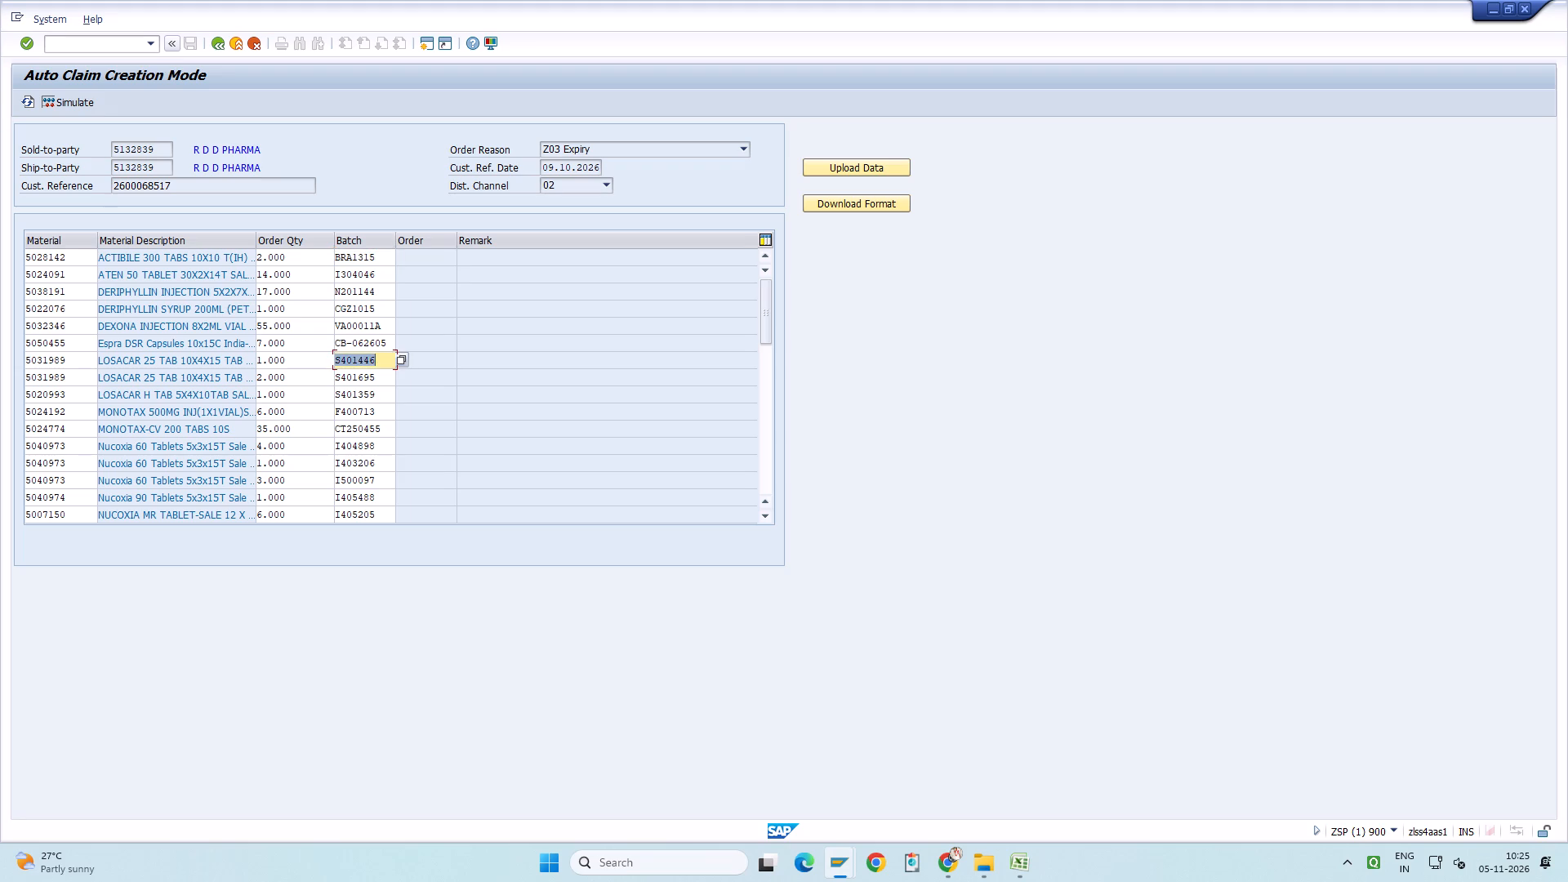
Clear the Espra DSR Capsules material 5050455, its quantity and its batch from the expiry claim items.
left_click(70, 341)
key("ctrl+y")
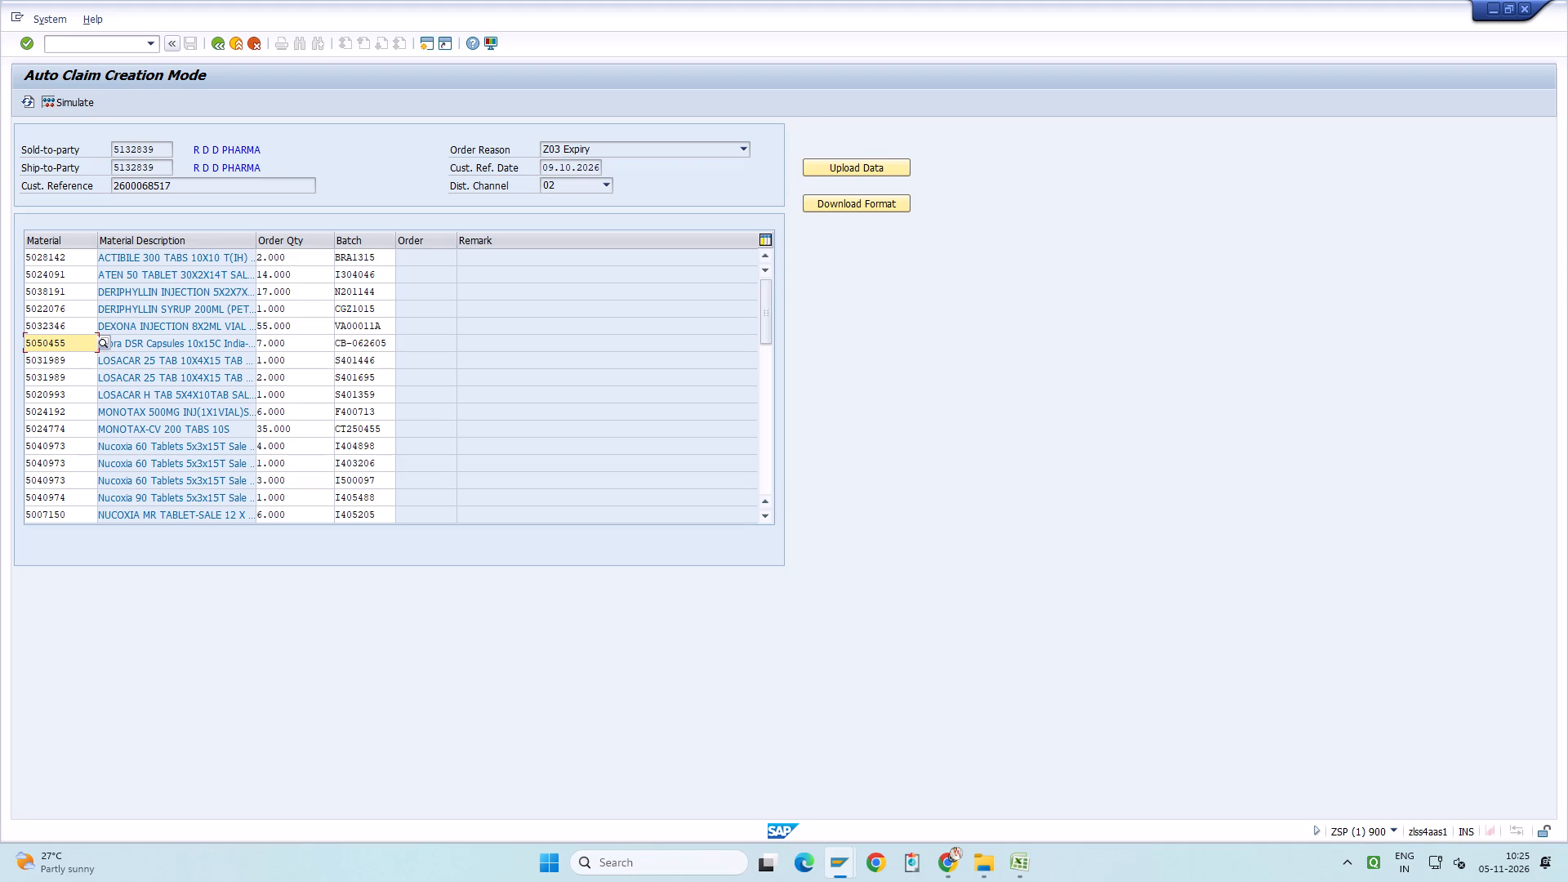
left_click_drag(54, 339, 376, 342)
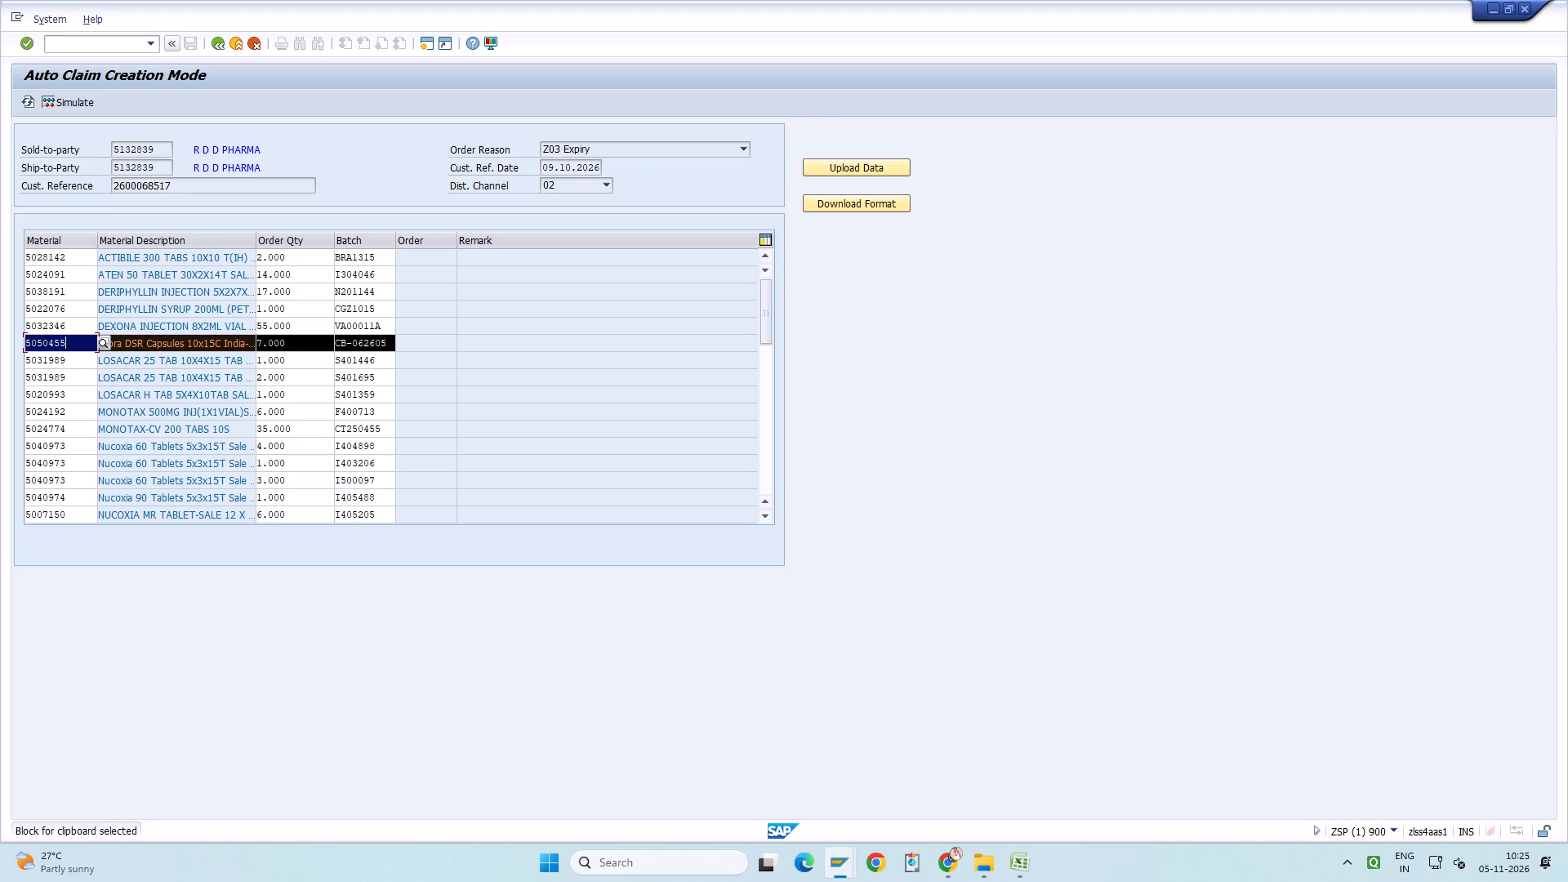
key("Delete")
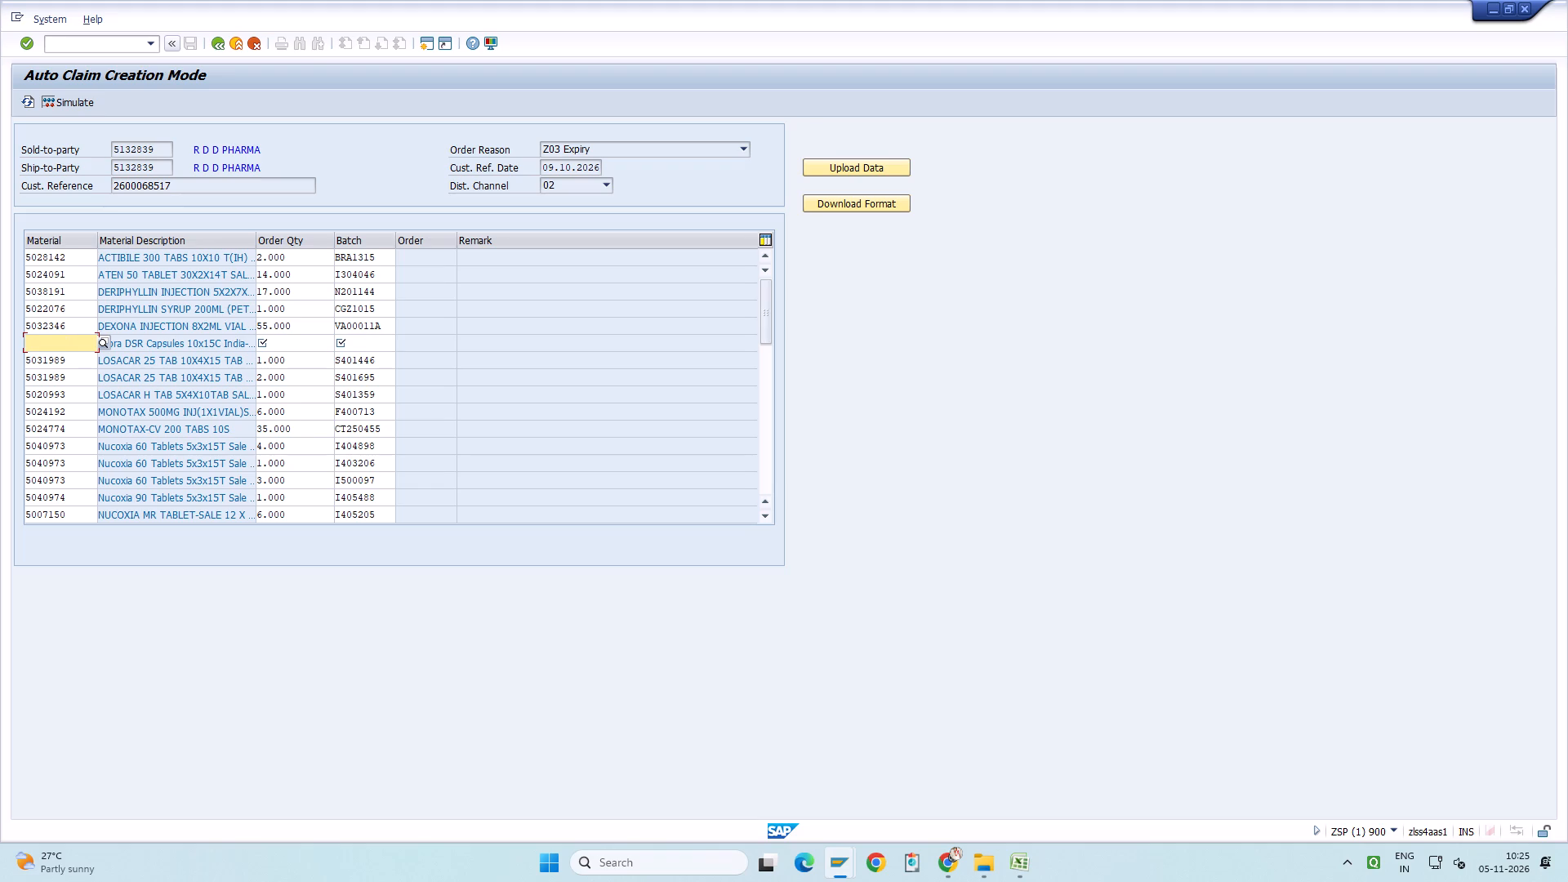
key("Page_Down")
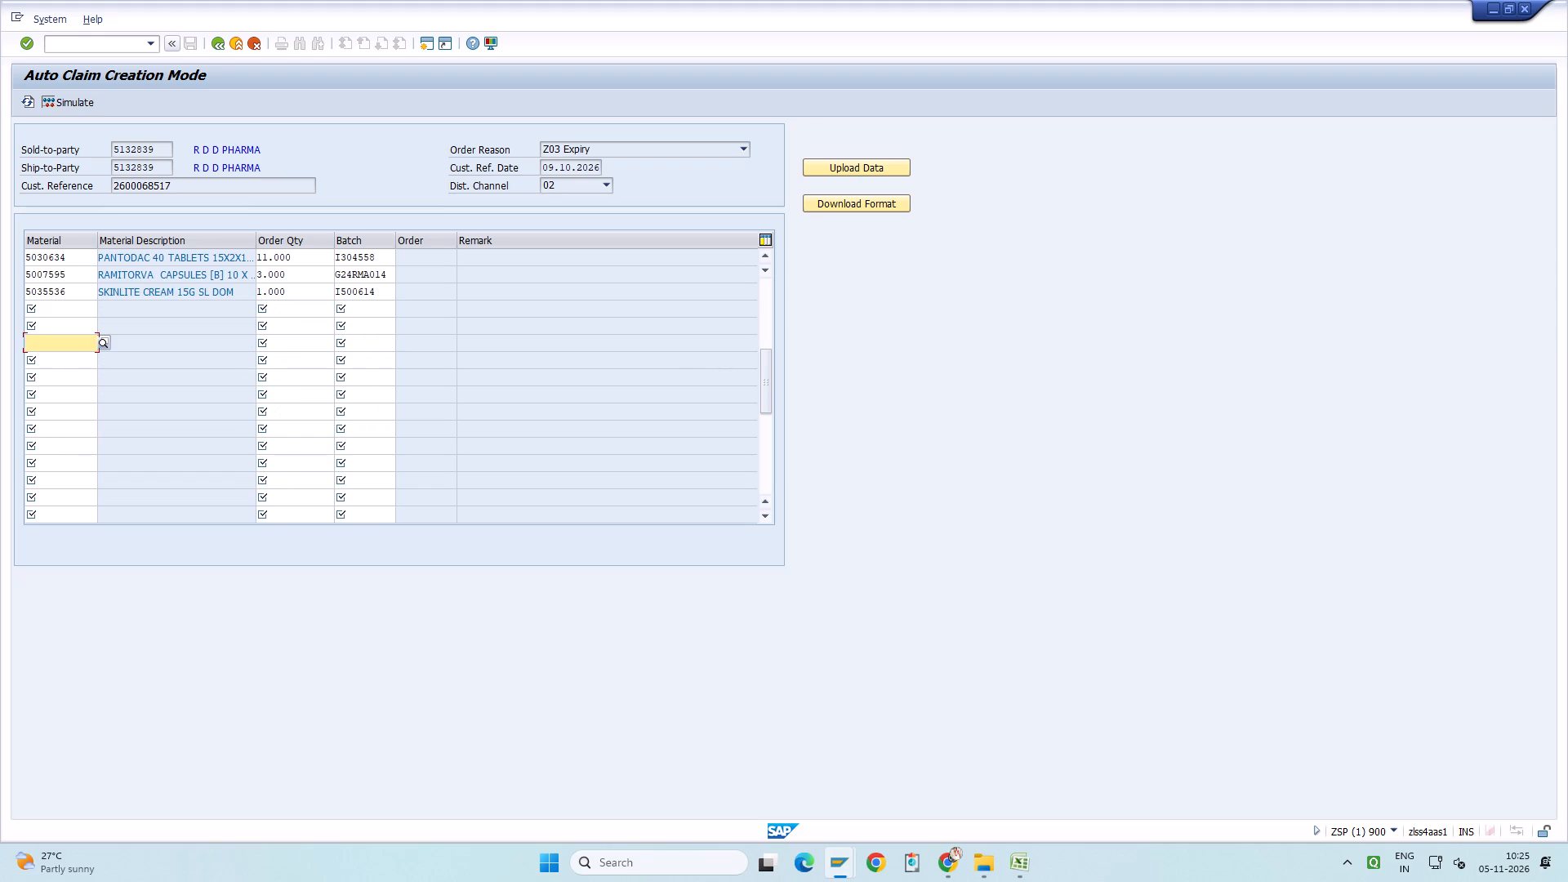
left_click_drag(764, 403, 762, 265)
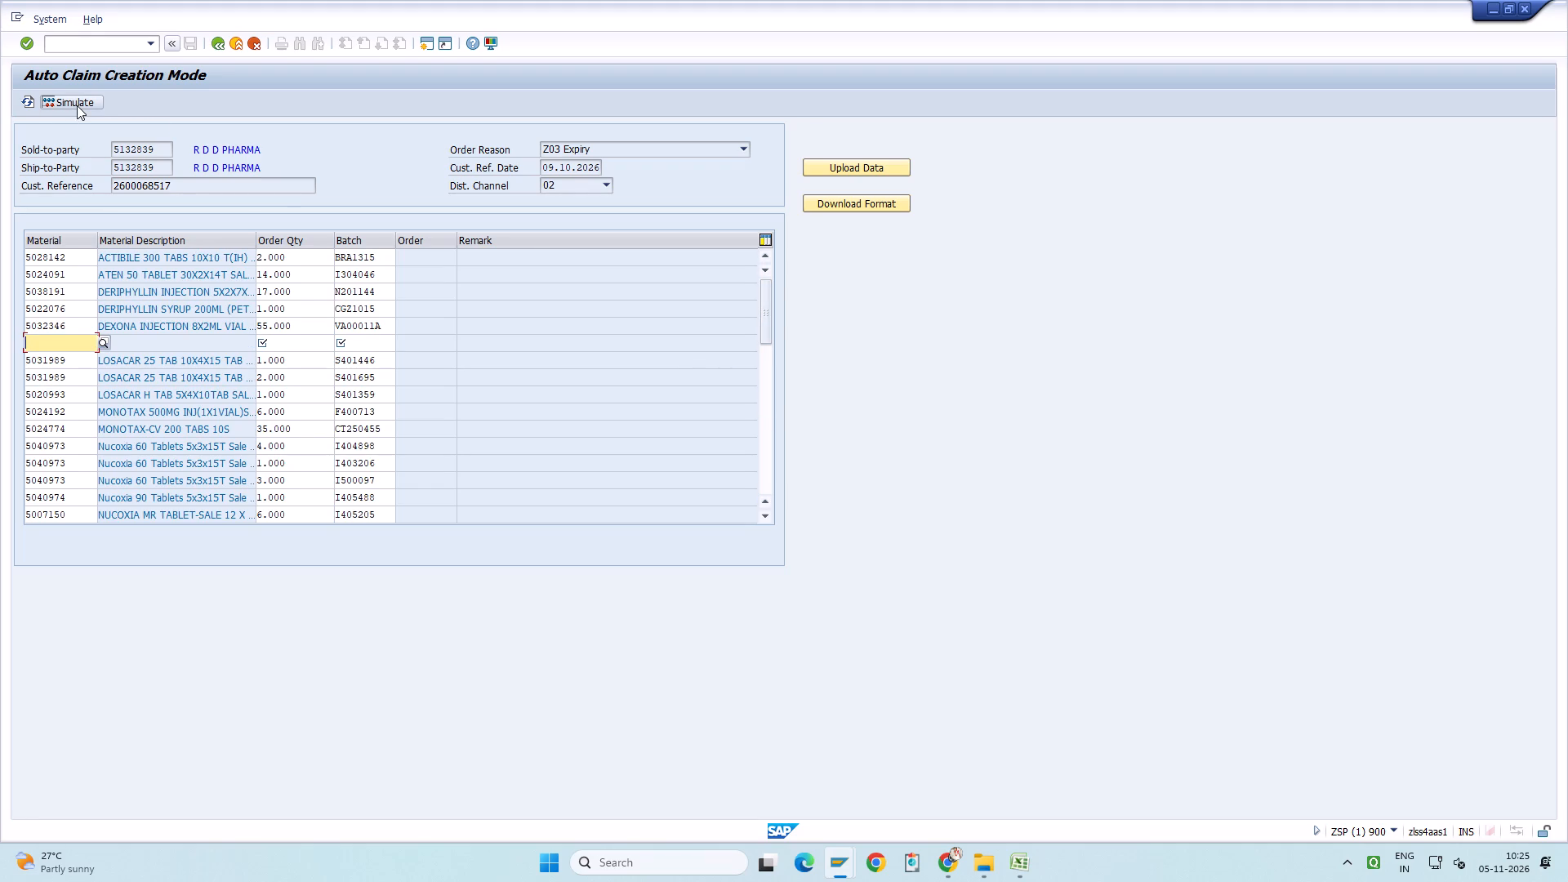
left_click(77, 105)
left_click(706, 368)
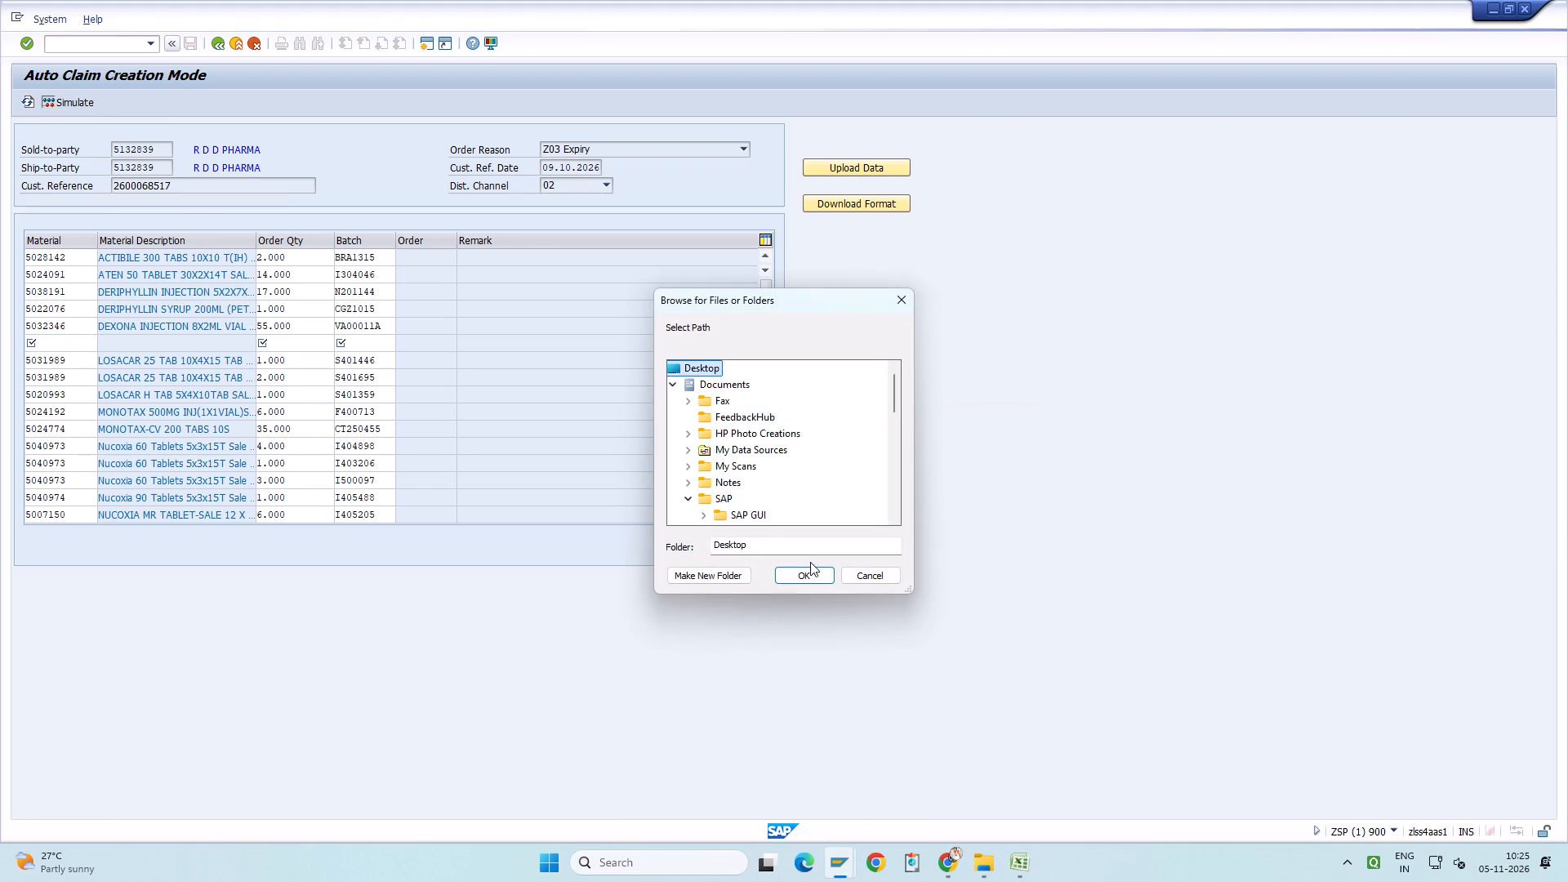
left_click(814, 573)
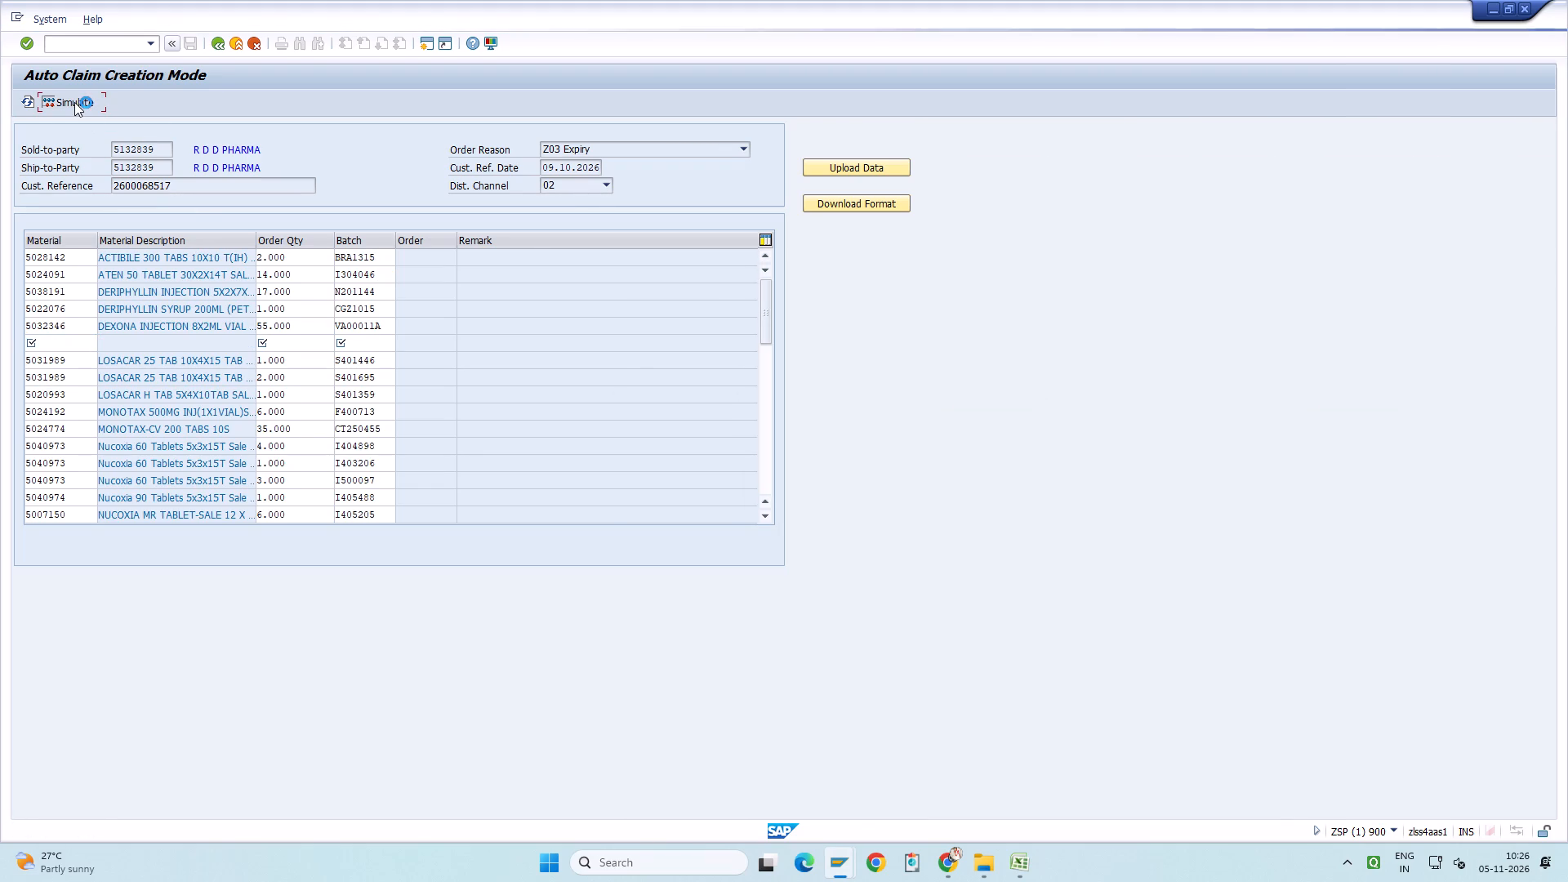
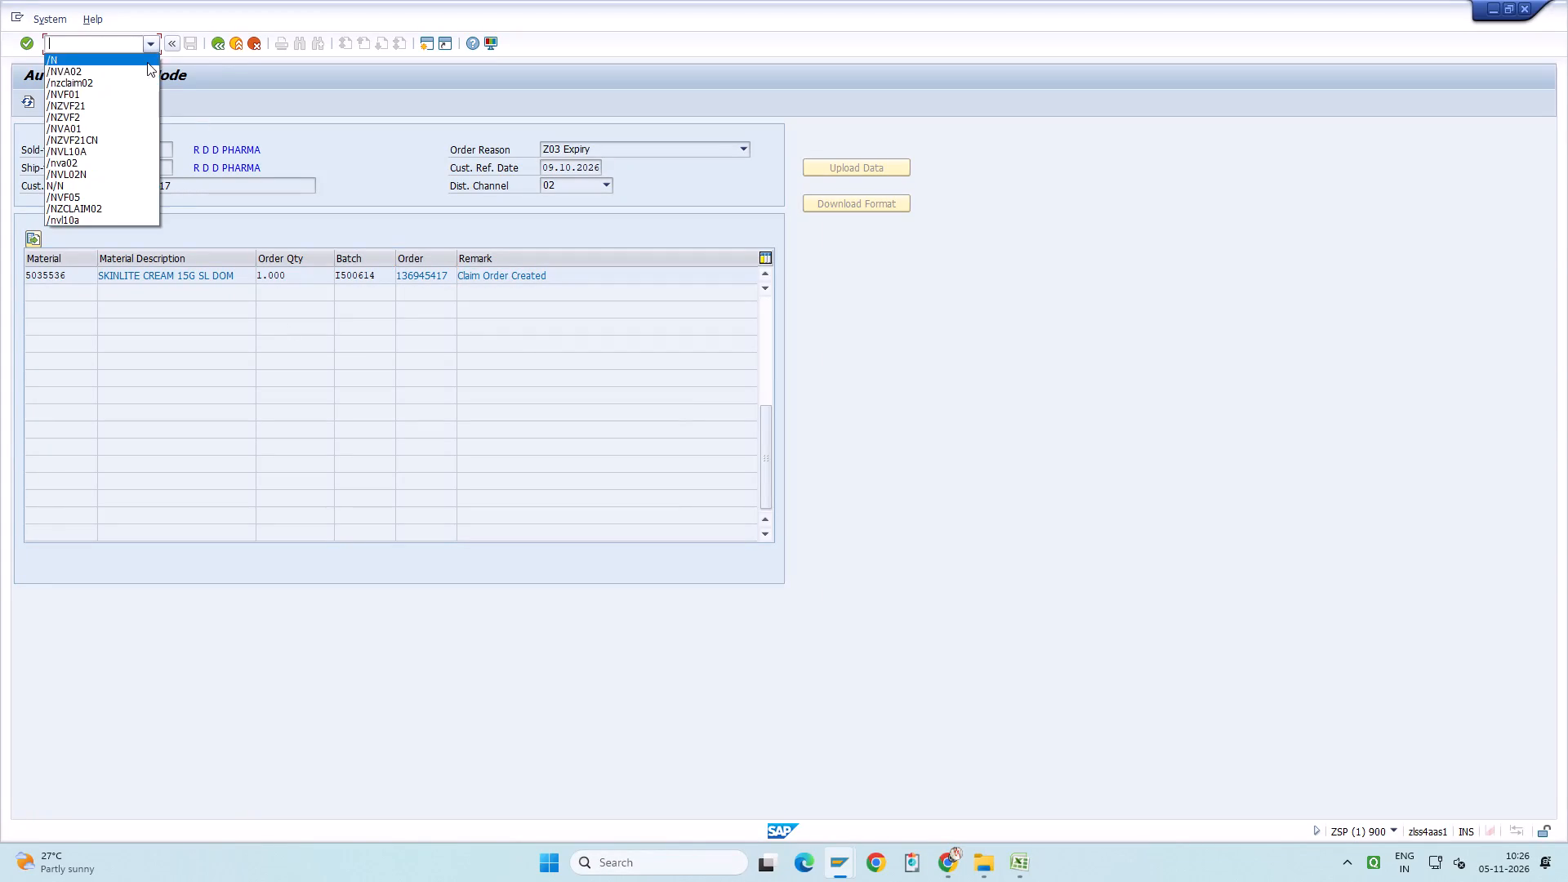
left_click(147, 68)
key("Return")
key("Return")
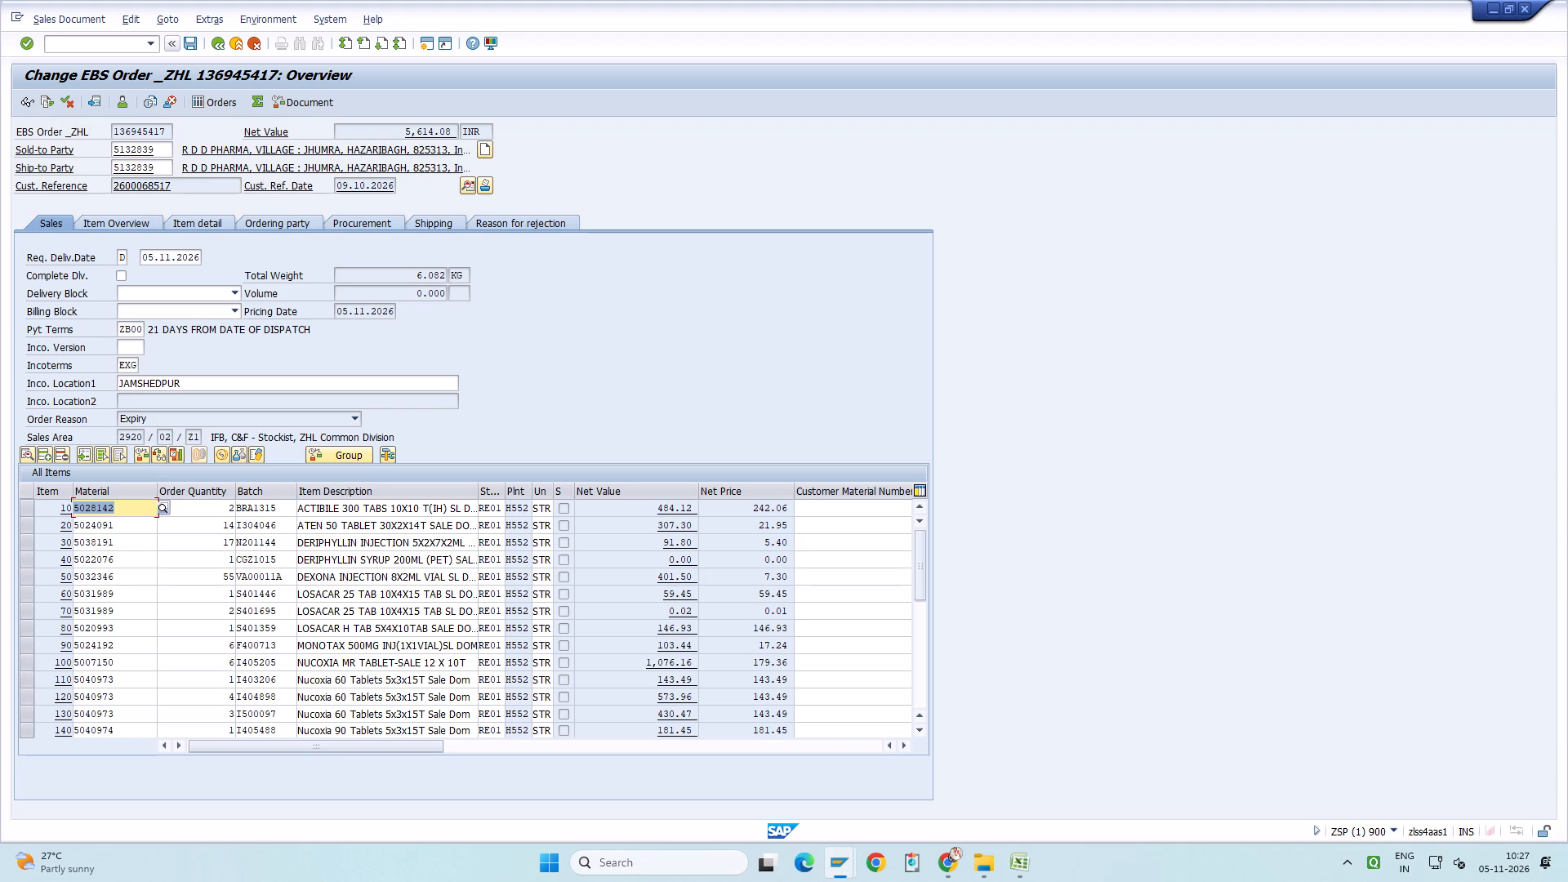
Copy Deriphyllin Syrup material 5022076 from order 136945417, ready for pasting, and open Auto Claim NRV in the second SAP session.
key("Page_Down")
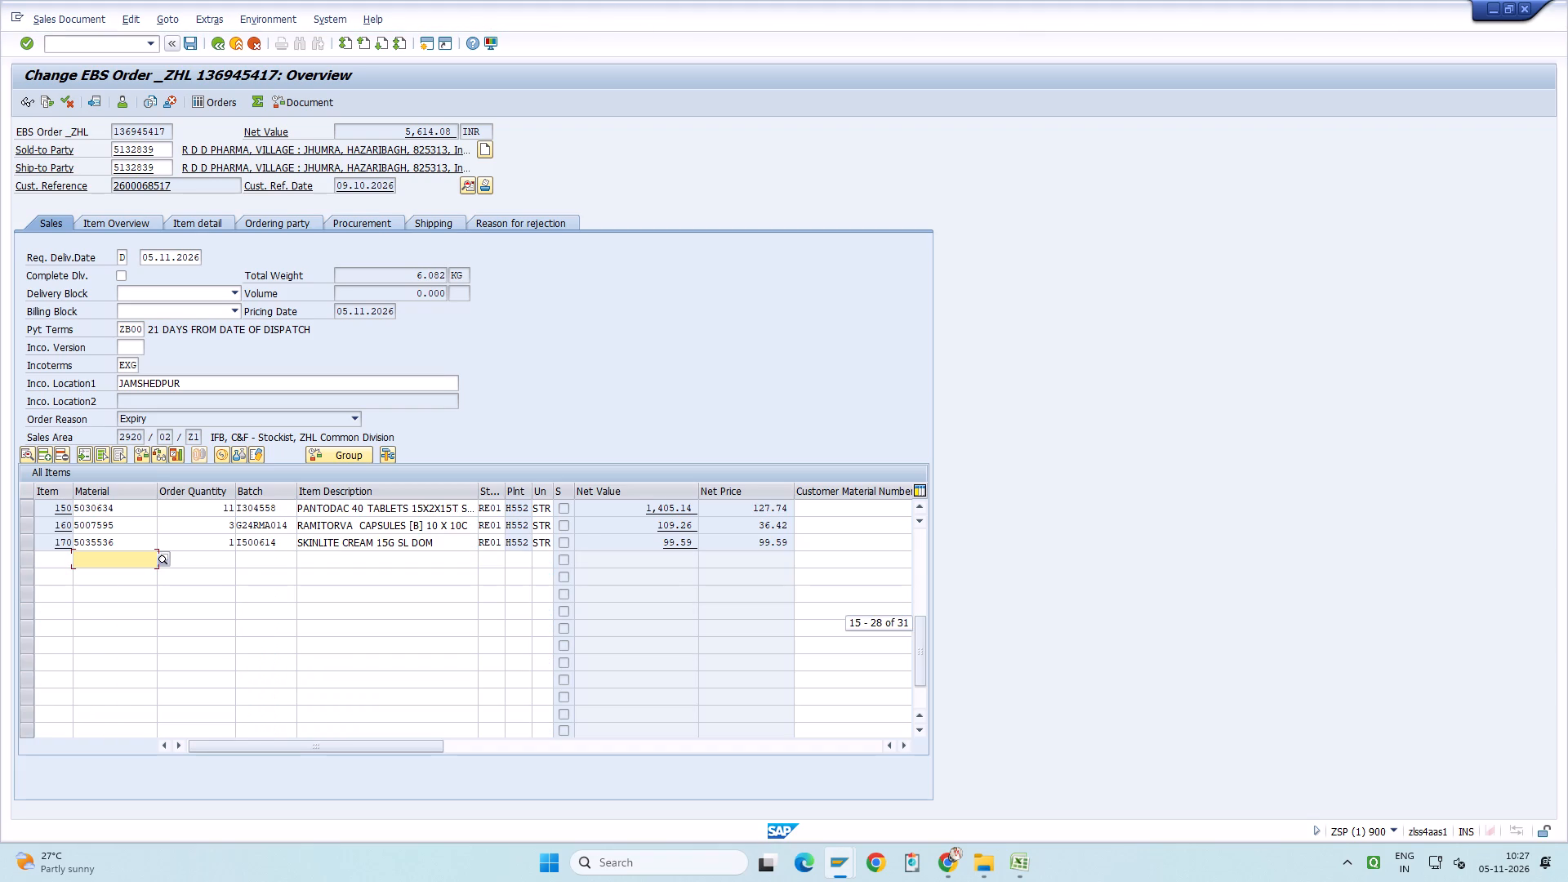
key("Page_Up")
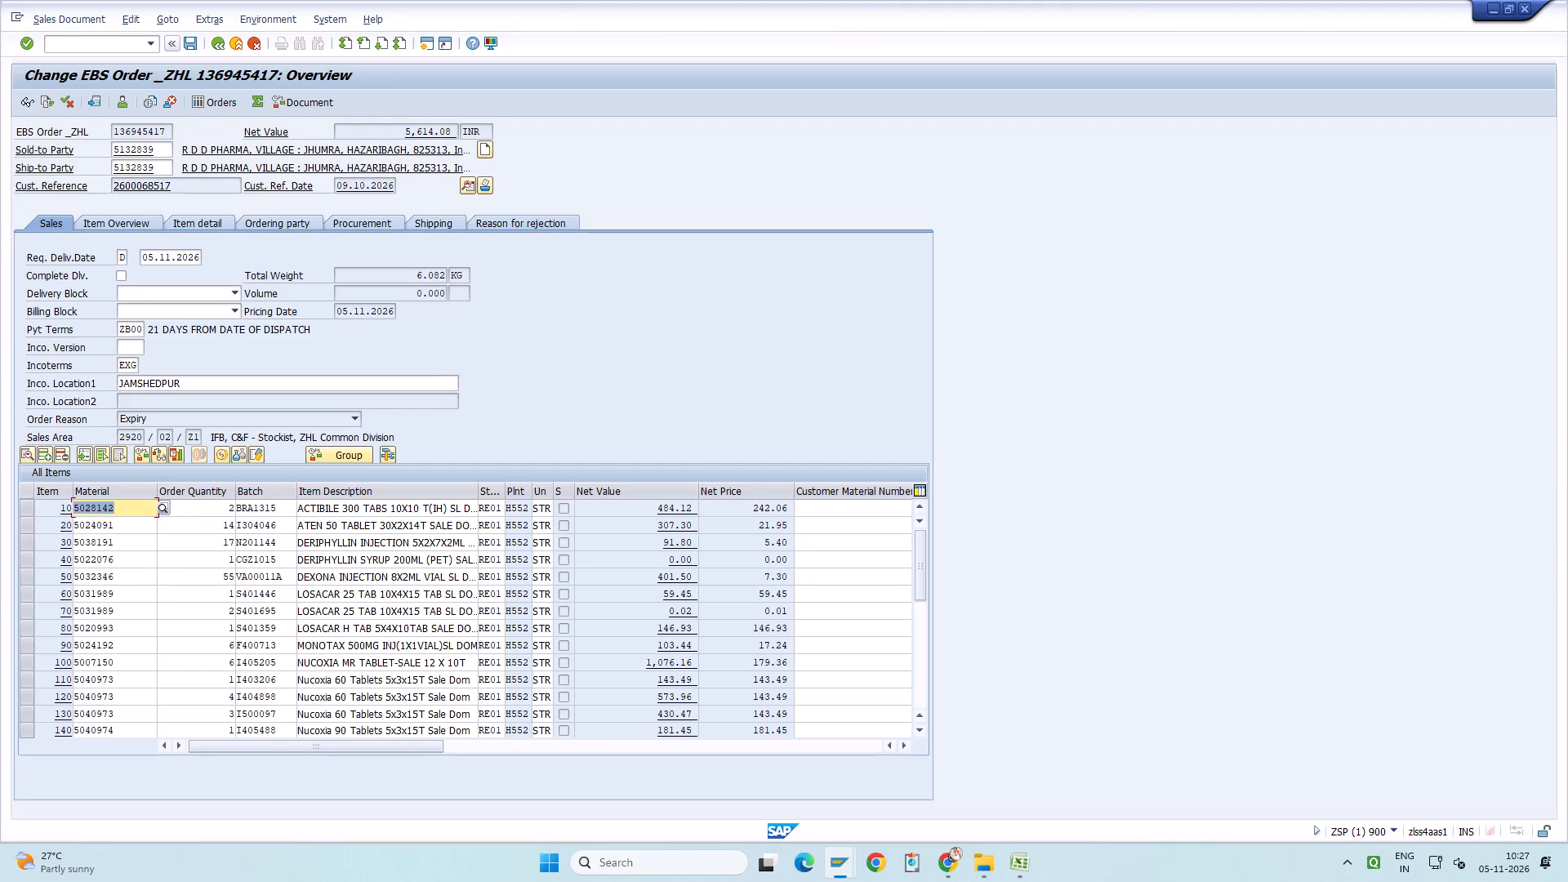
left_click_drag(125, 559, 45, 559)
key("ctrl+c")
key("alt+Tab")
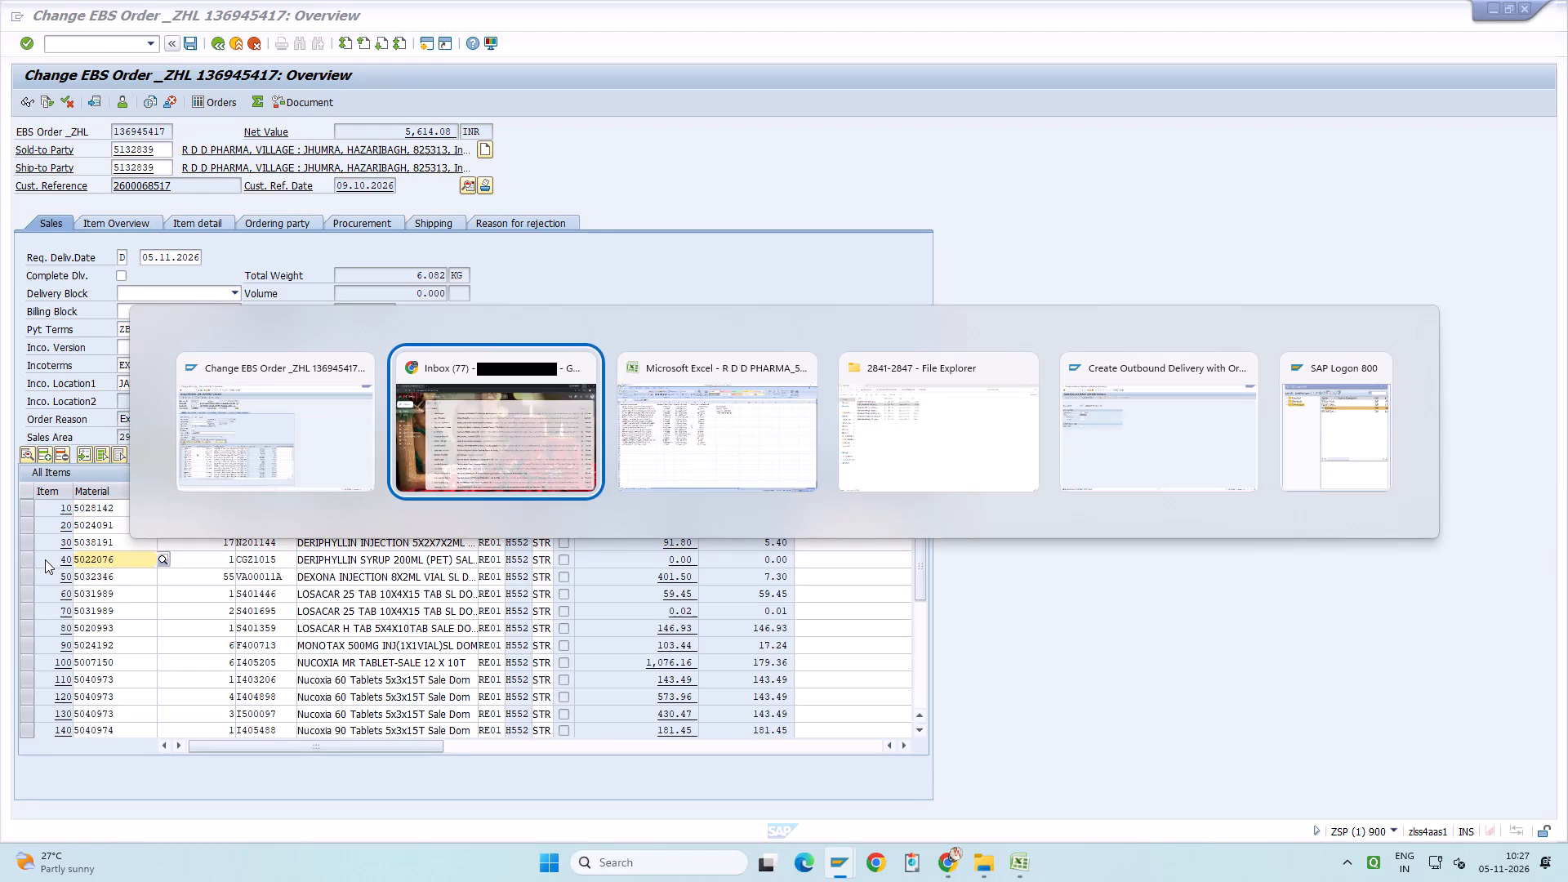
key("alt+Tab")
key("alt+Tab")
key("alt+Tab")
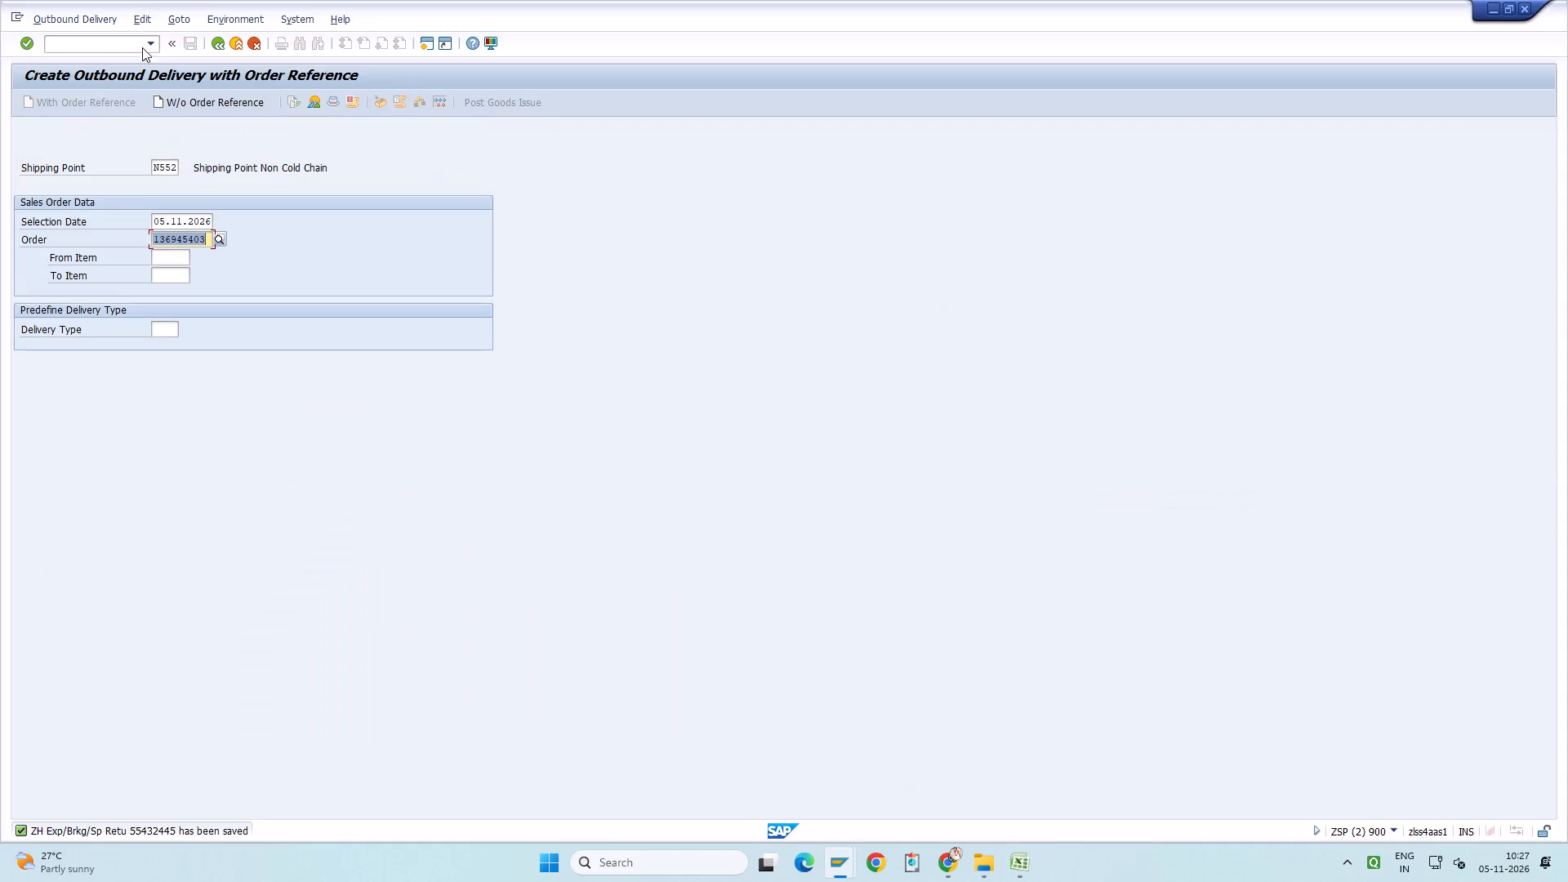
left_click(154, 42)
left_click(146, 68)
key("Return")
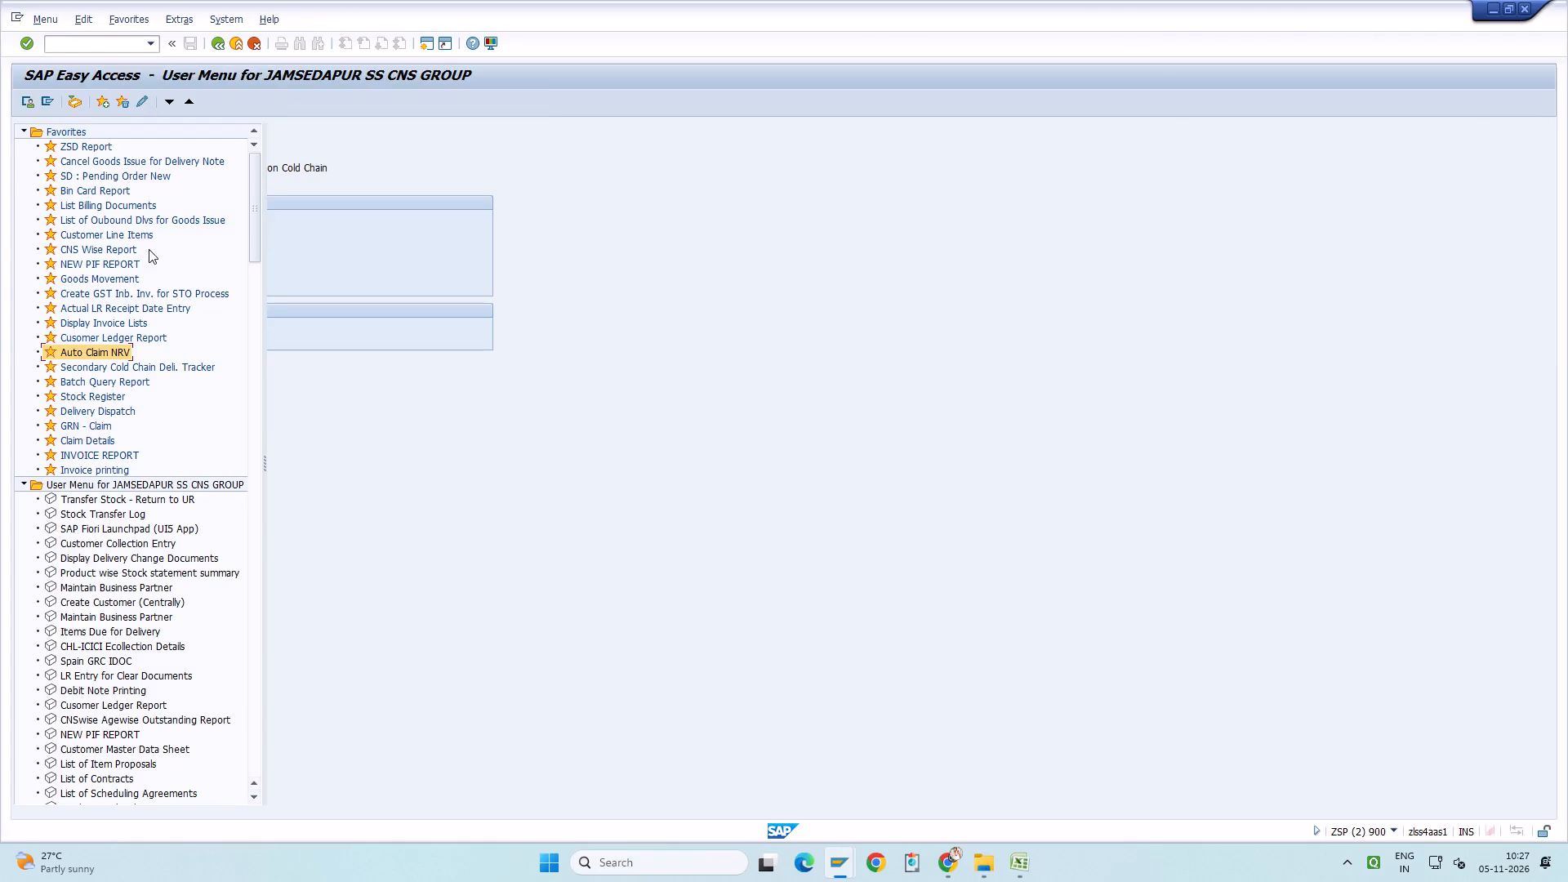
key("Return")
key("space")
key("Down")
key("Return")
key("Tab")
type("z03")
key("Tab")
key("space")
key("Down")
key("Return")
key("Tab")
key("space")
key("Down")
key("Return")
key("Tab")
key("space")
key("Down")
key("Return")
key("Tab")
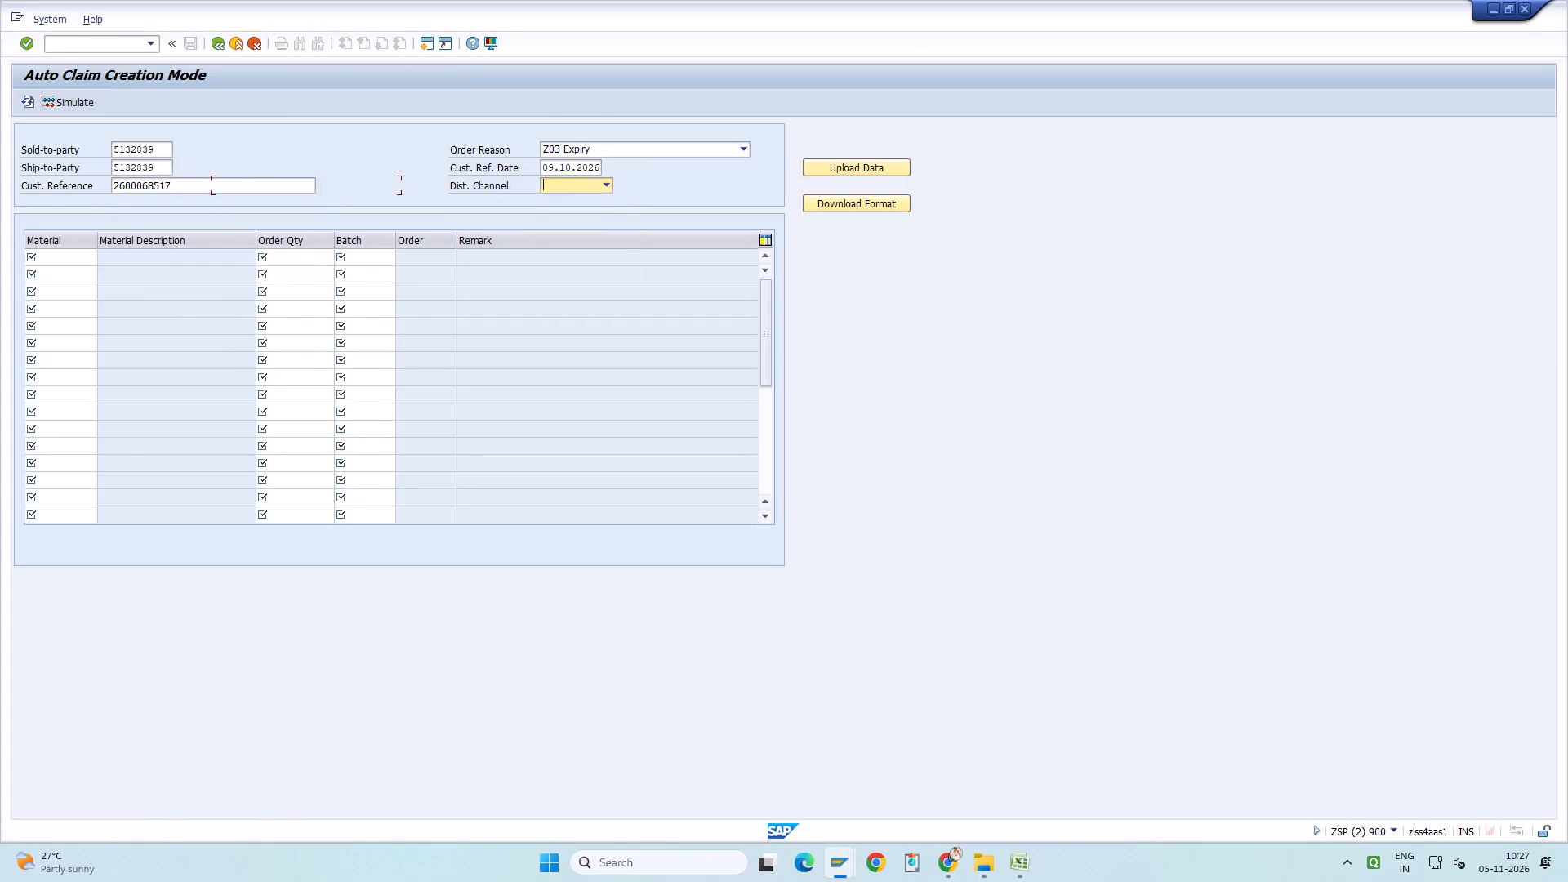
type("02")
key("Return")
Enter material 5022076 as the first claim item, copying quantity 1 and batch CGZ1015 from order item 40.
key("ctrl+v")
key("alt+Tab")
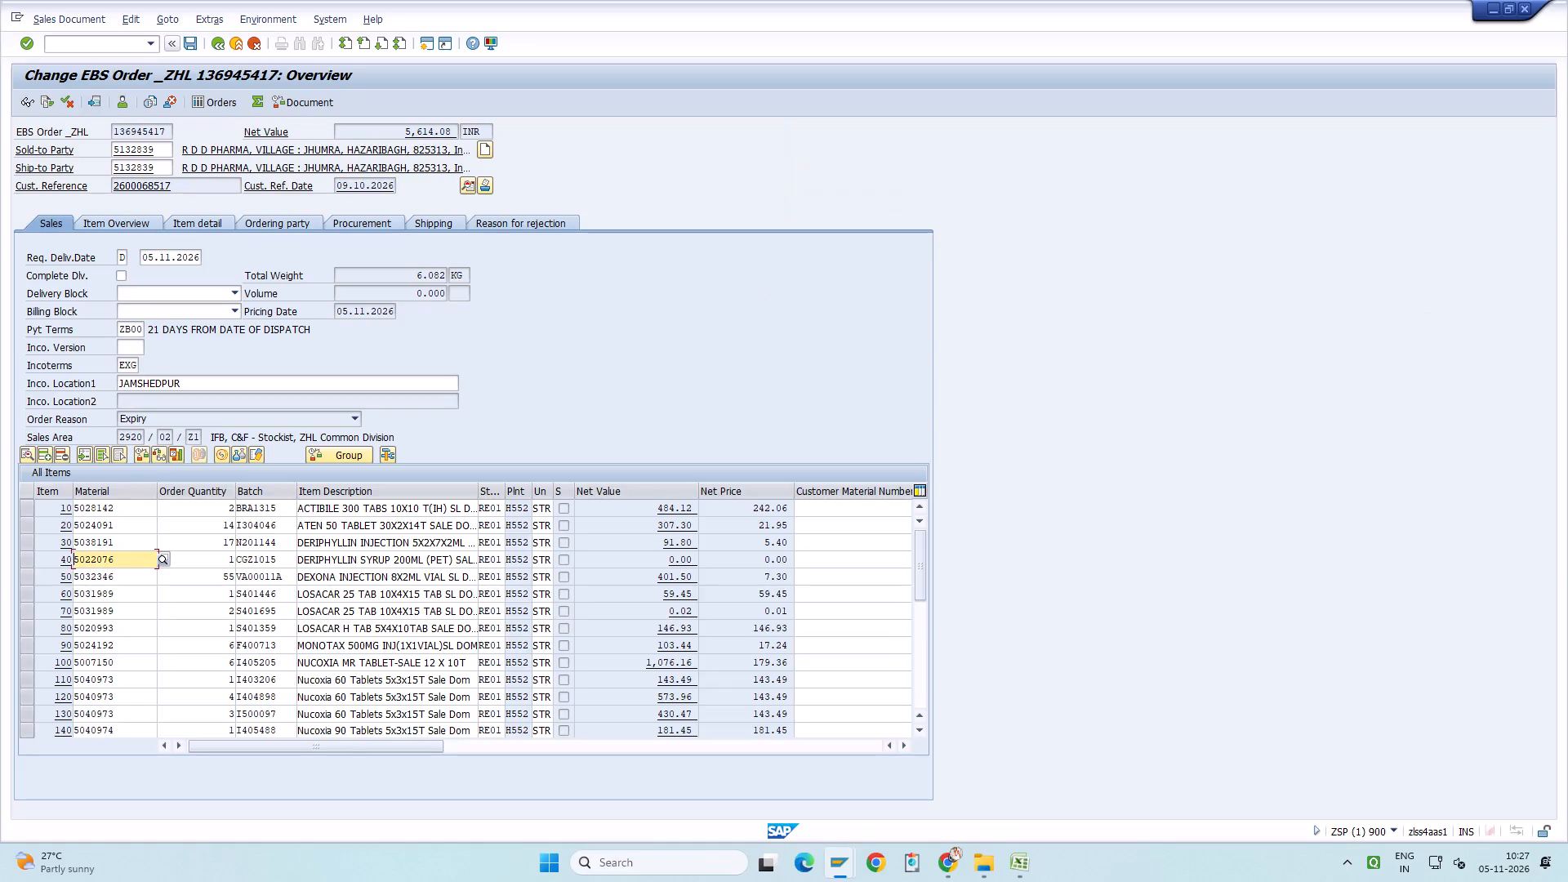
key("ctrl+y")
left_click_drag(218, 554, 248, 555)
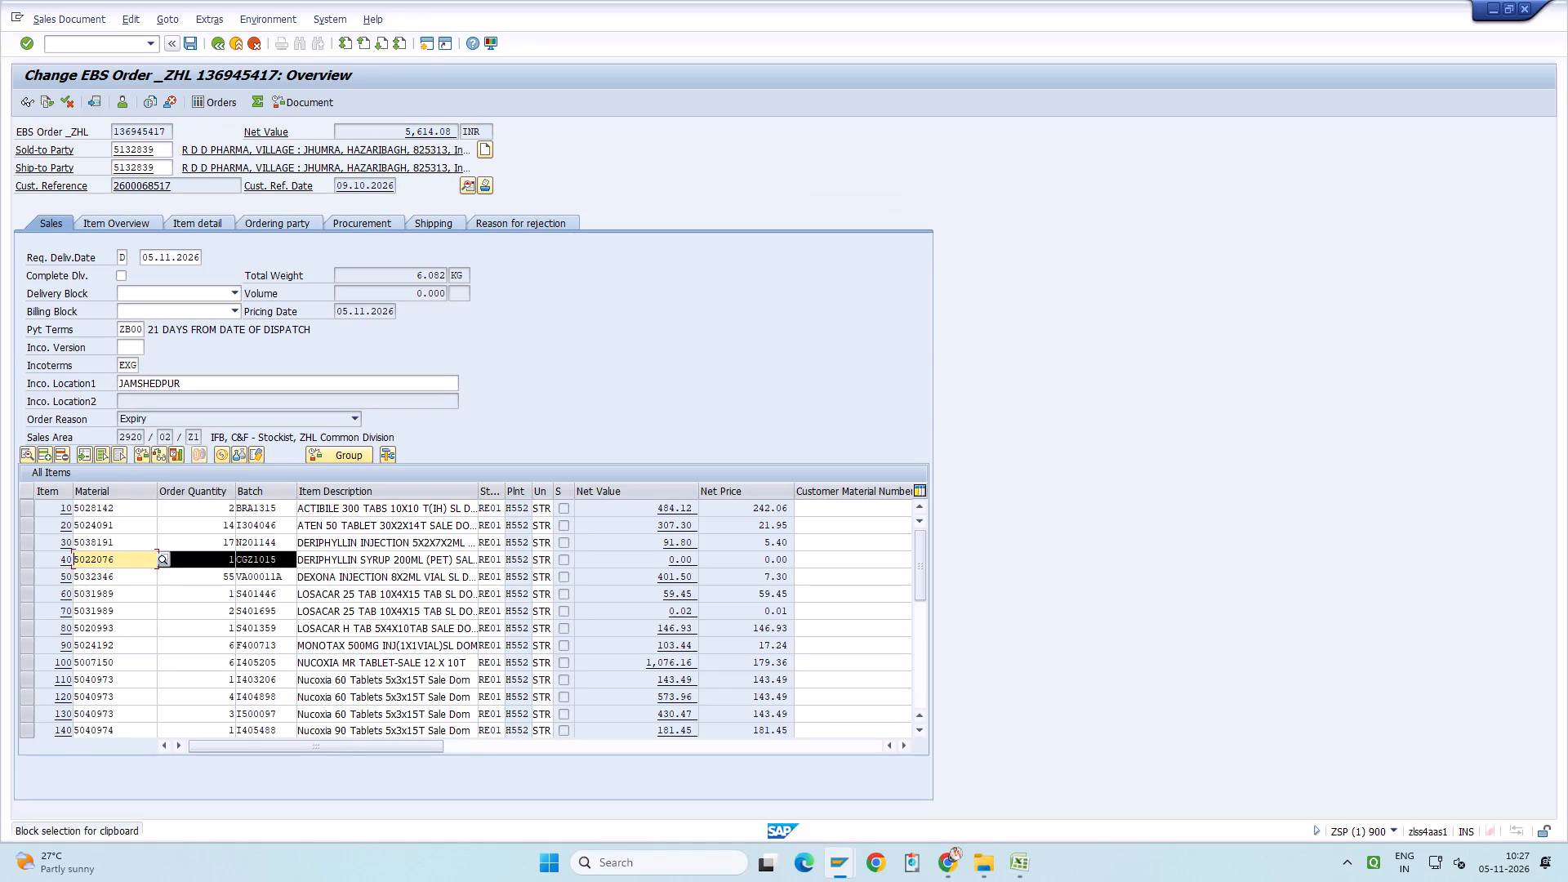
left_click_drag(248, 555, 257, 555)
key("ctrl+c")
key("alt+Tab")
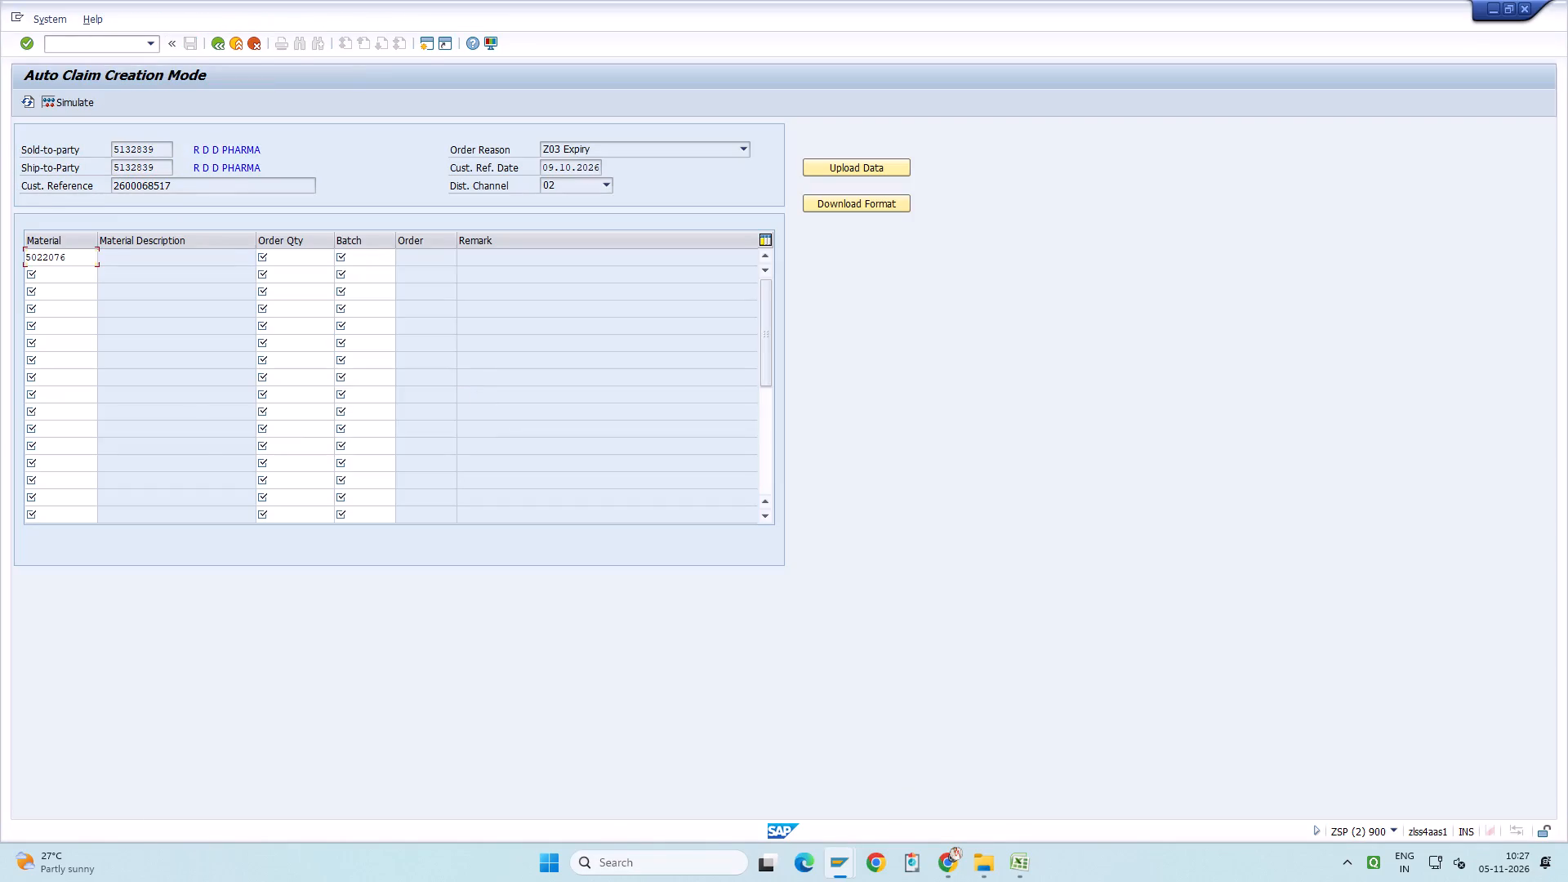
left_click(301, 257)
key("ctrl+v")
key("Return")
Add Losacar 25 material 5031989 as the second claim item, copying quantity 2 and batch S401695 from order item 70.
key("alt+Tab")
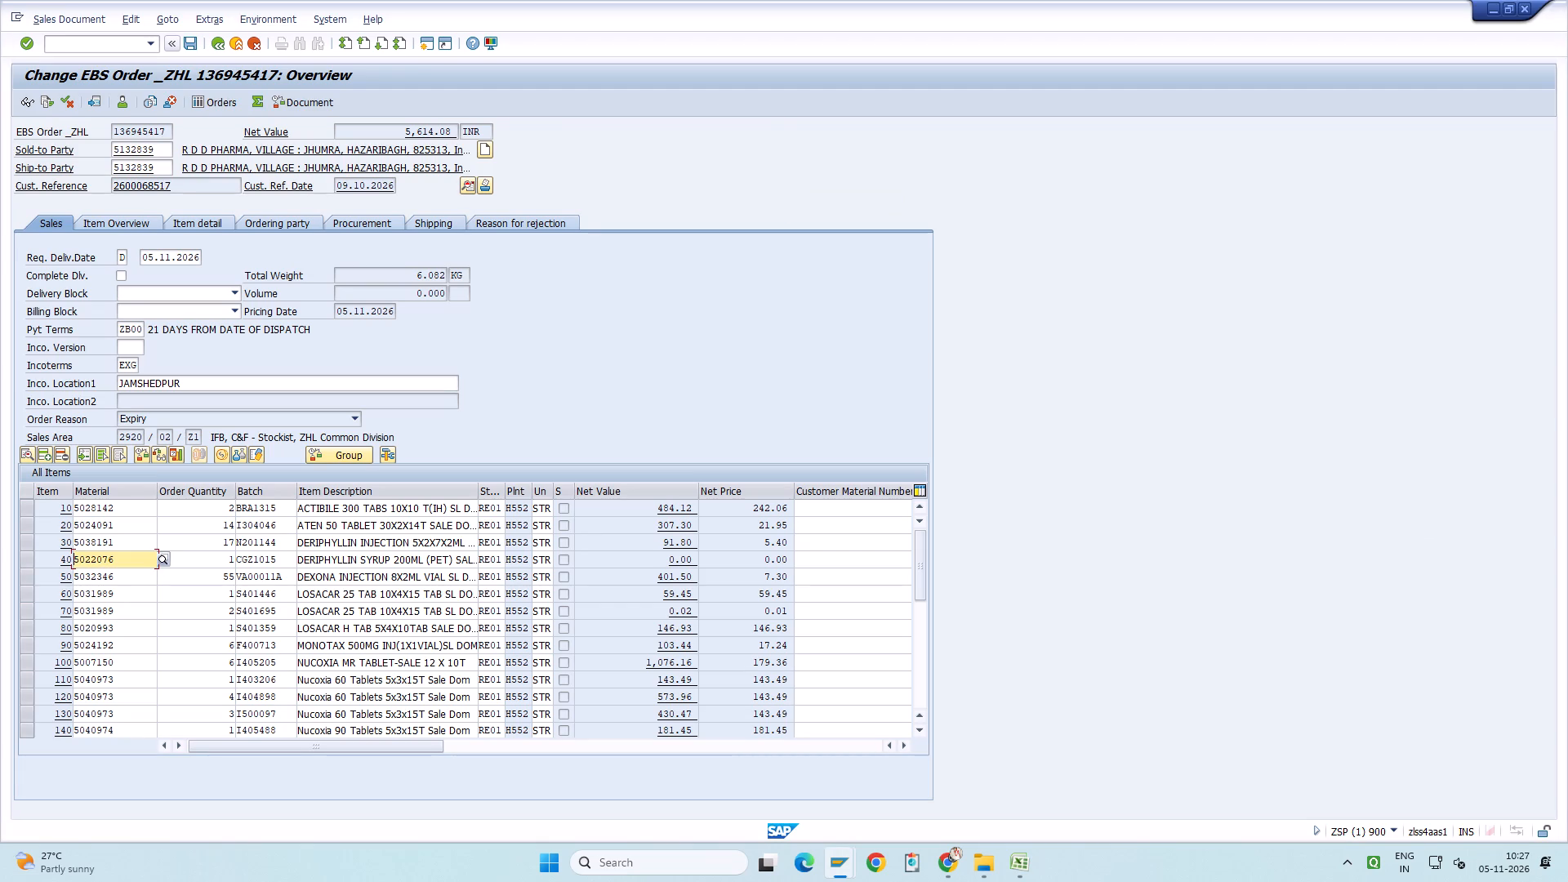
left_click_drag(131, 609, 46, 609)
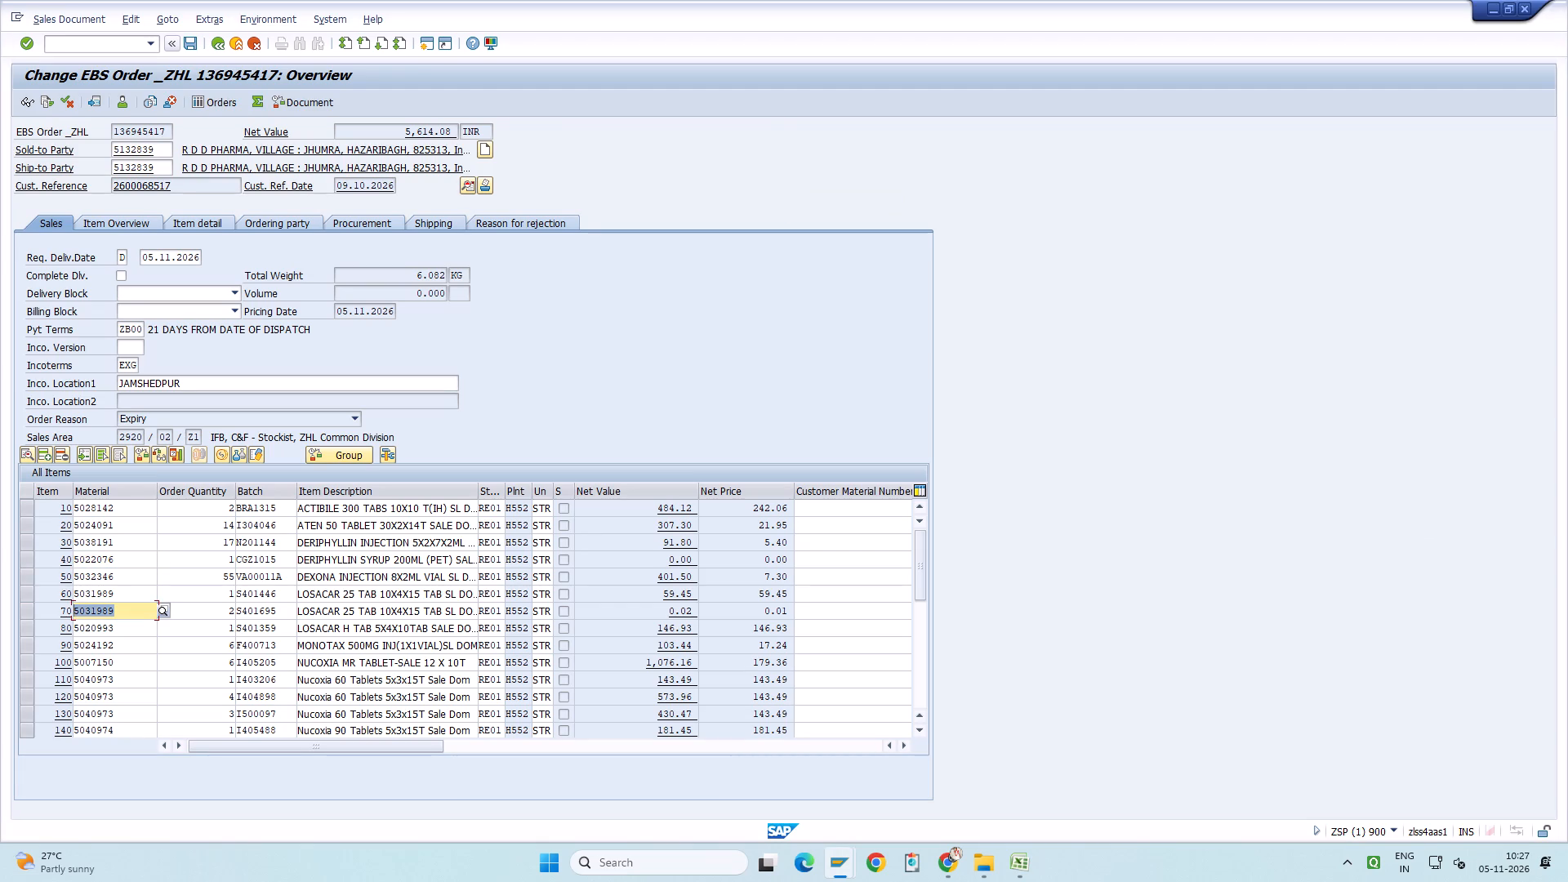
key("ctrl+c")
key("alt+Tab")
left_click(67, 271)
key("ctrl+v")
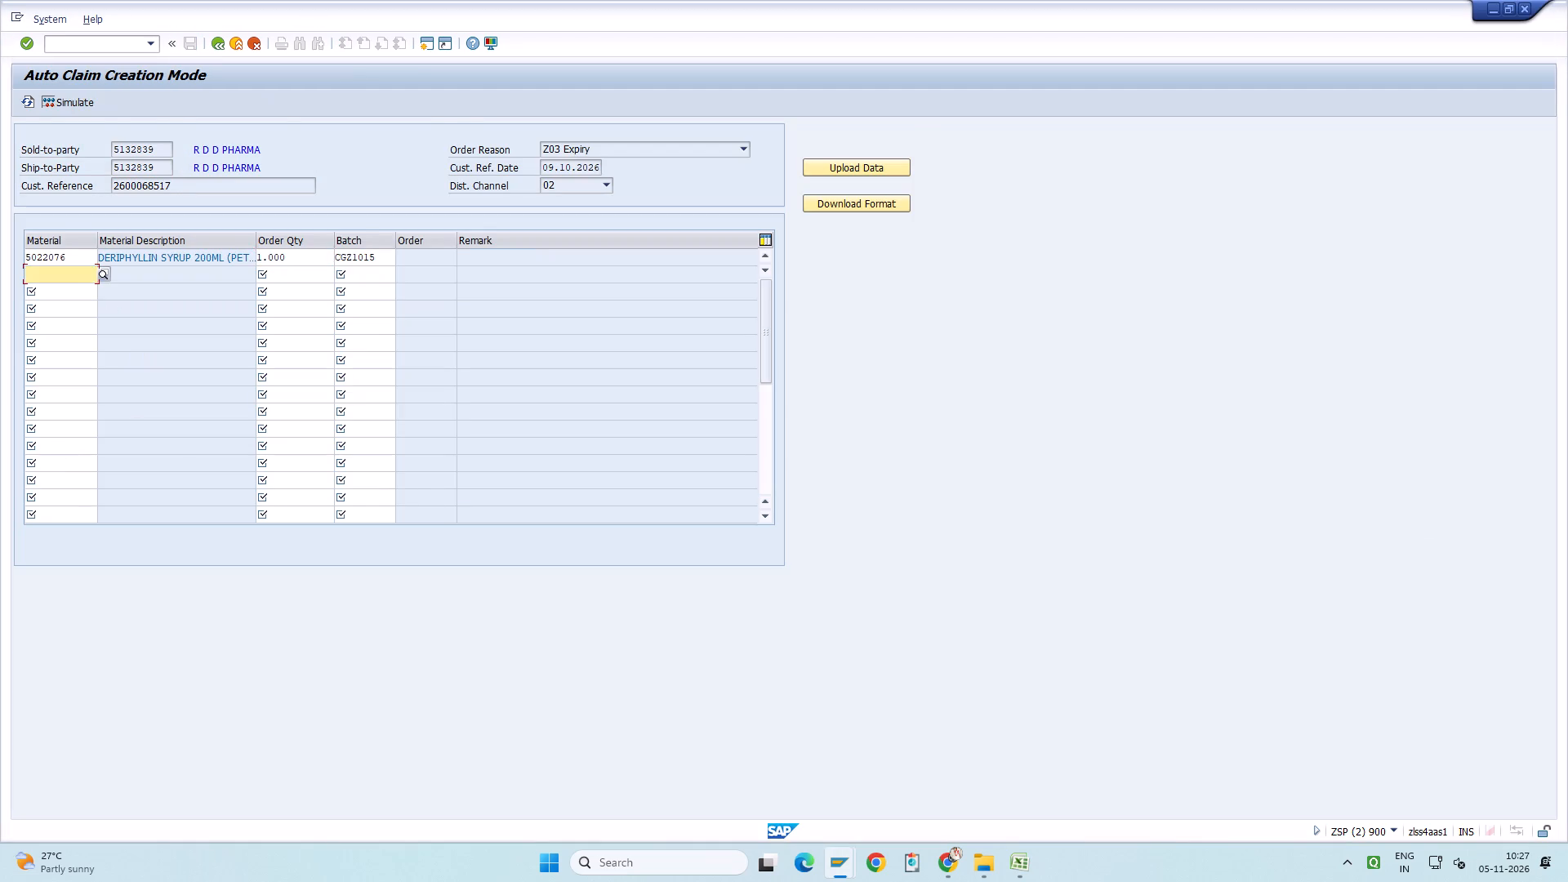
key("alt+Tab")
key("ctrl+y")
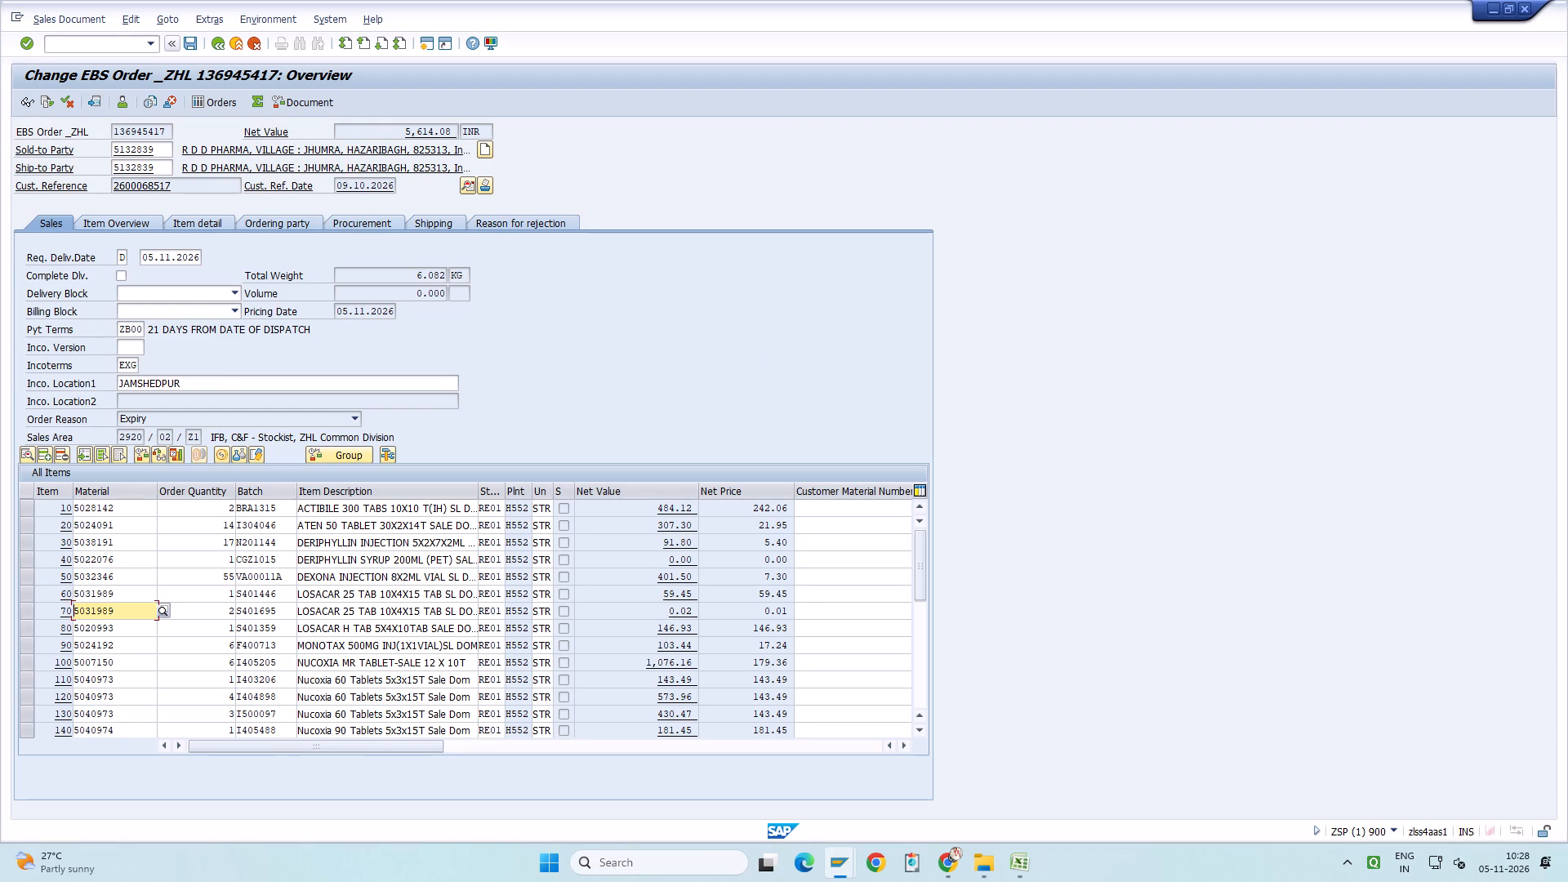
left_click_drag(220, 608, 259, 612)
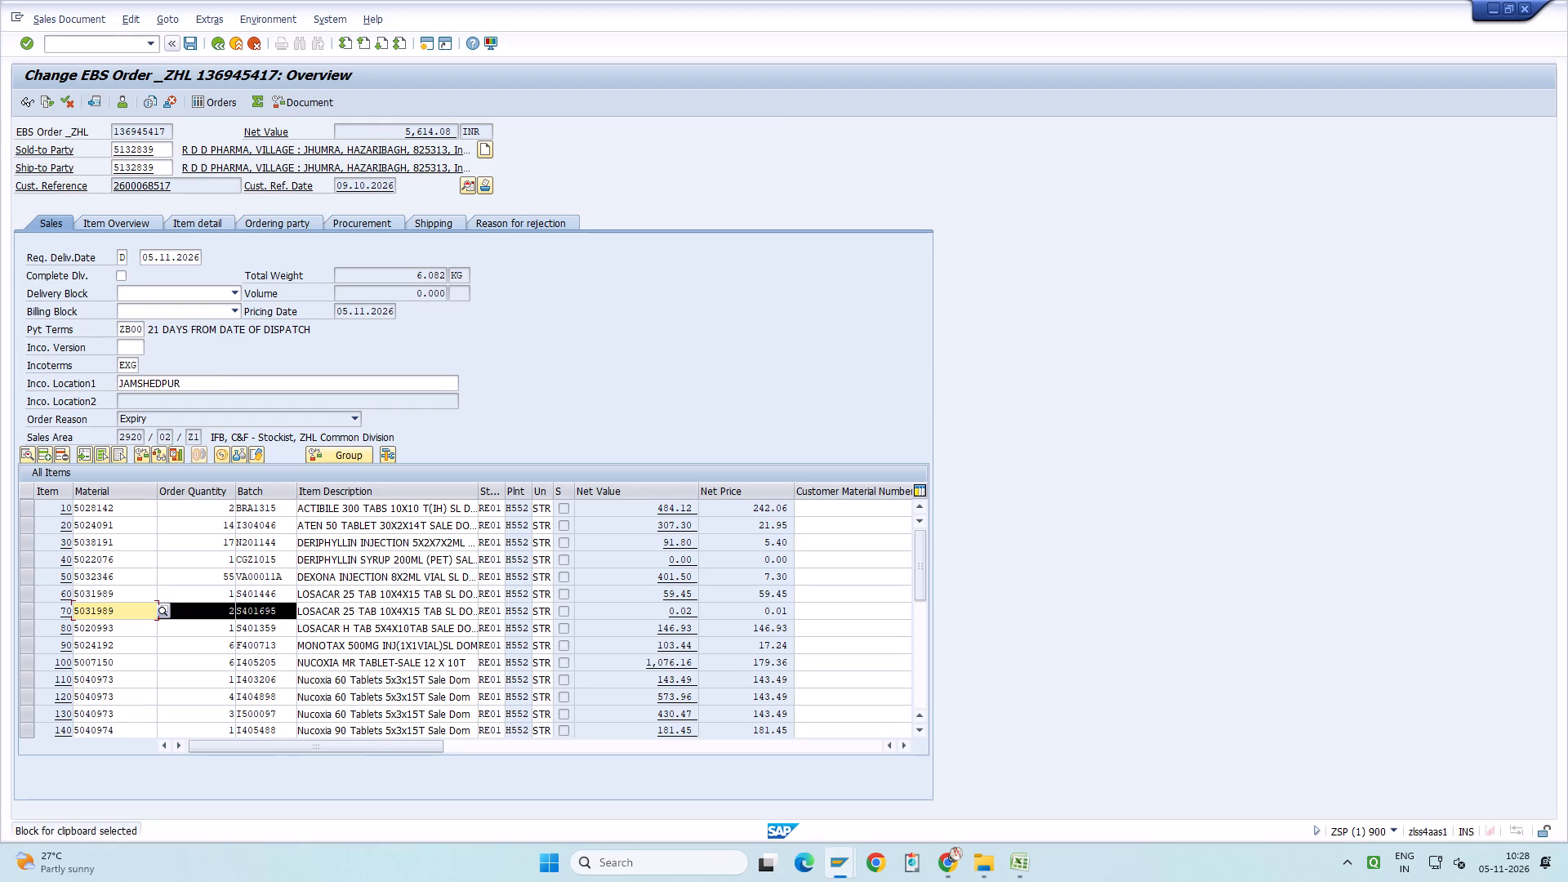
key("ctrl+c")
key("alt+Tab")
left_click(290, 271)
key("ctrl+v")
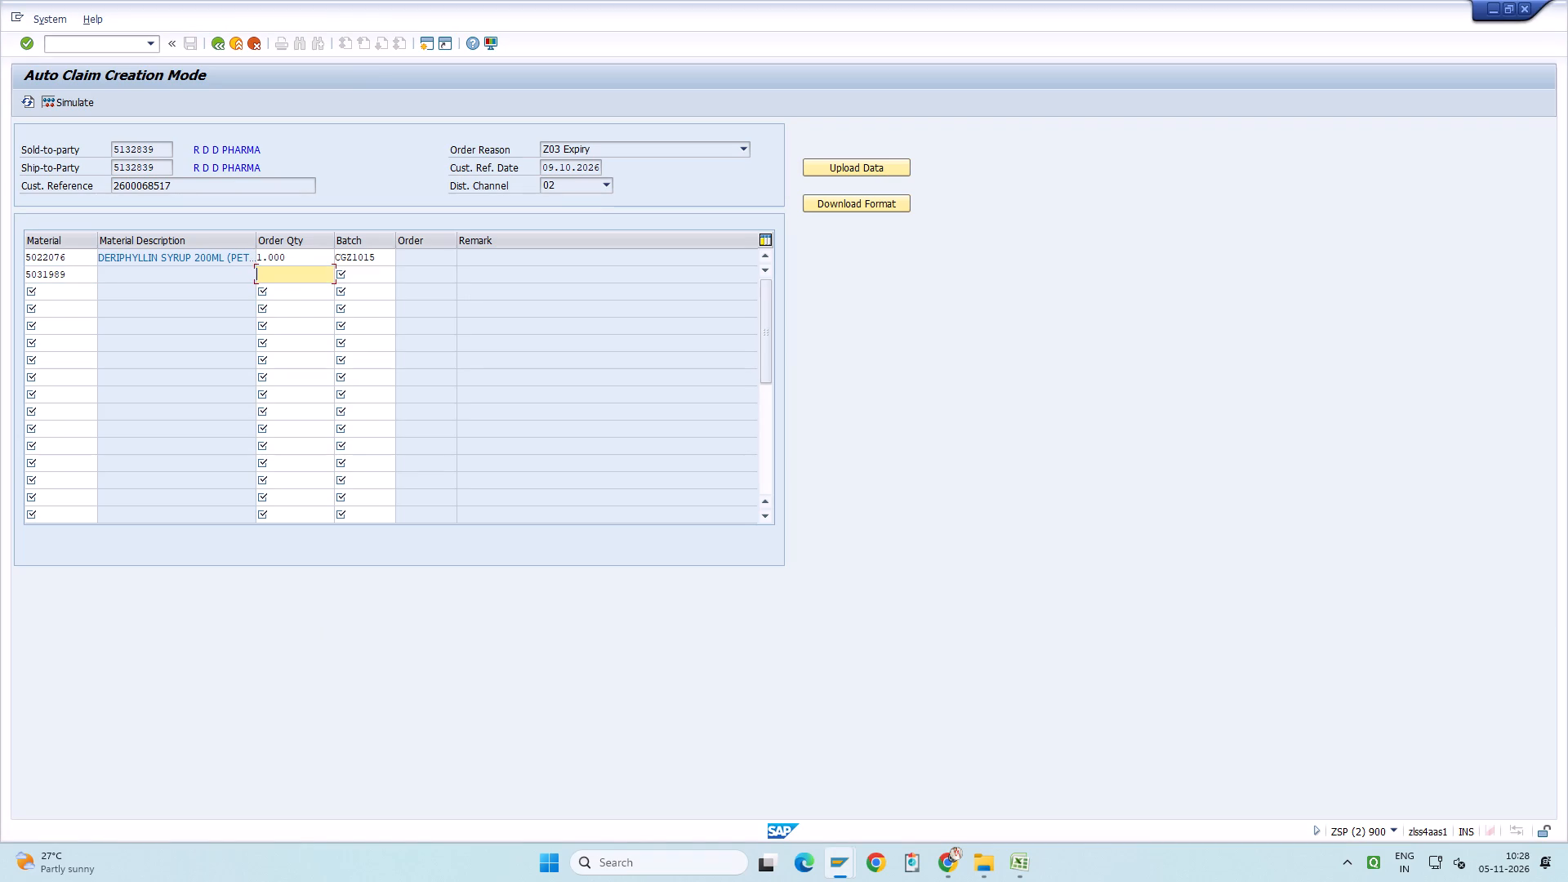
key("Return")
Open the ECC SAN connection from SAP Logon 800.
key("alt+Tab")
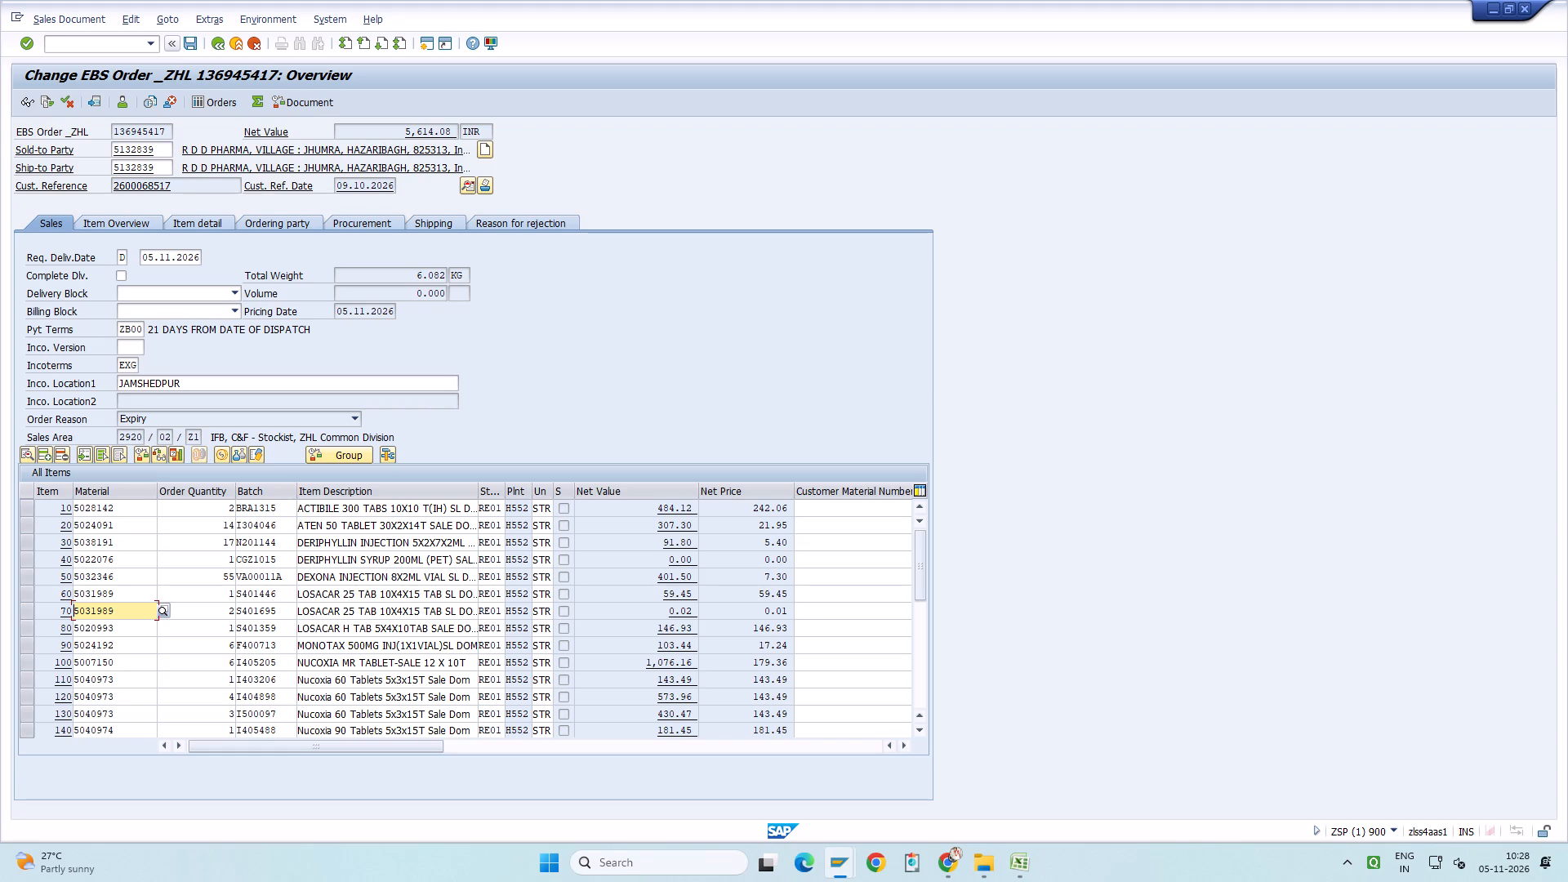
left_click(835, 867)
left_click(690, 773)
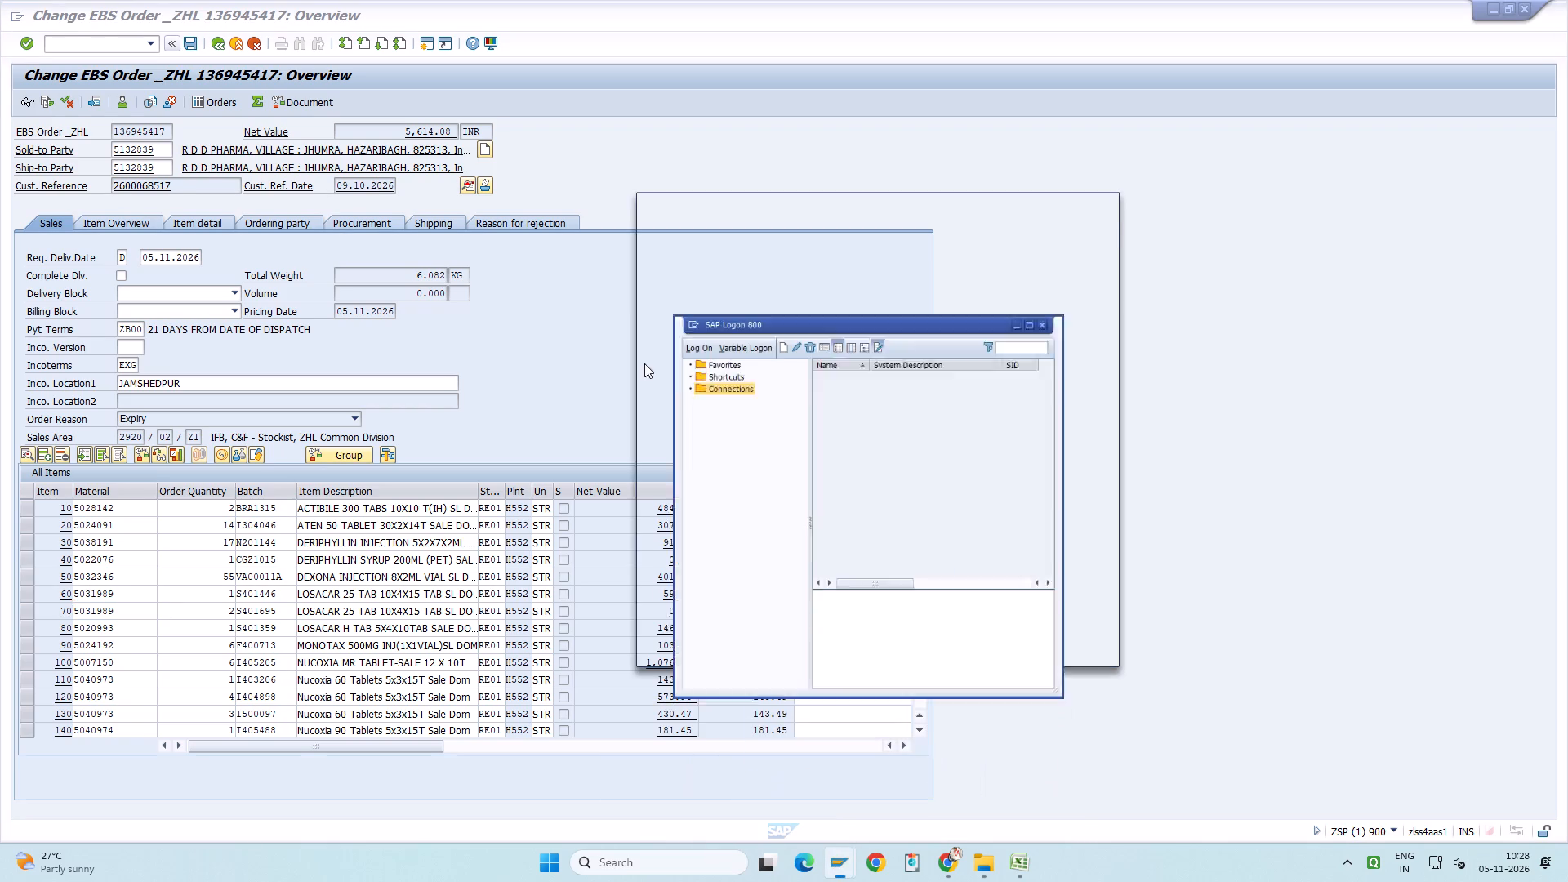
double_click(880, 283)
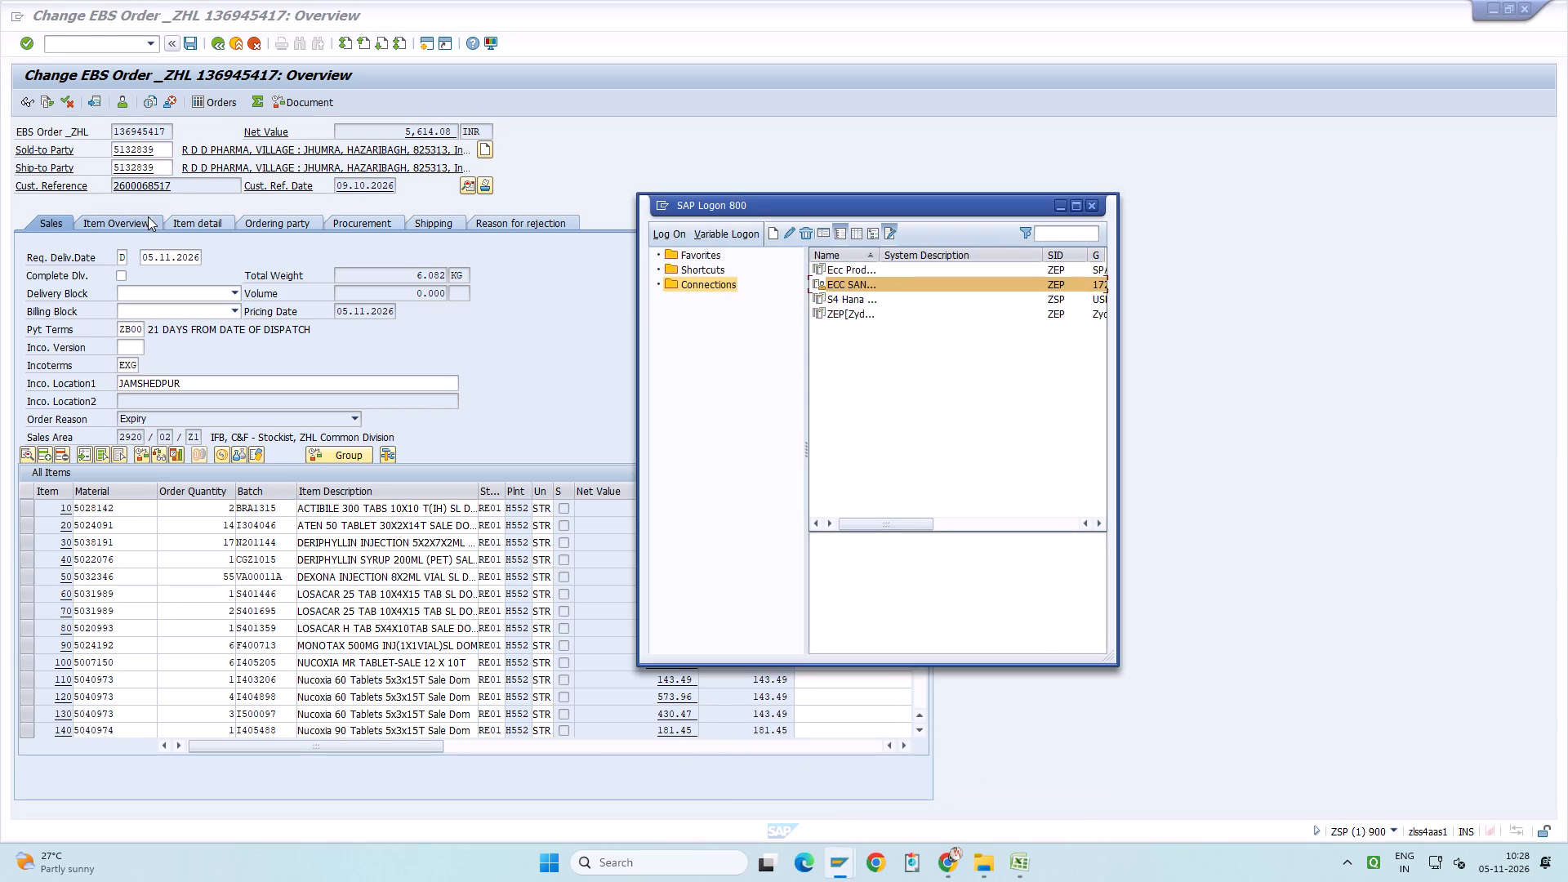
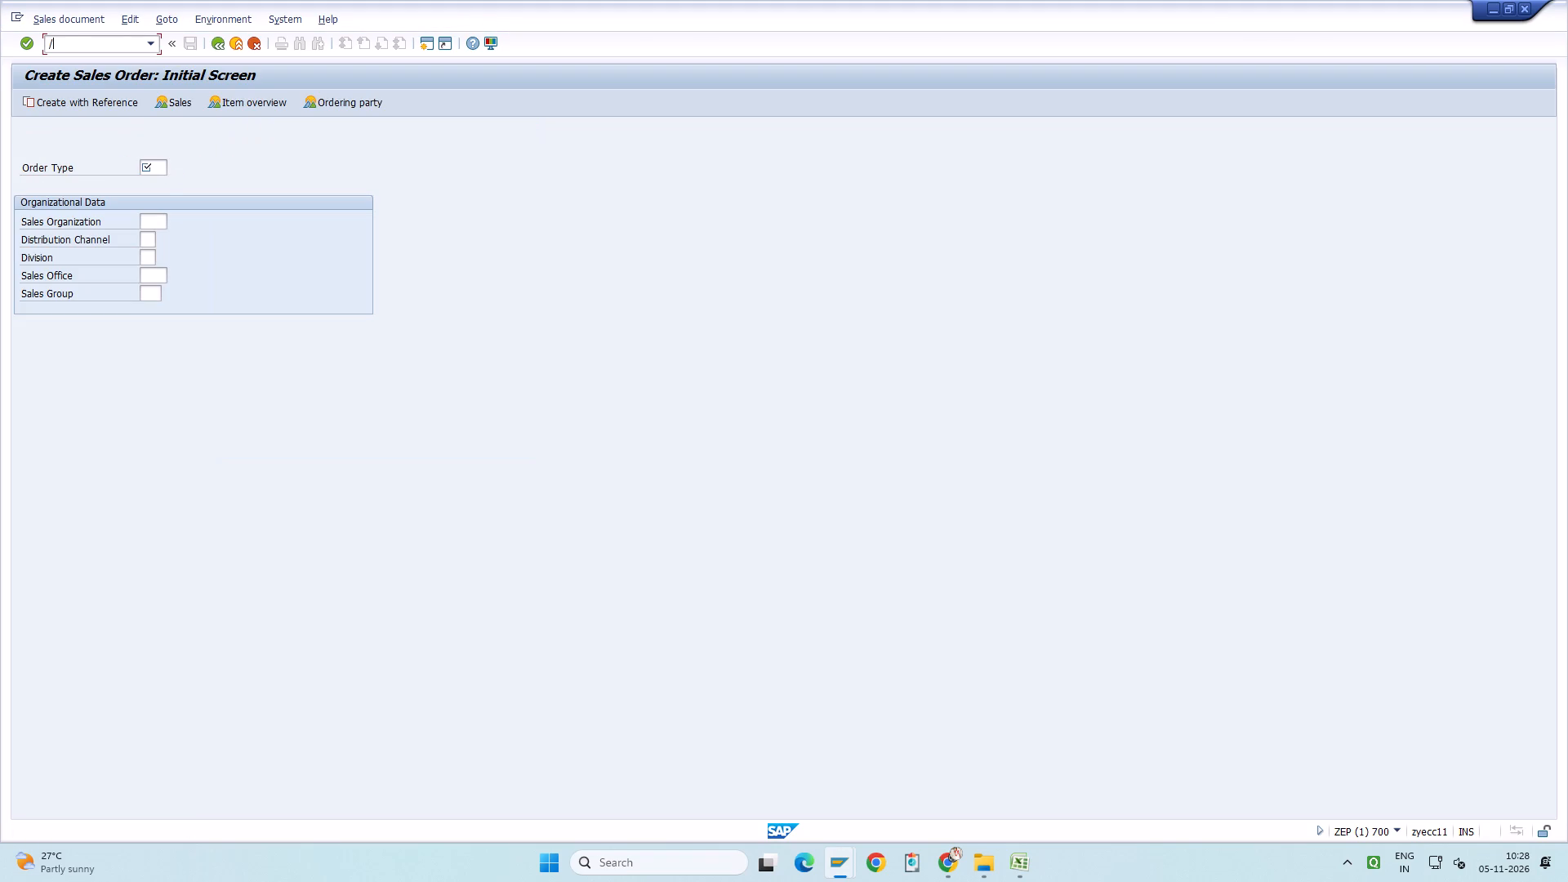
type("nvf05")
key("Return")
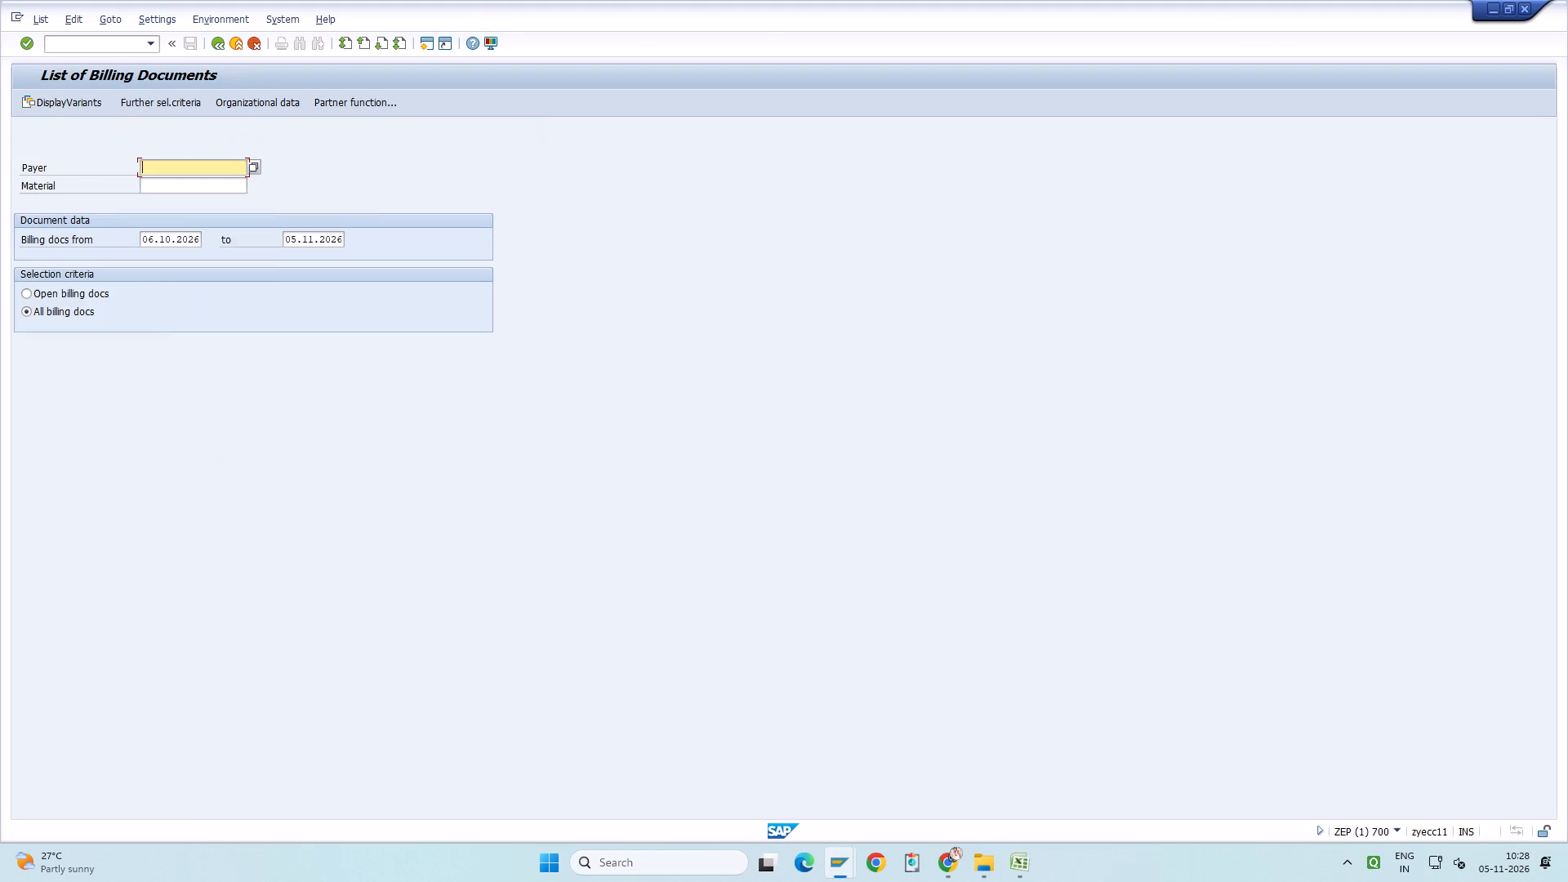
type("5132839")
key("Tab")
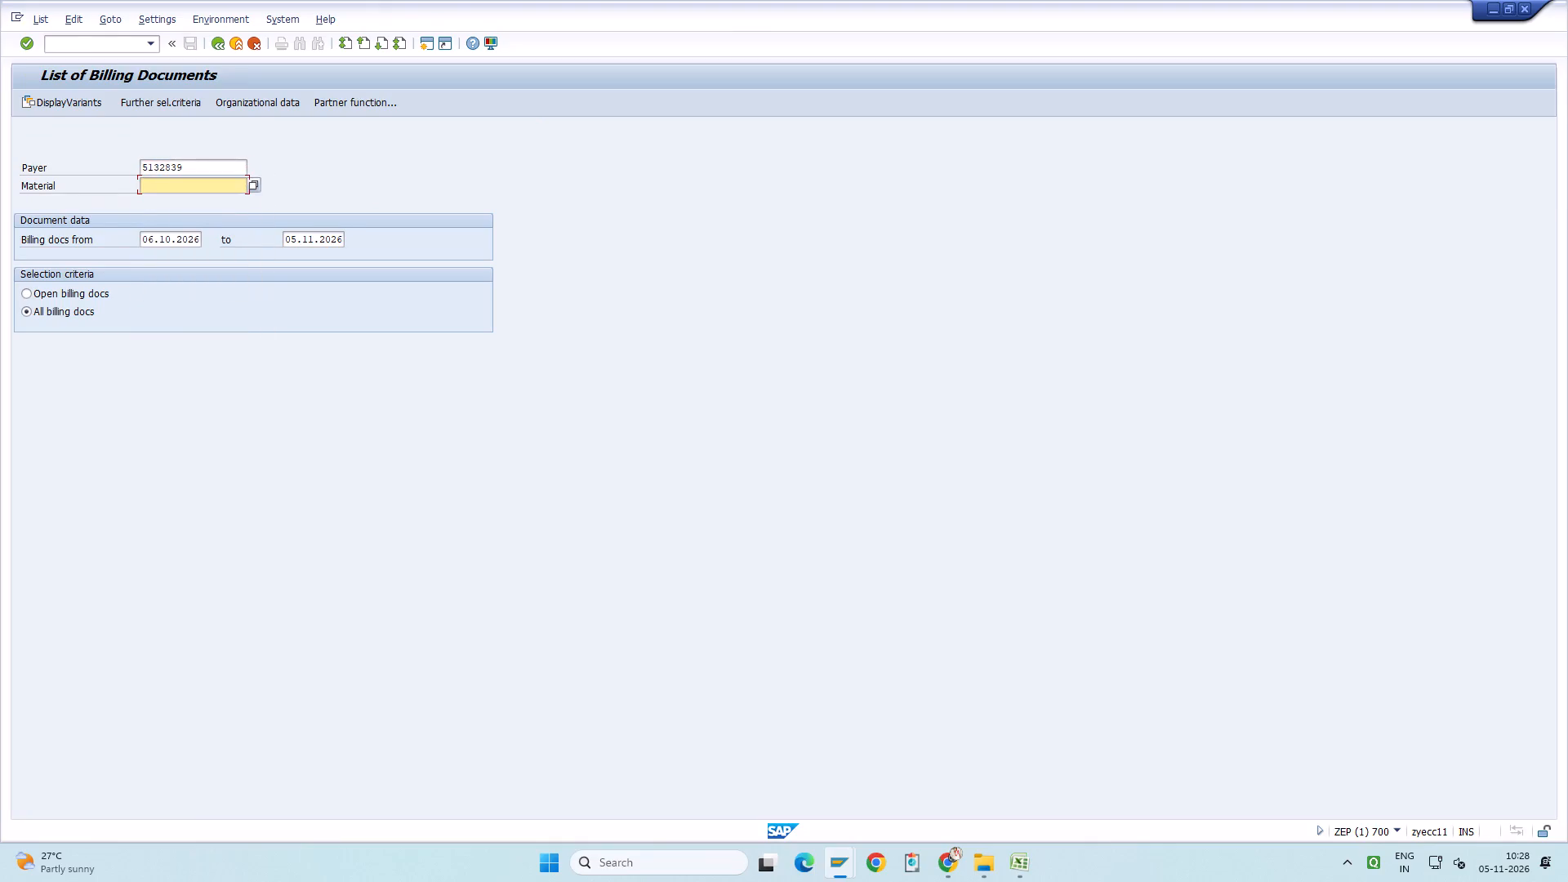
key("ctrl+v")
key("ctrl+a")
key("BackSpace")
Copy material 5022076 from the first Auto Claim item into the Material field of the billing documents selection.
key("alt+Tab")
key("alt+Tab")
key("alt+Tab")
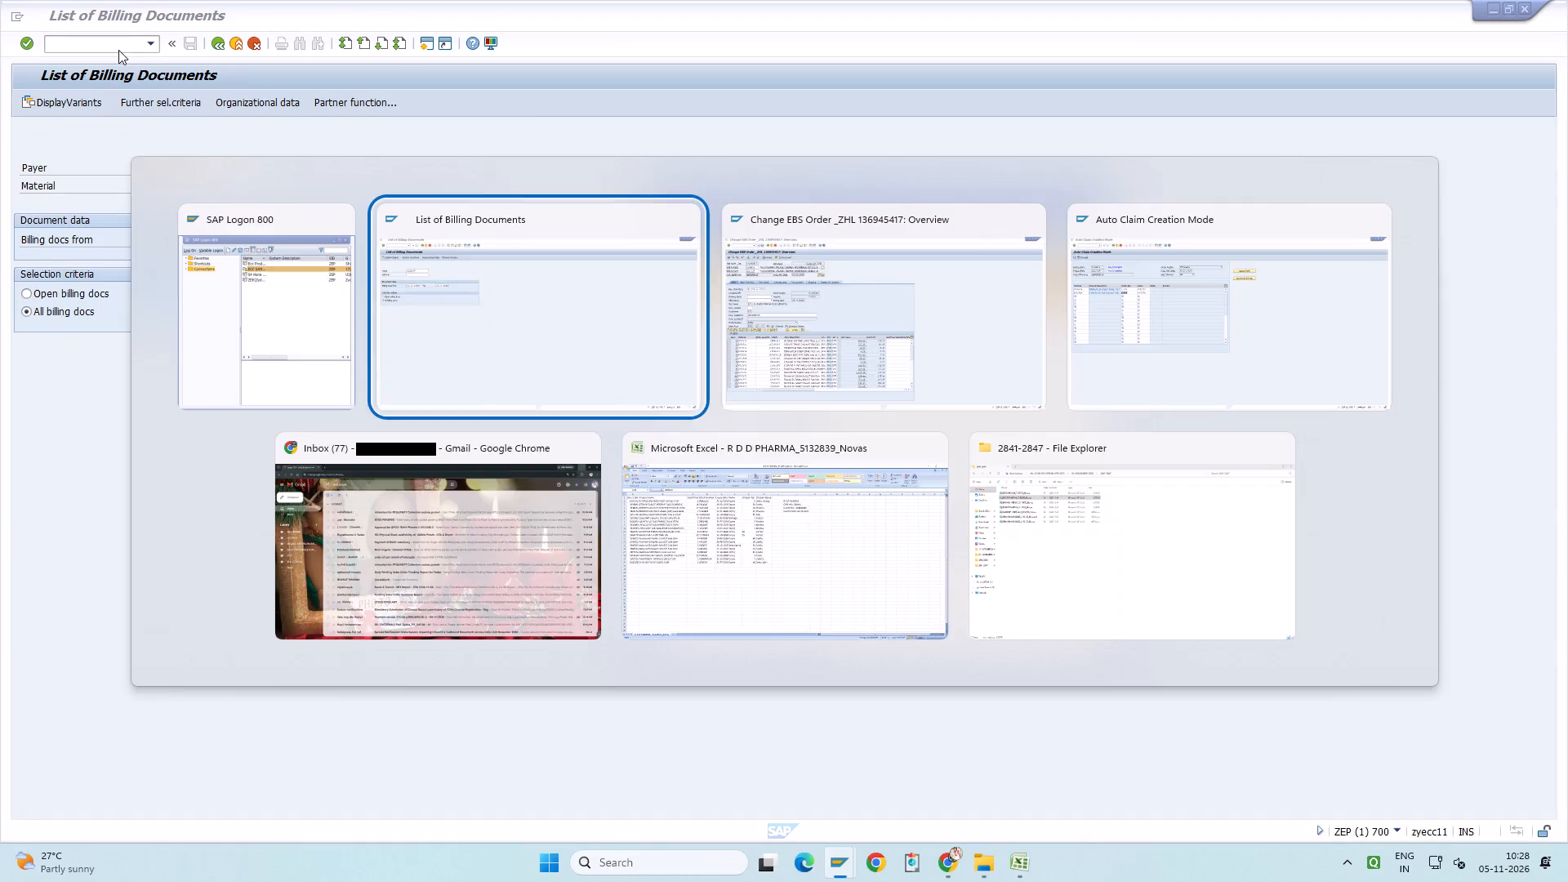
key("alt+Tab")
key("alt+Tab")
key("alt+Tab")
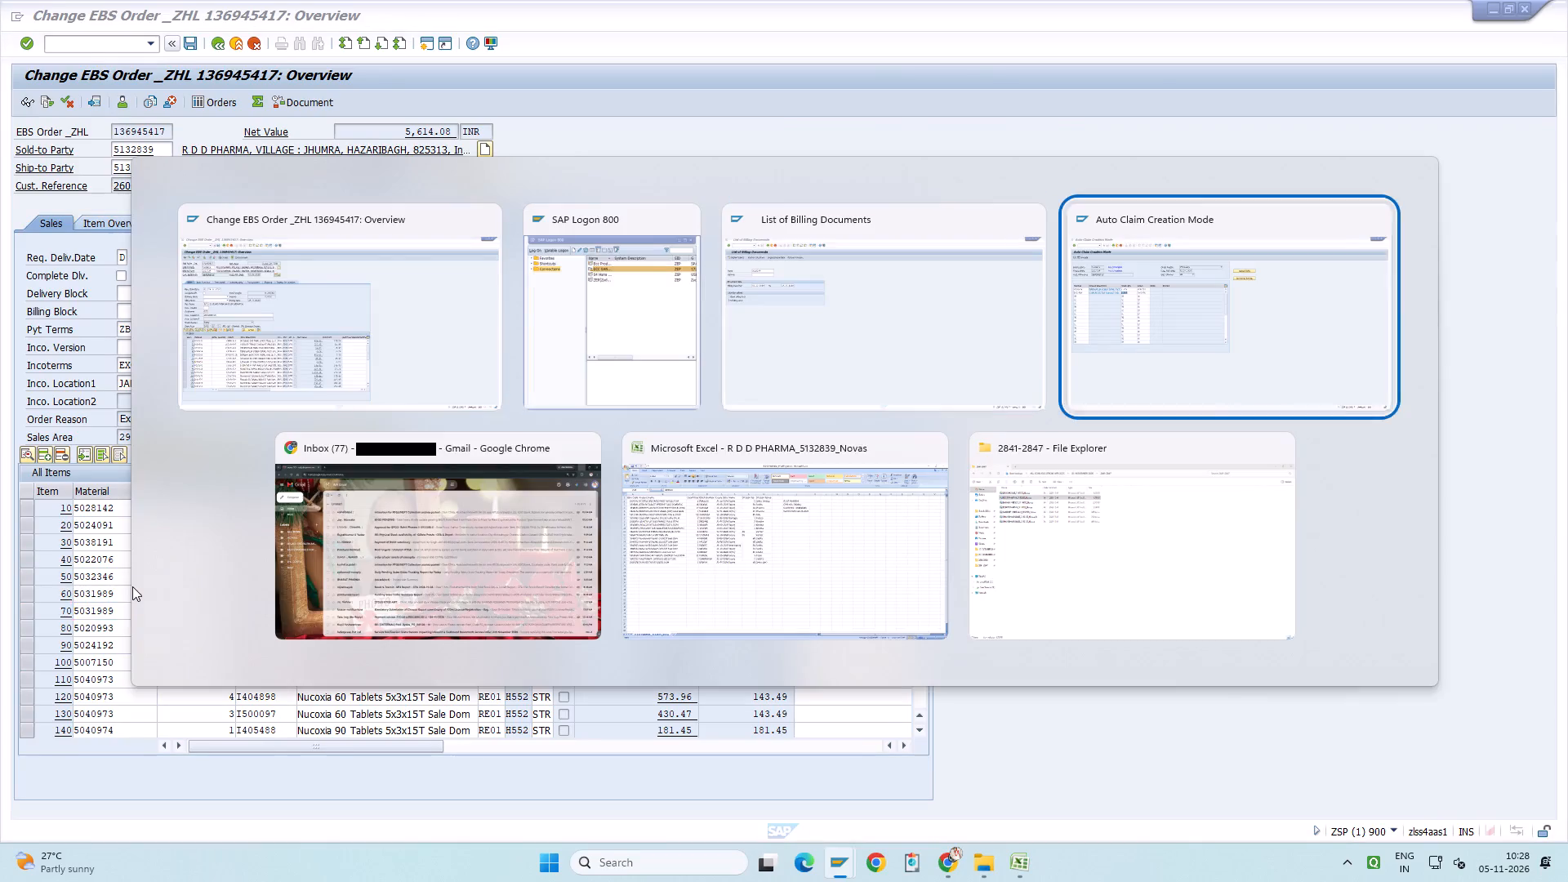
left_click_drag(79, 256, 0, 264)
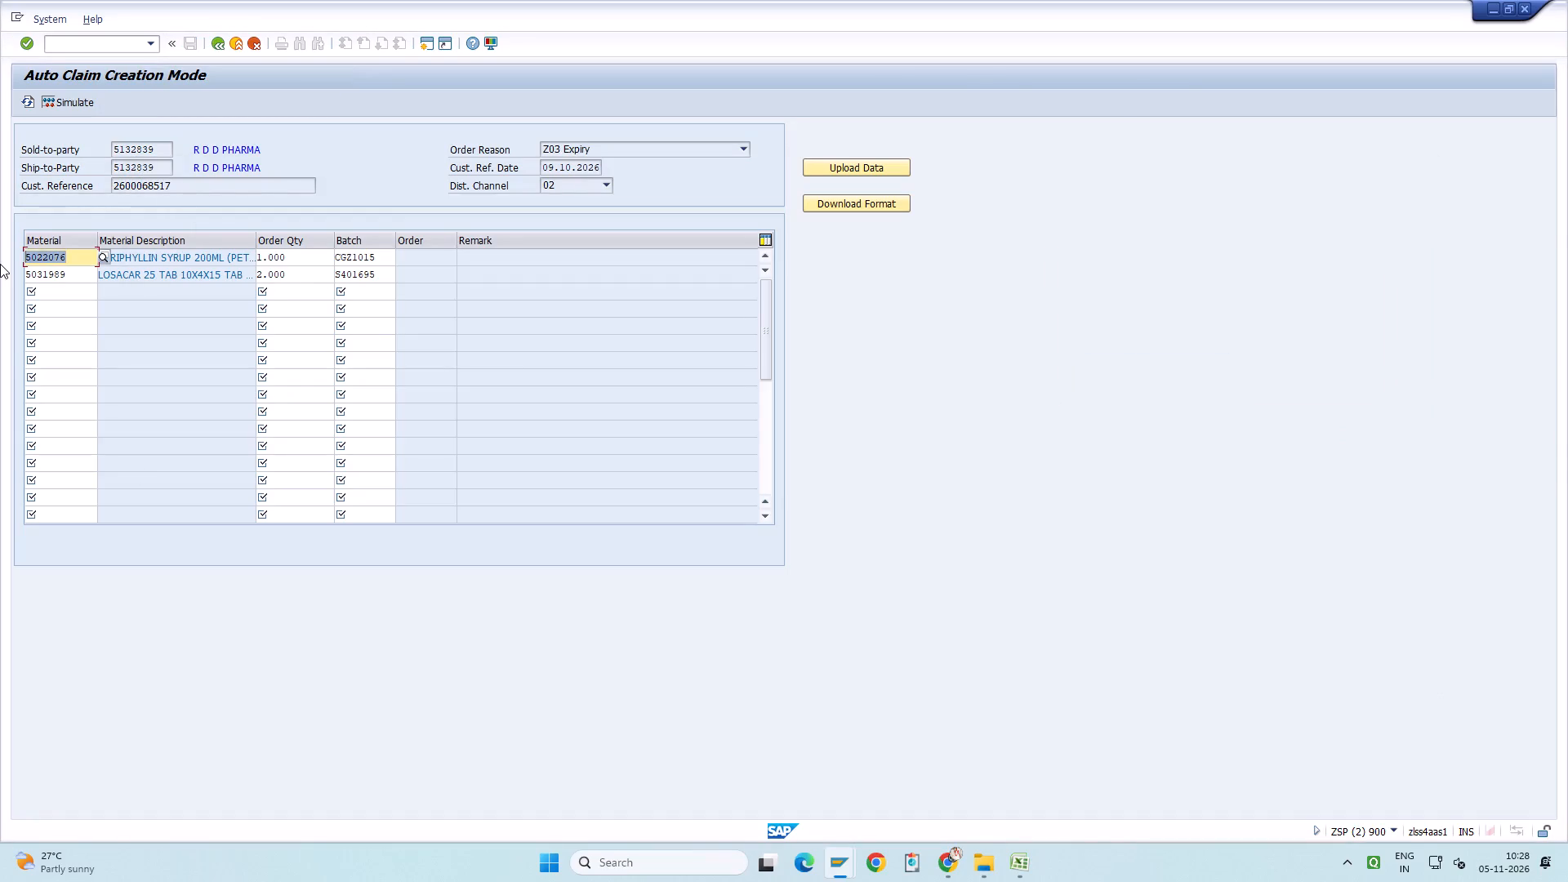
key("ctrl+c")
key("alt+Tab")
key("alt+Tab")
key("alt+Tab")
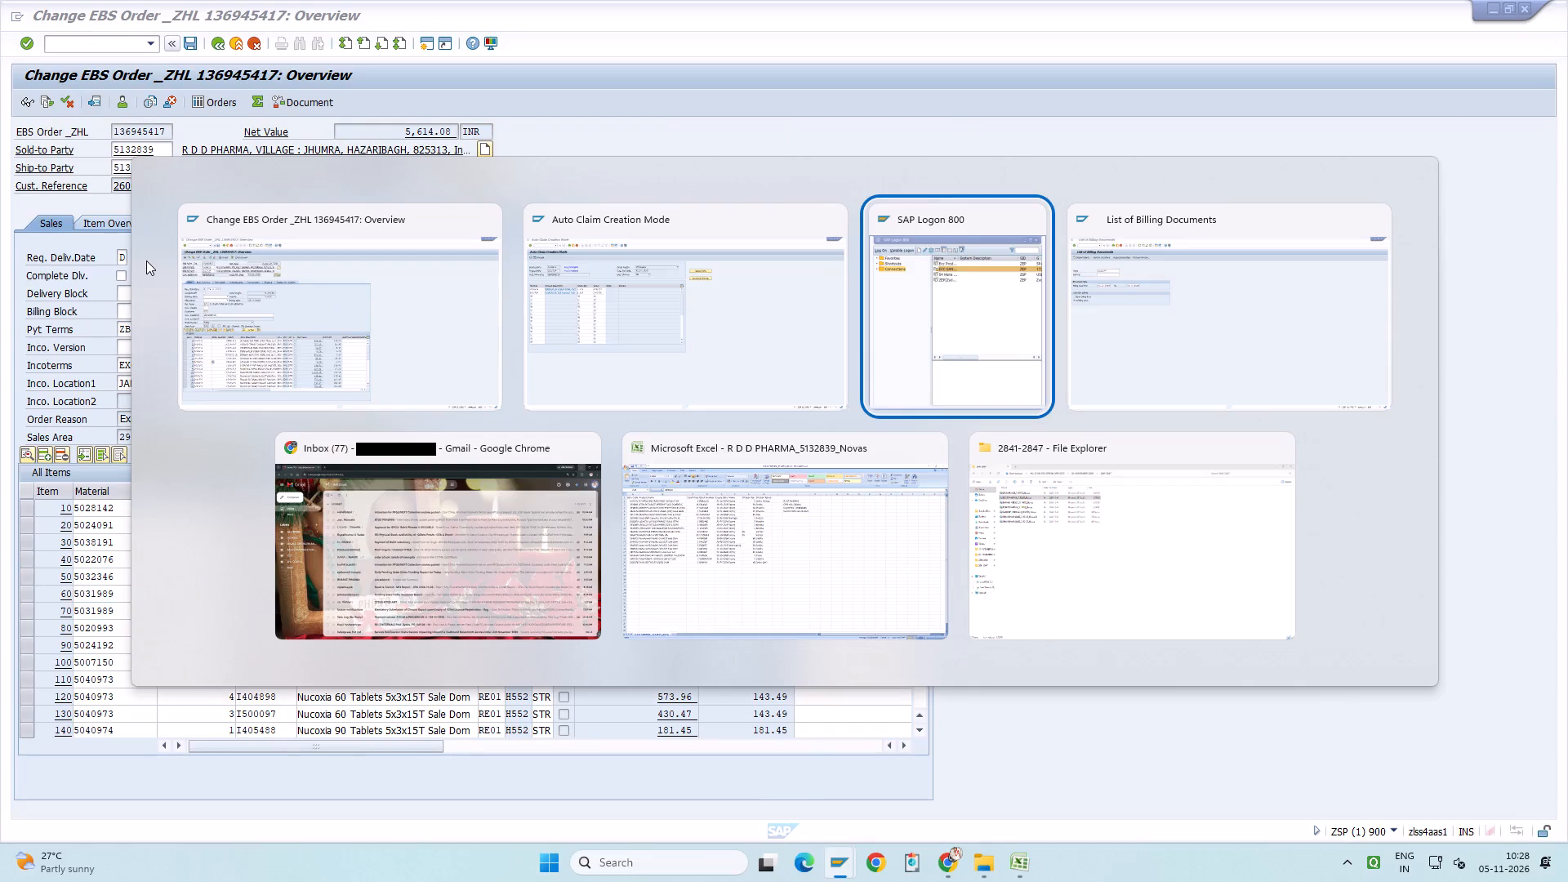
key("alt+Tab")
key("ctrl+v")
key("Down")
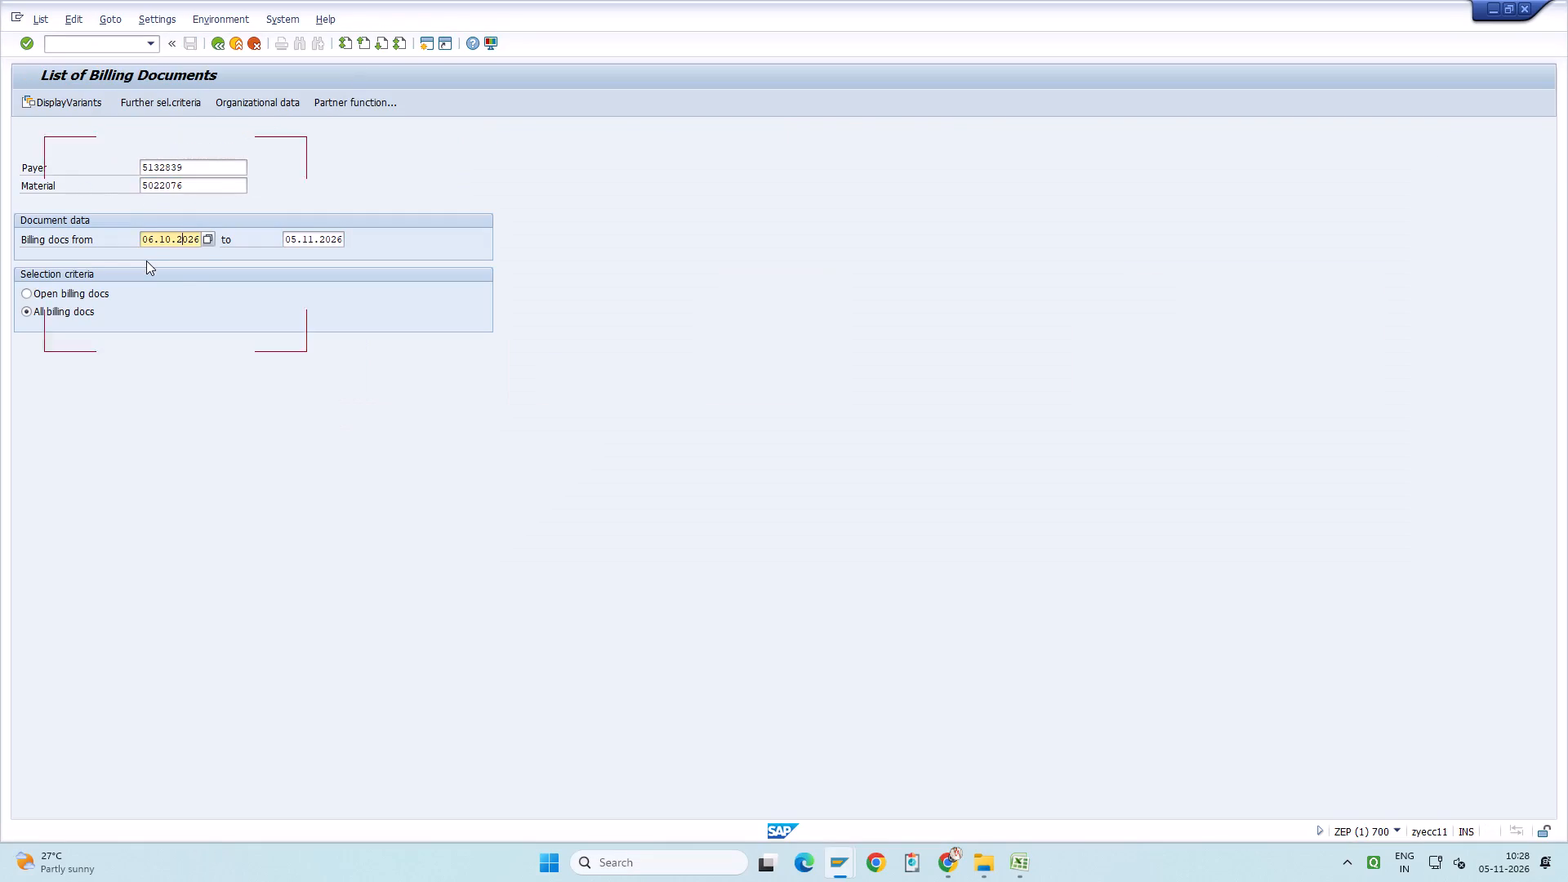
List the billing documents from 01.01.2017 for sales organization 2920.
key("ctrl+a")
key("BackSpace")
key("space")
key("Down")
key("Return")
key("Return")
key("space")
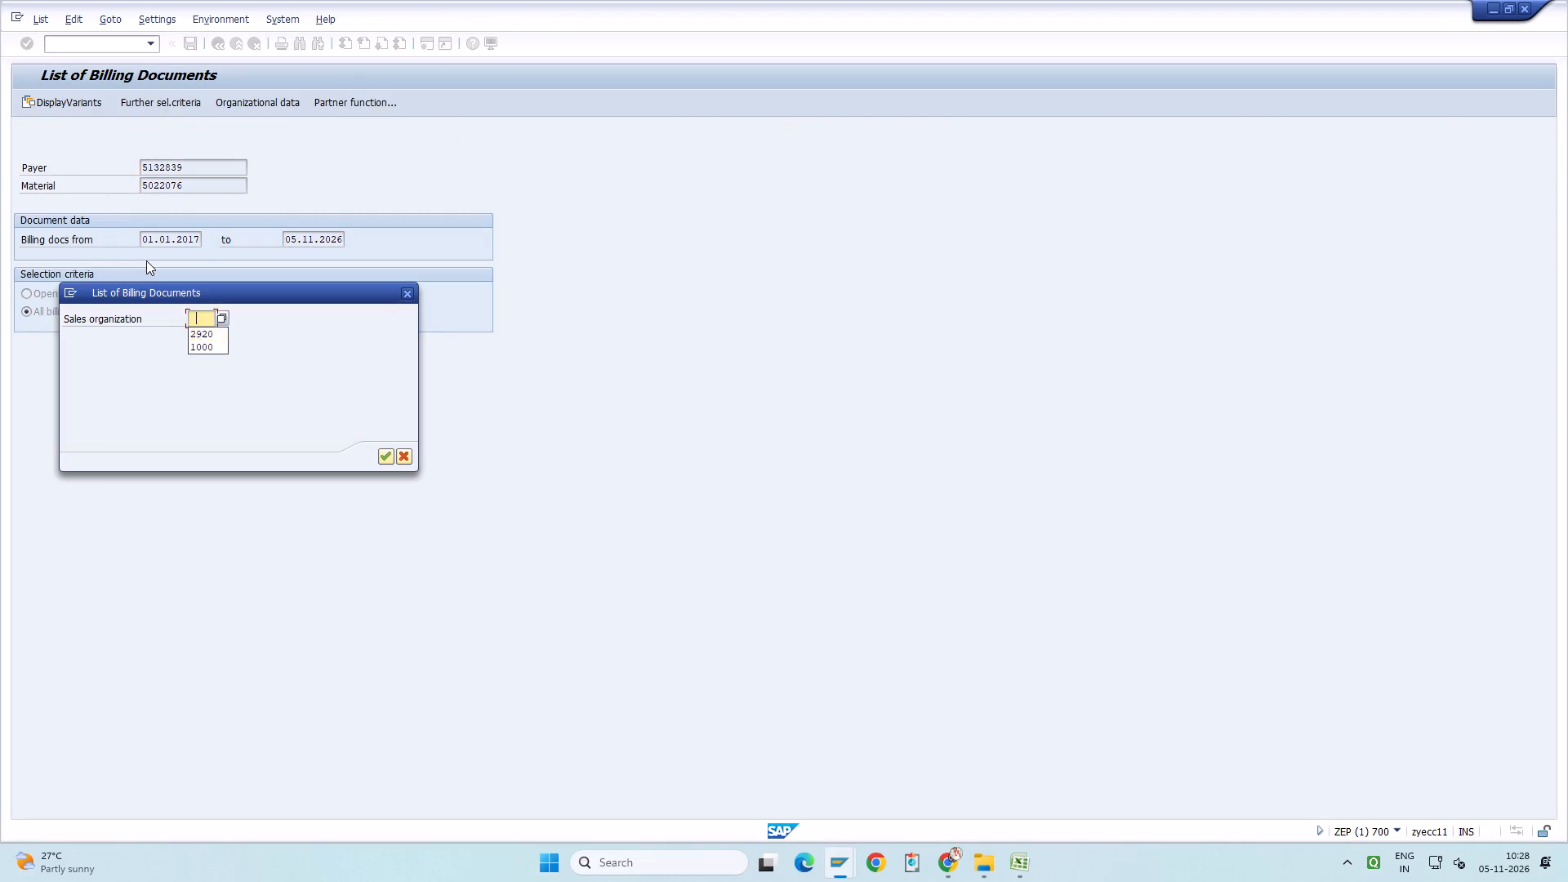
key("Down")
key("Return")
key("Return")
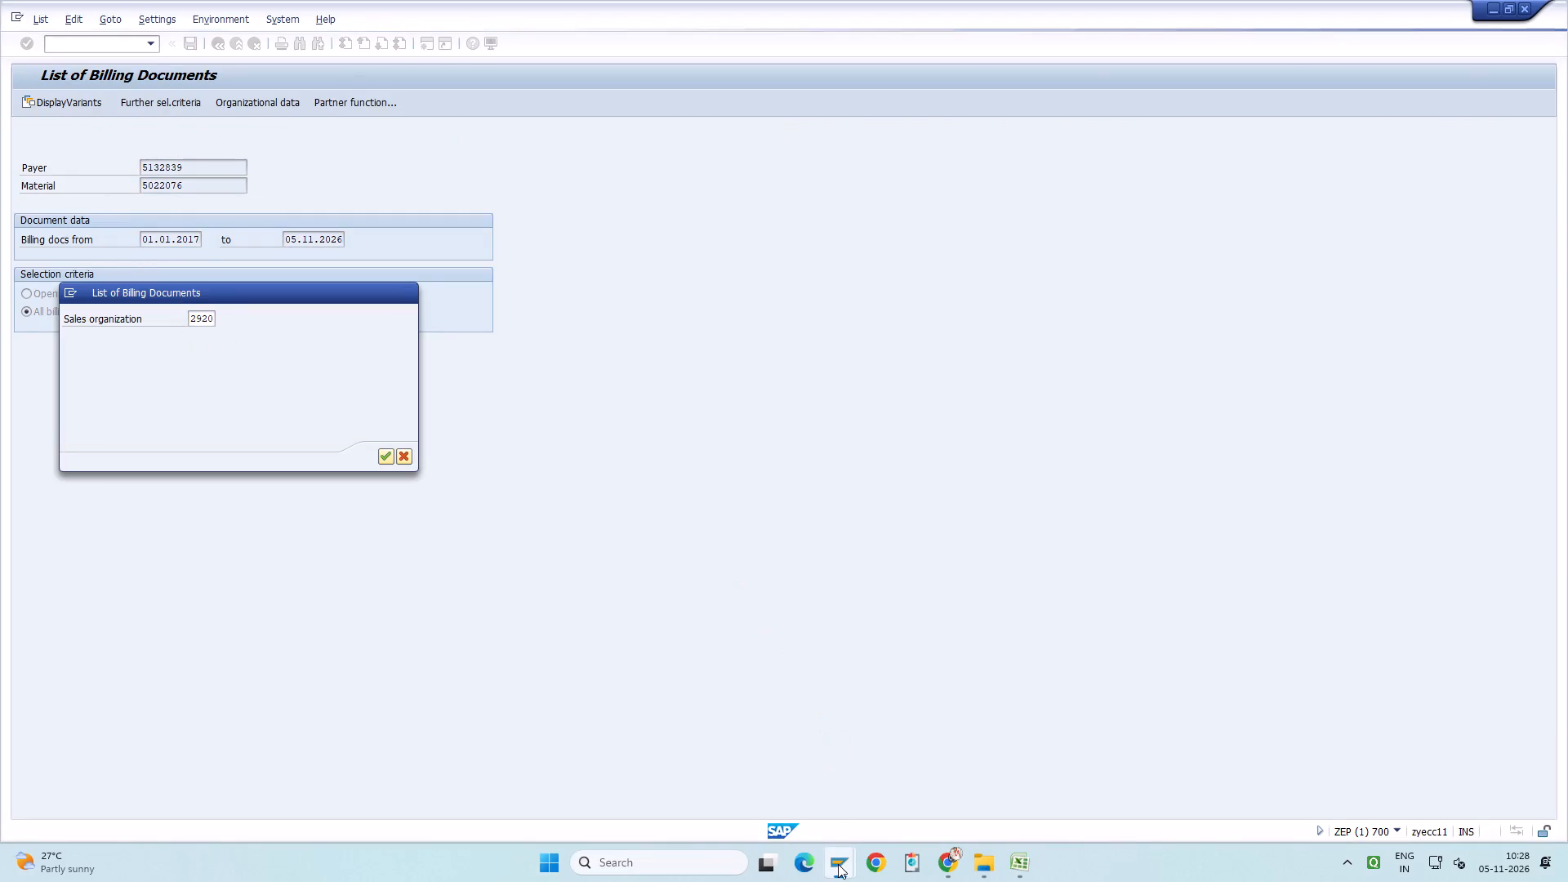
Open the Batch Query Report in a new session started from the Auto Claim window.
left_click(838, 864)
left_click(884, 805)
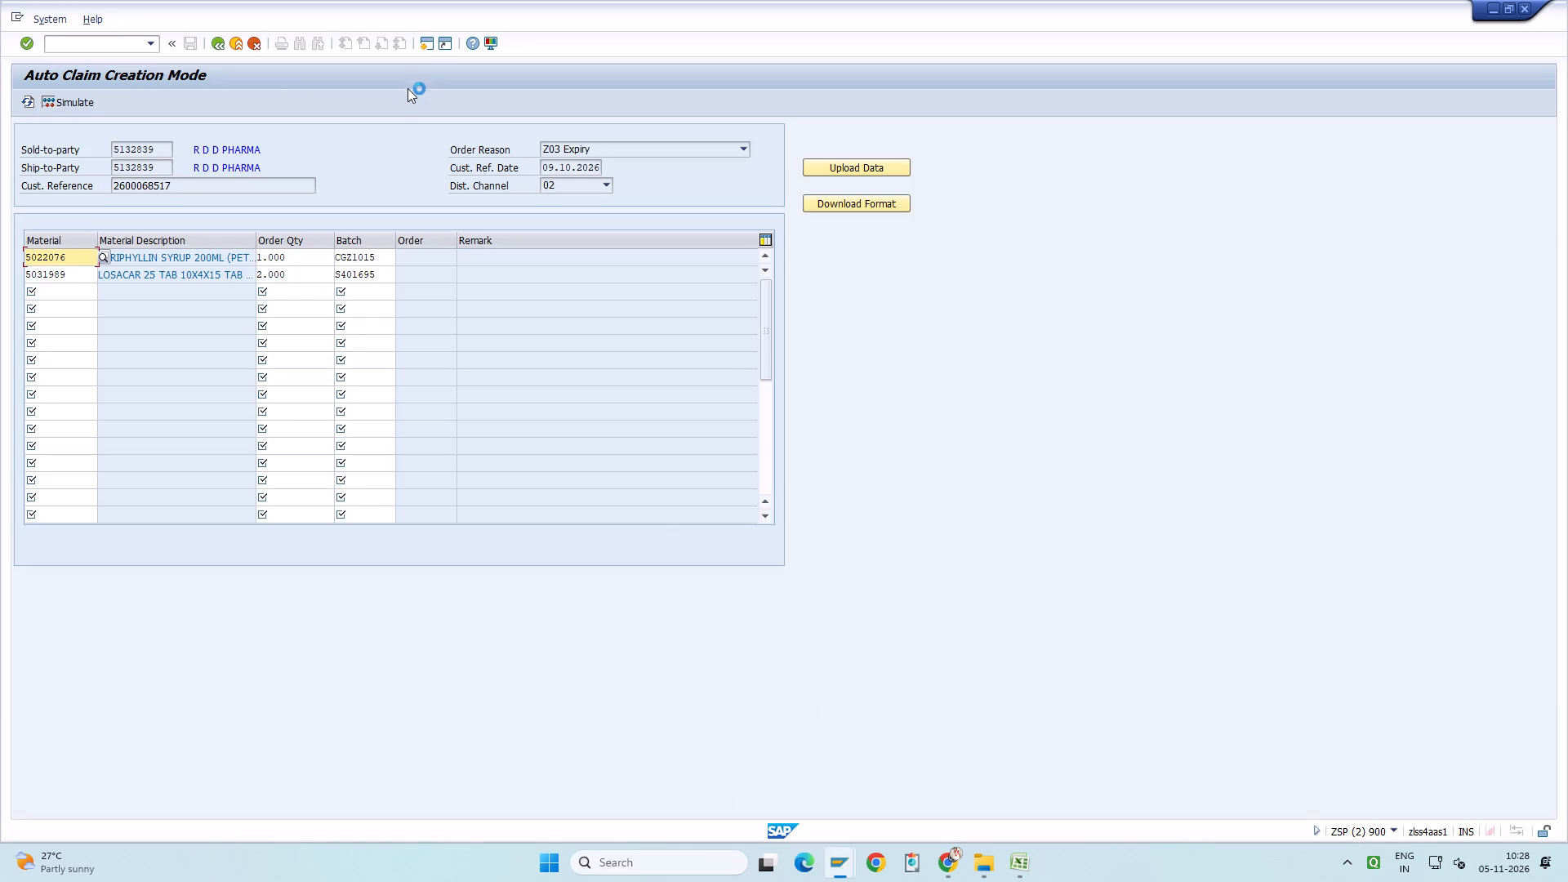
left_click(421, 46)
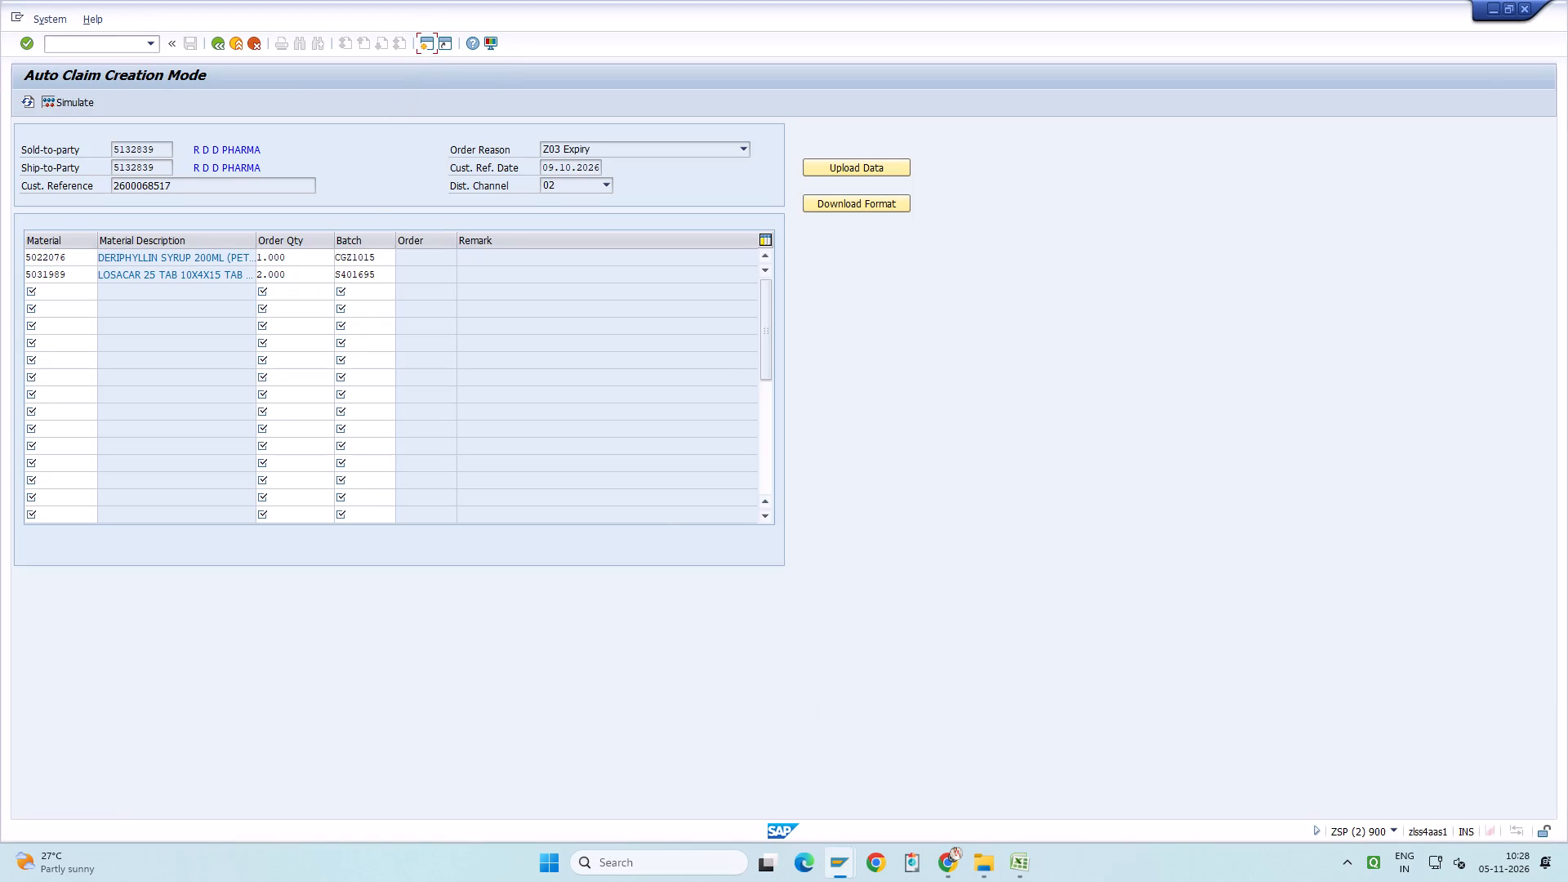
double_click(102, 381)
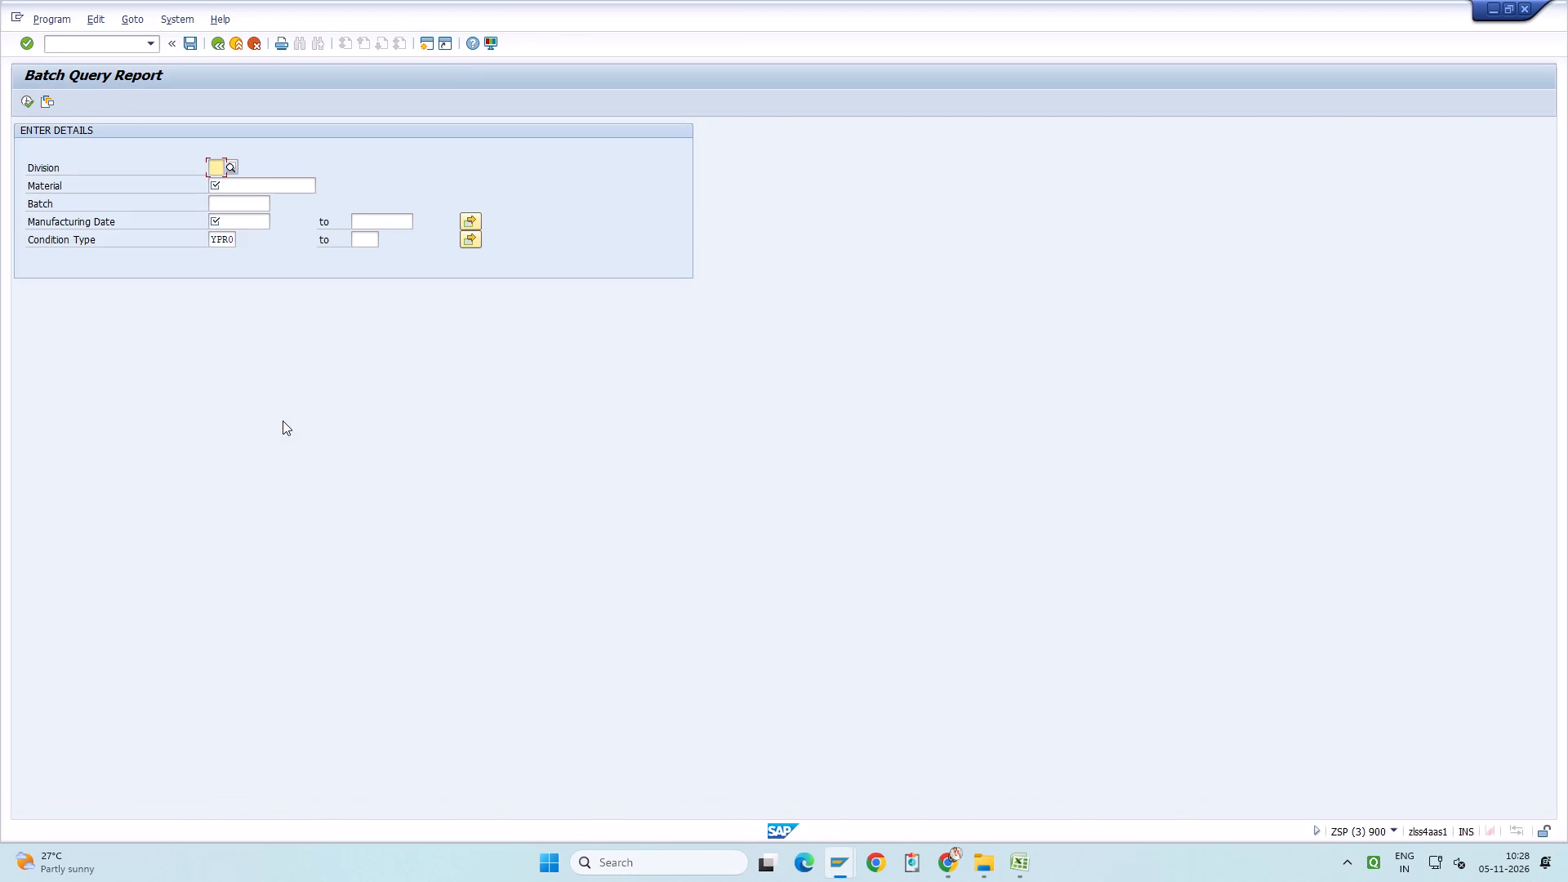
Run the batch query for division 20, material 5022076 and manufacturing dates 01.01.2020 to 31.12.2026.
type("20")
key("Tab")
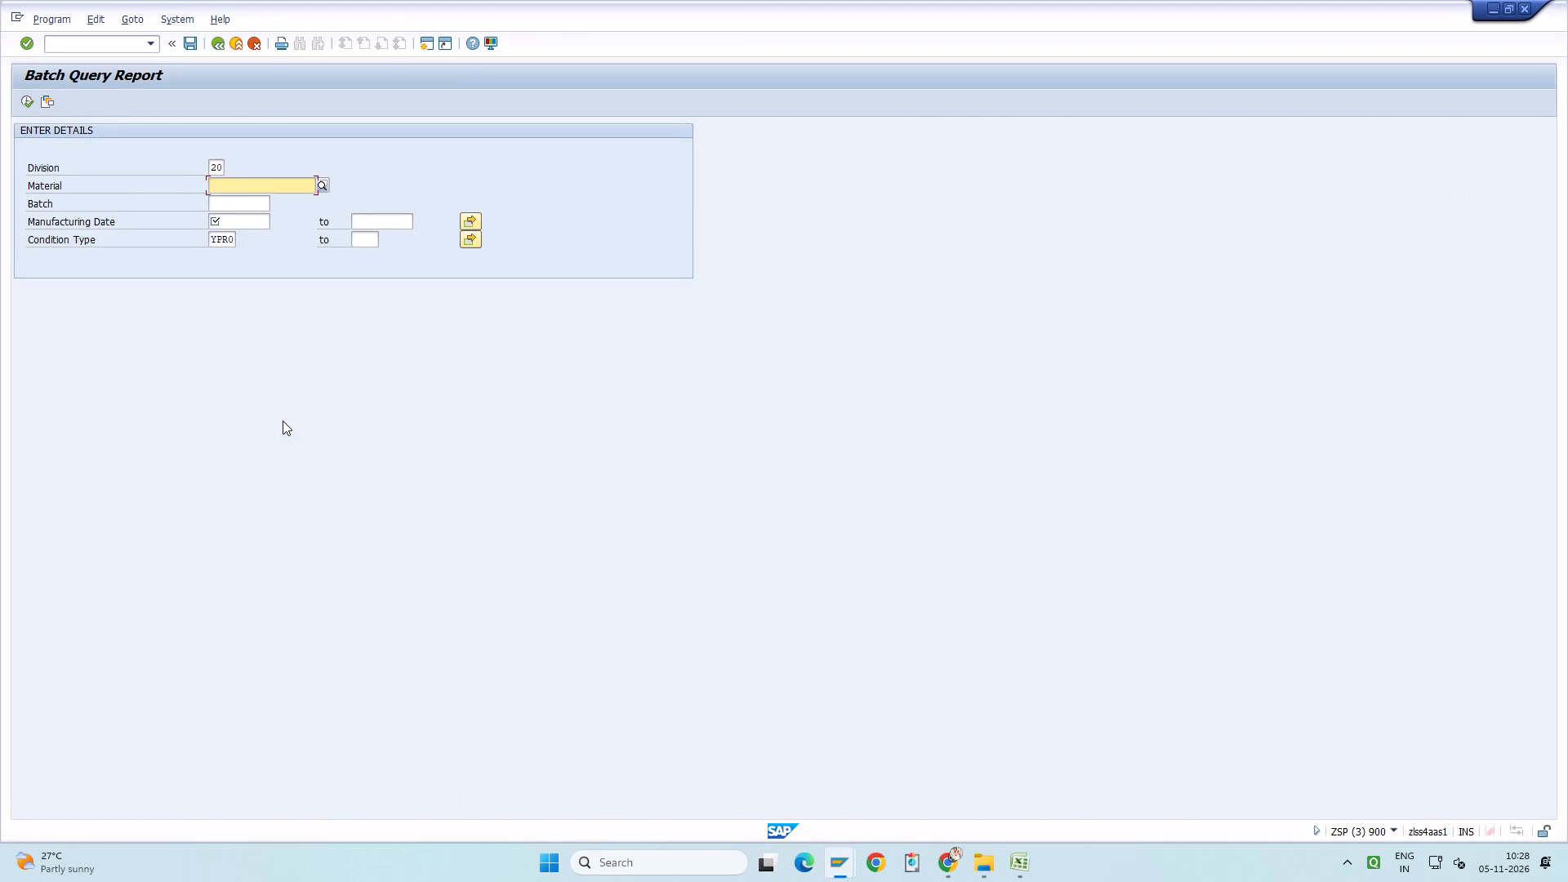
key("ctrl+v")
key("Down")
key("Down")
key("space")
key("Down")
key("Return")
key("Tab")
key("space")
key("Down")
key("Return")
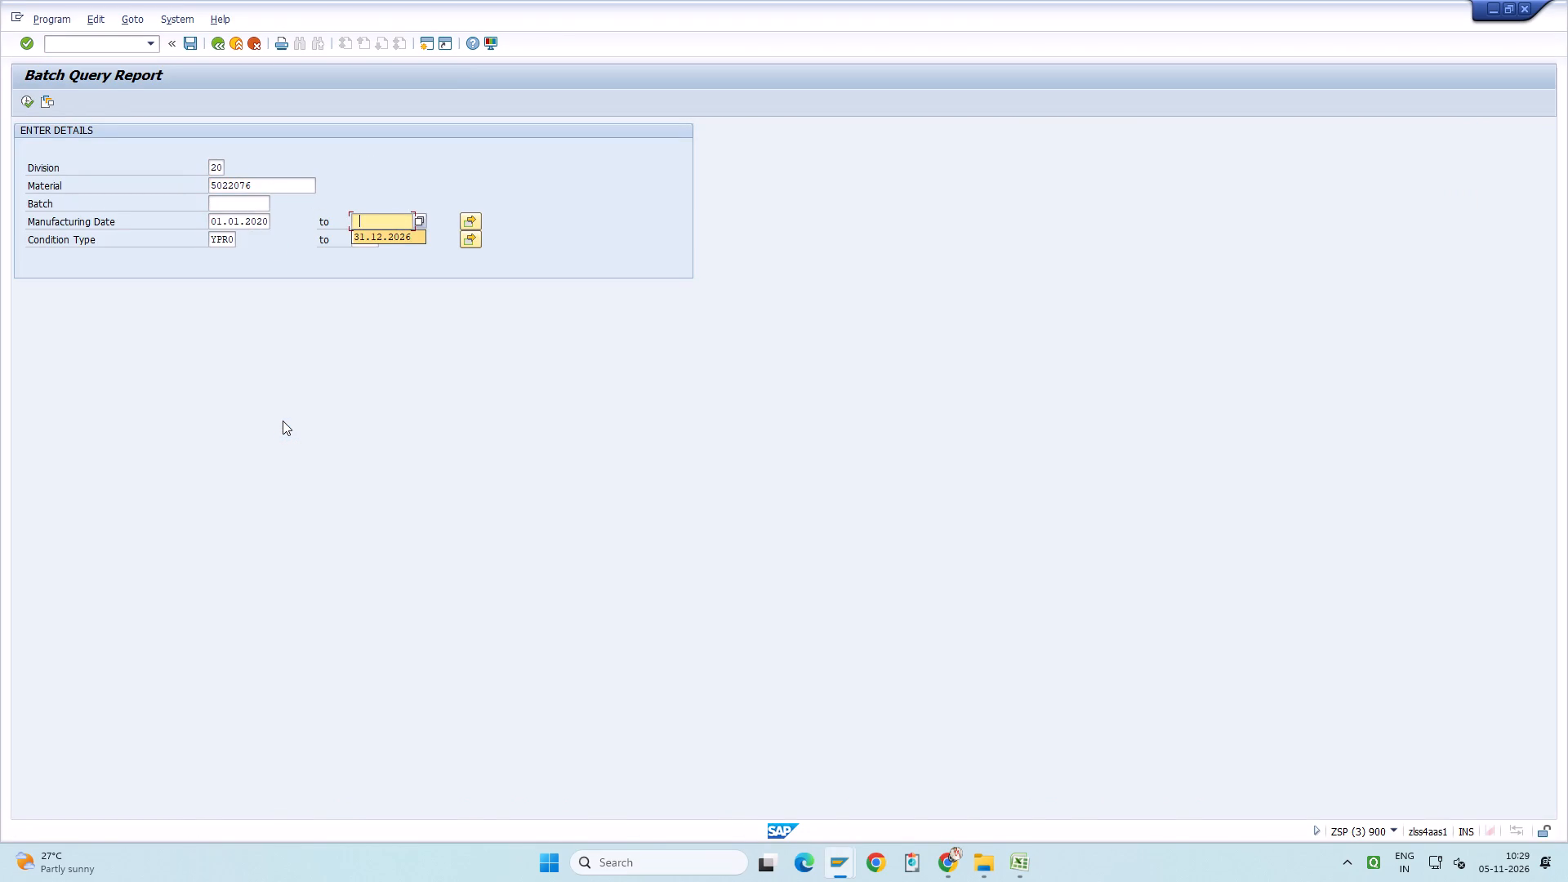
key("F8")
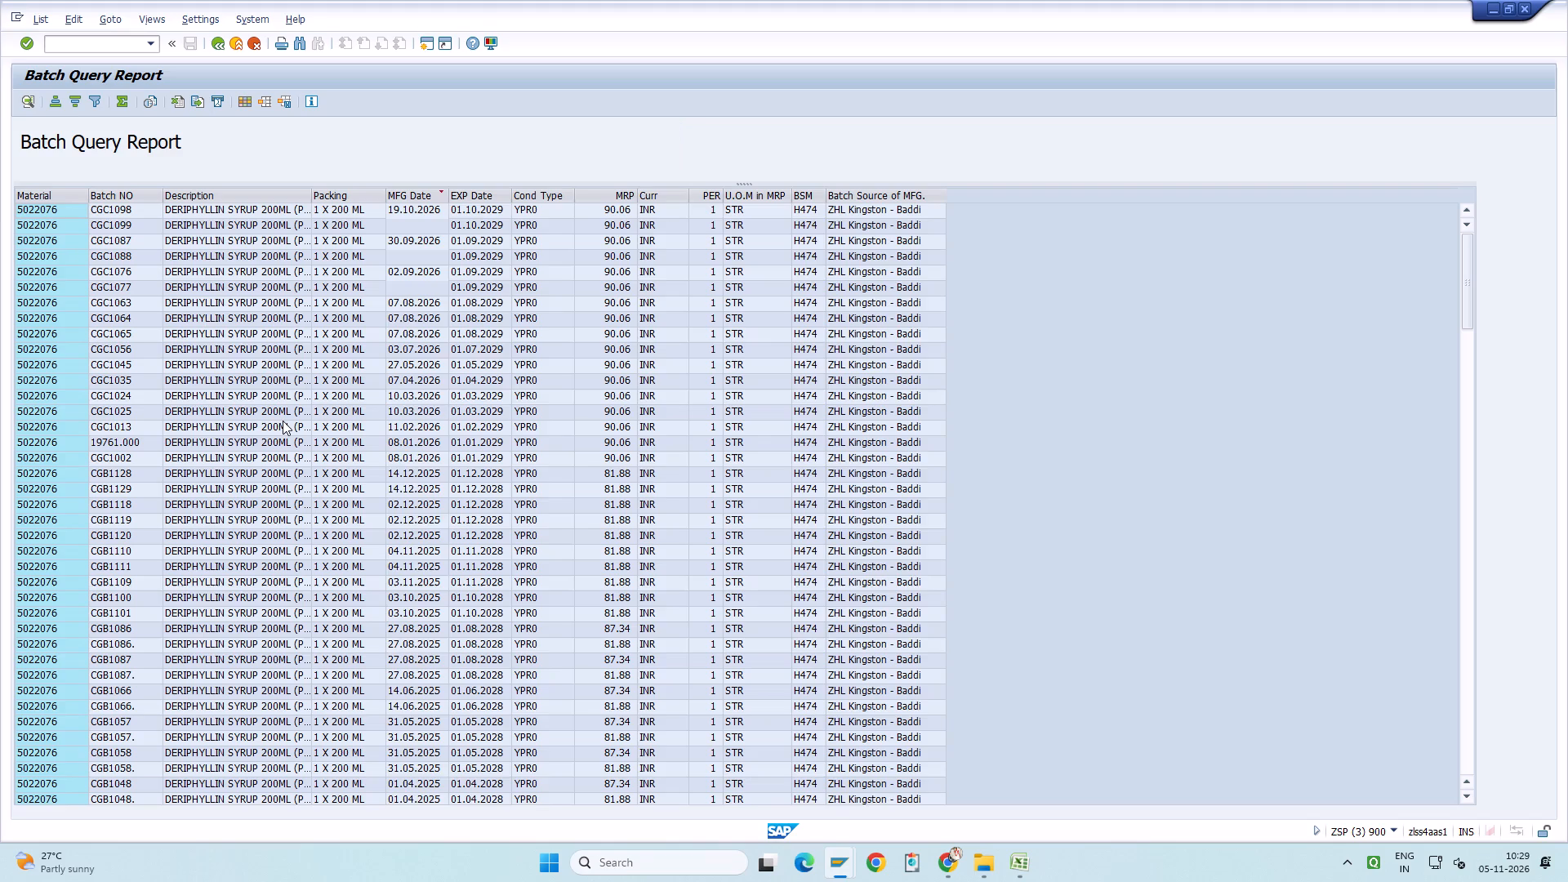
Copy batch CGZ1015 from the billing documents list and find it in the Batch Query Report.
key("alt+Tab")
key("alt+Tab")
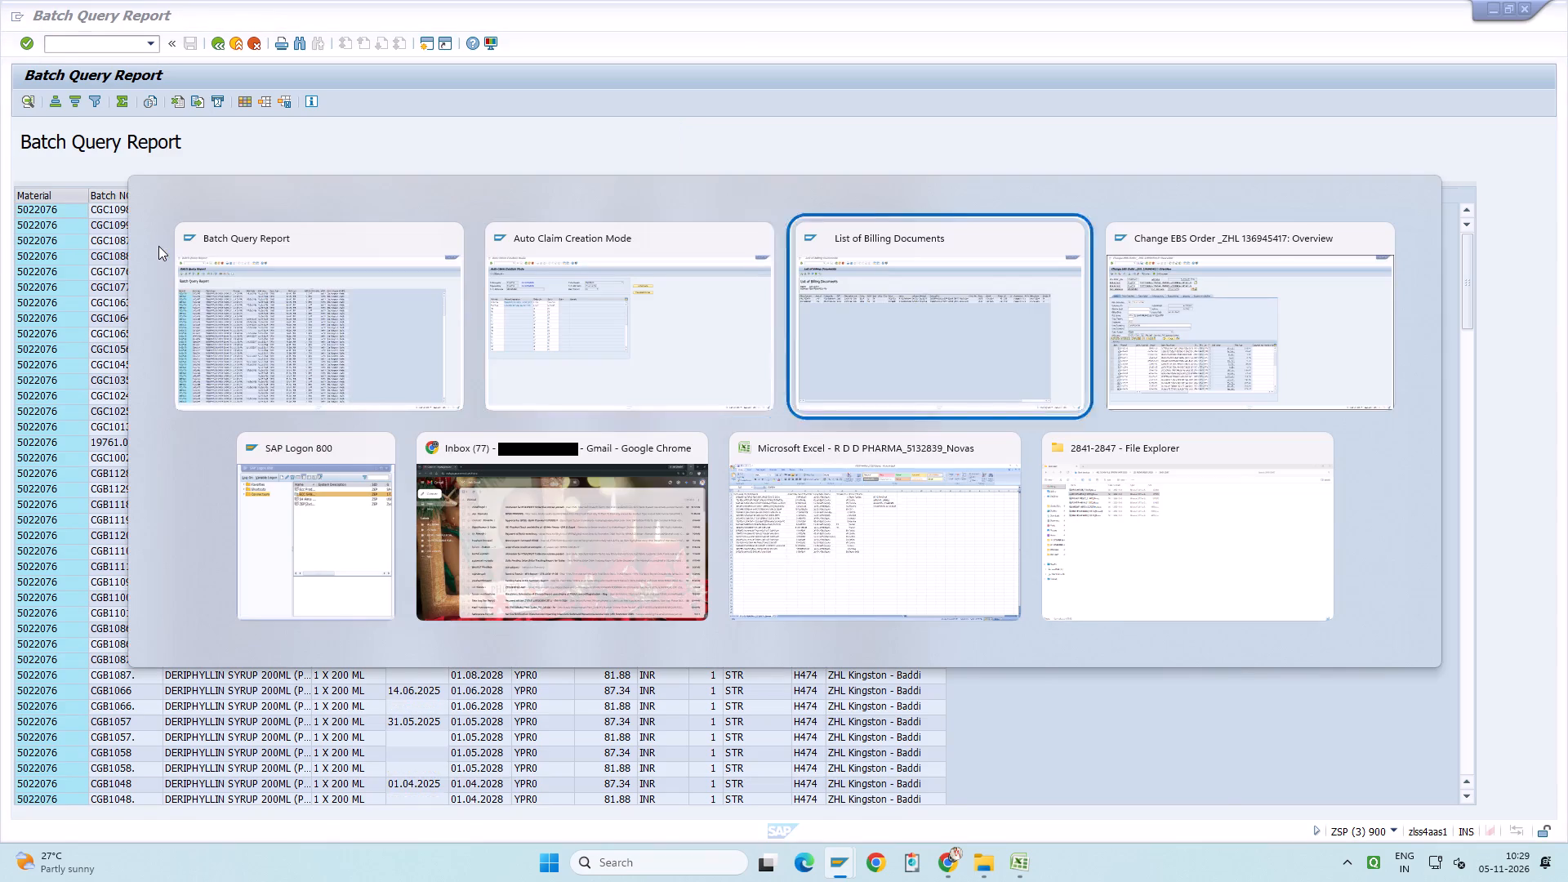
left_click_drag(432, 797, 831, 795)
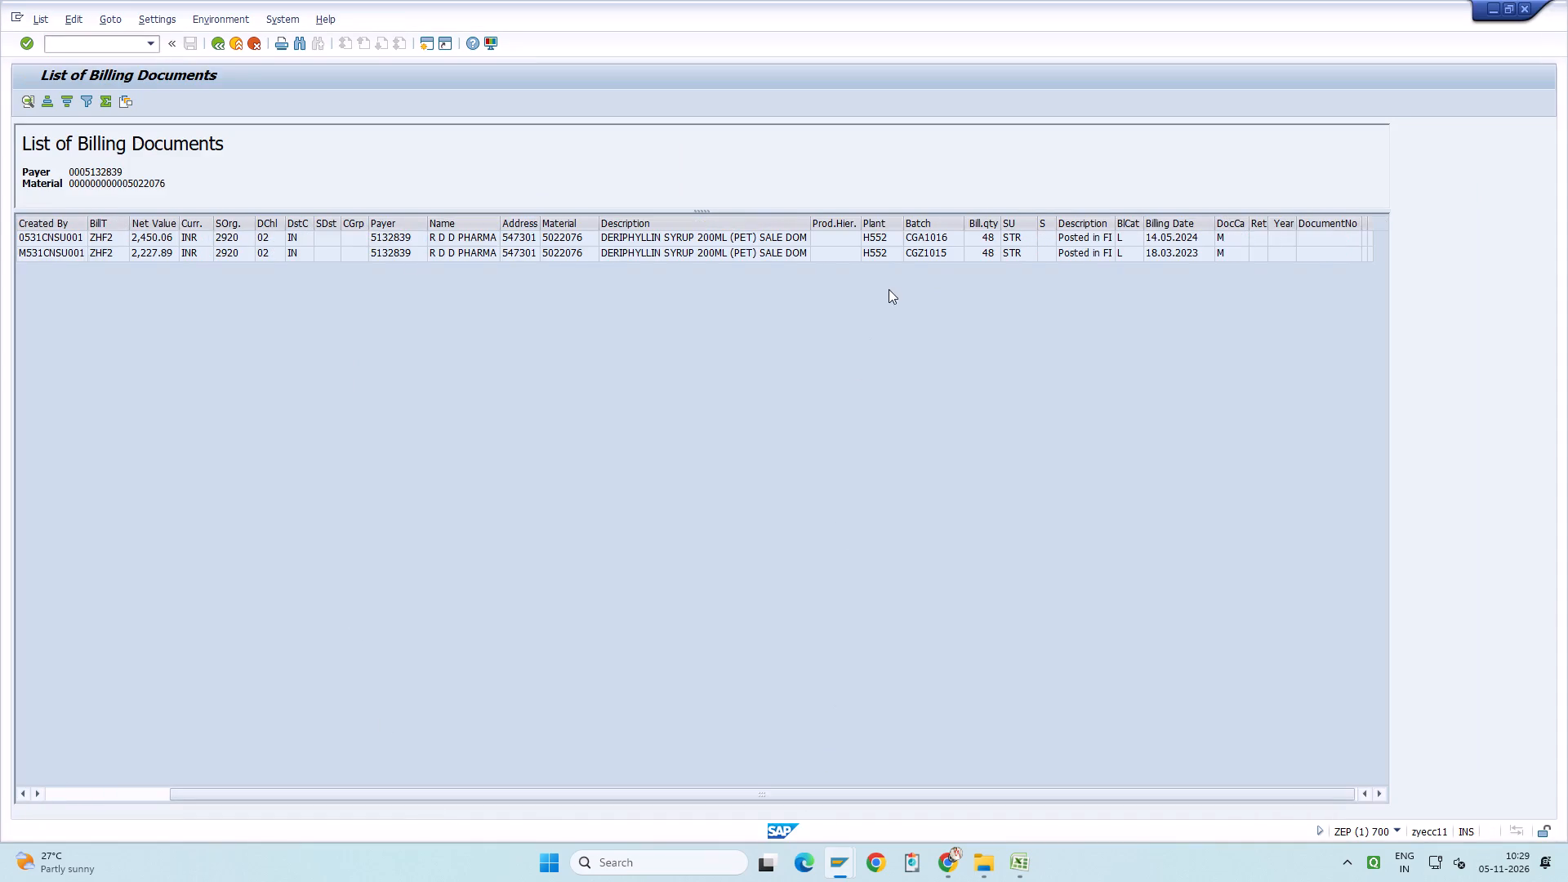
left_click(942, 257)
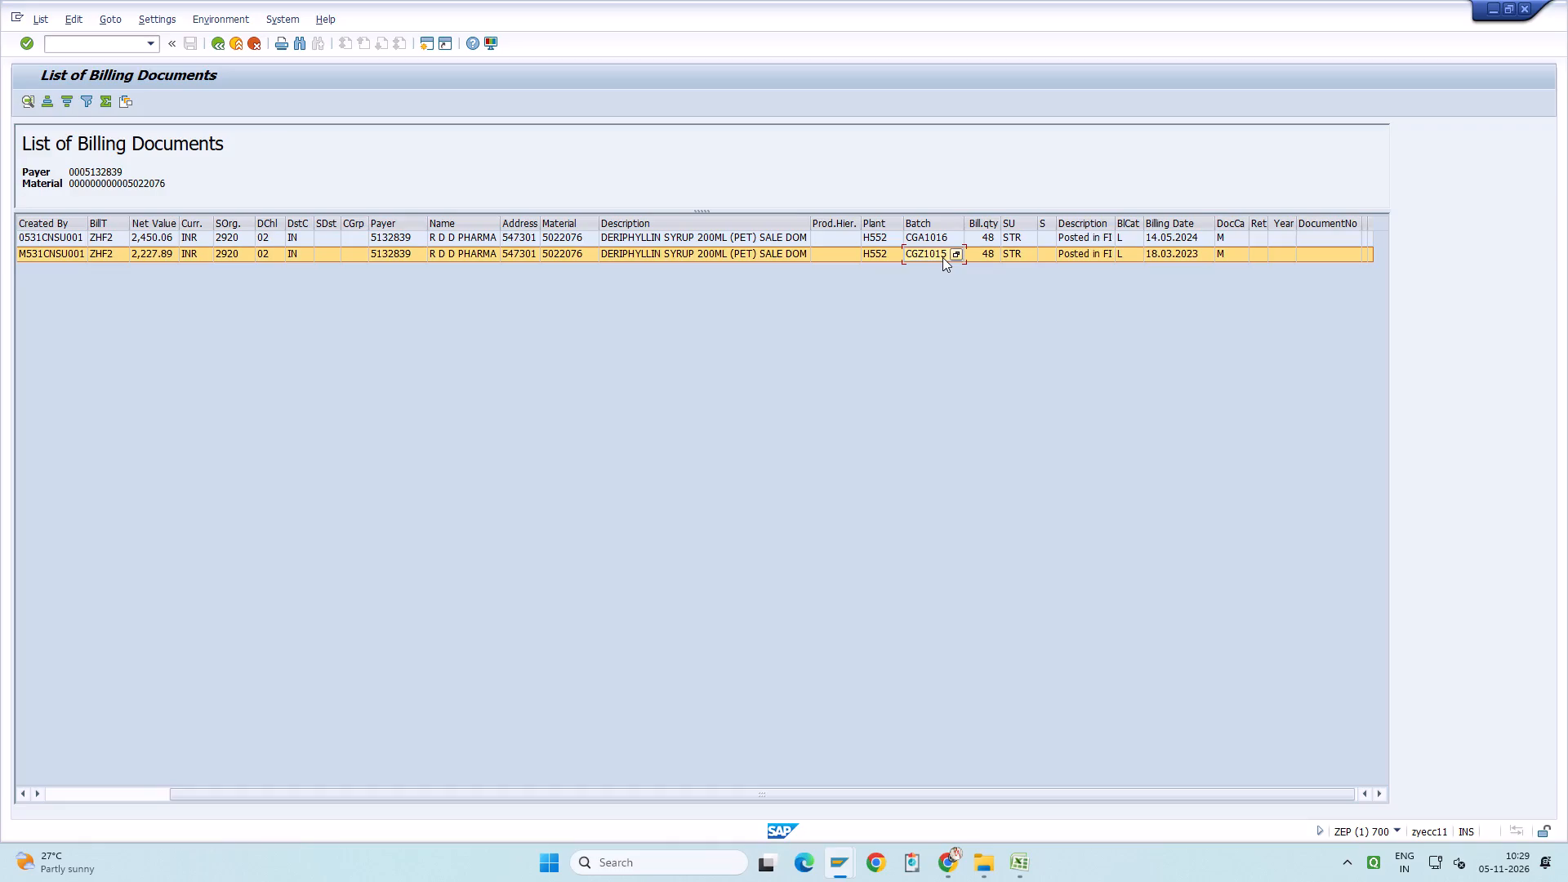
key("ctrl+y")
key("ctrl+c")
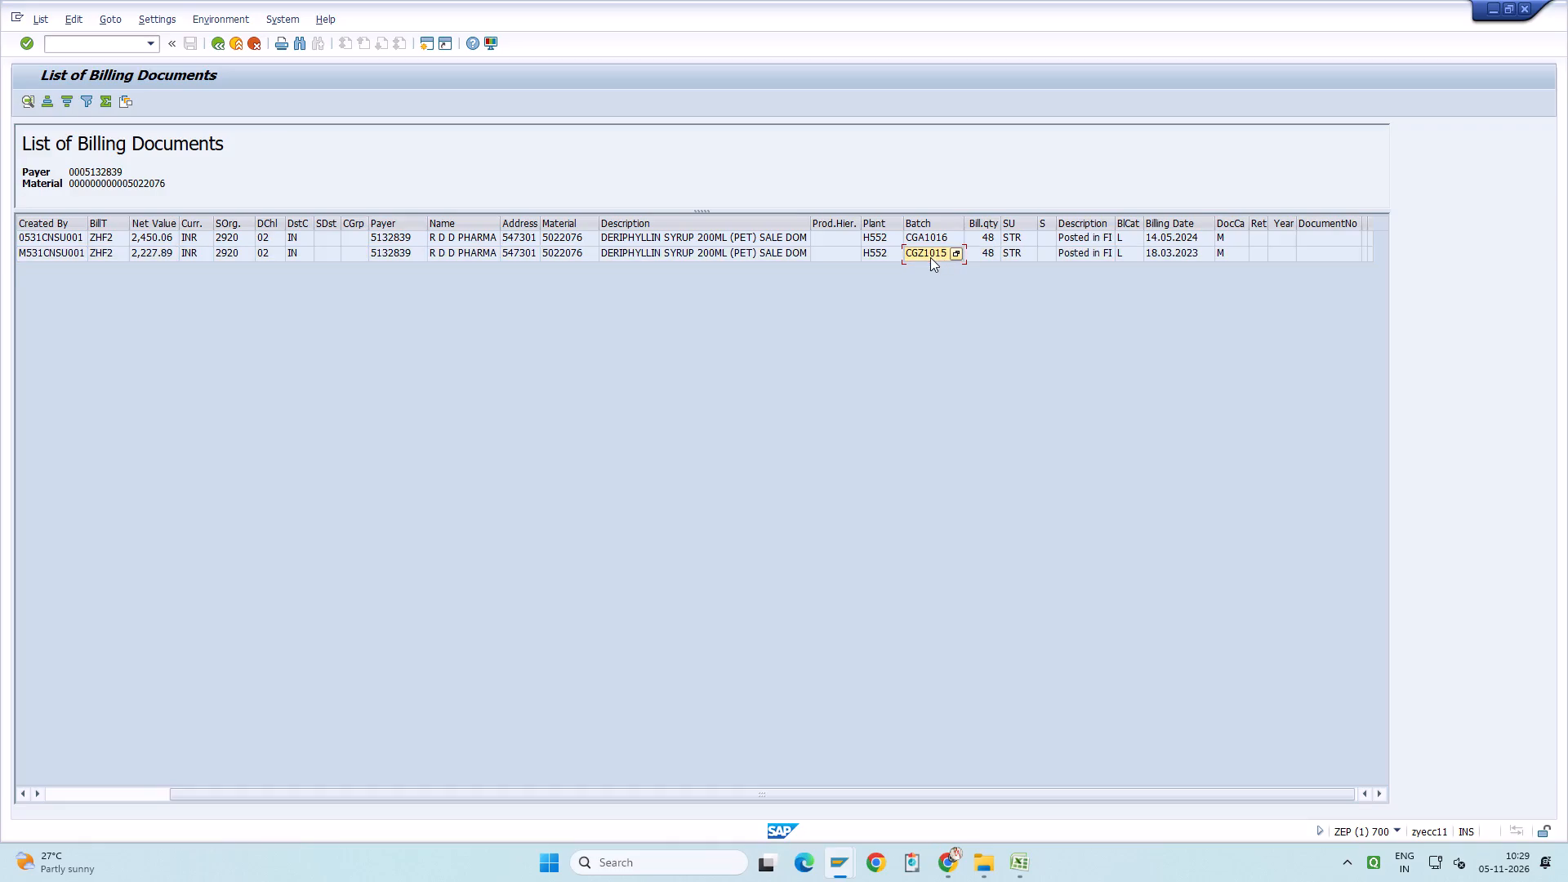
key("alt+Tab")
left_click(140, 190)
key("ctrl+f")
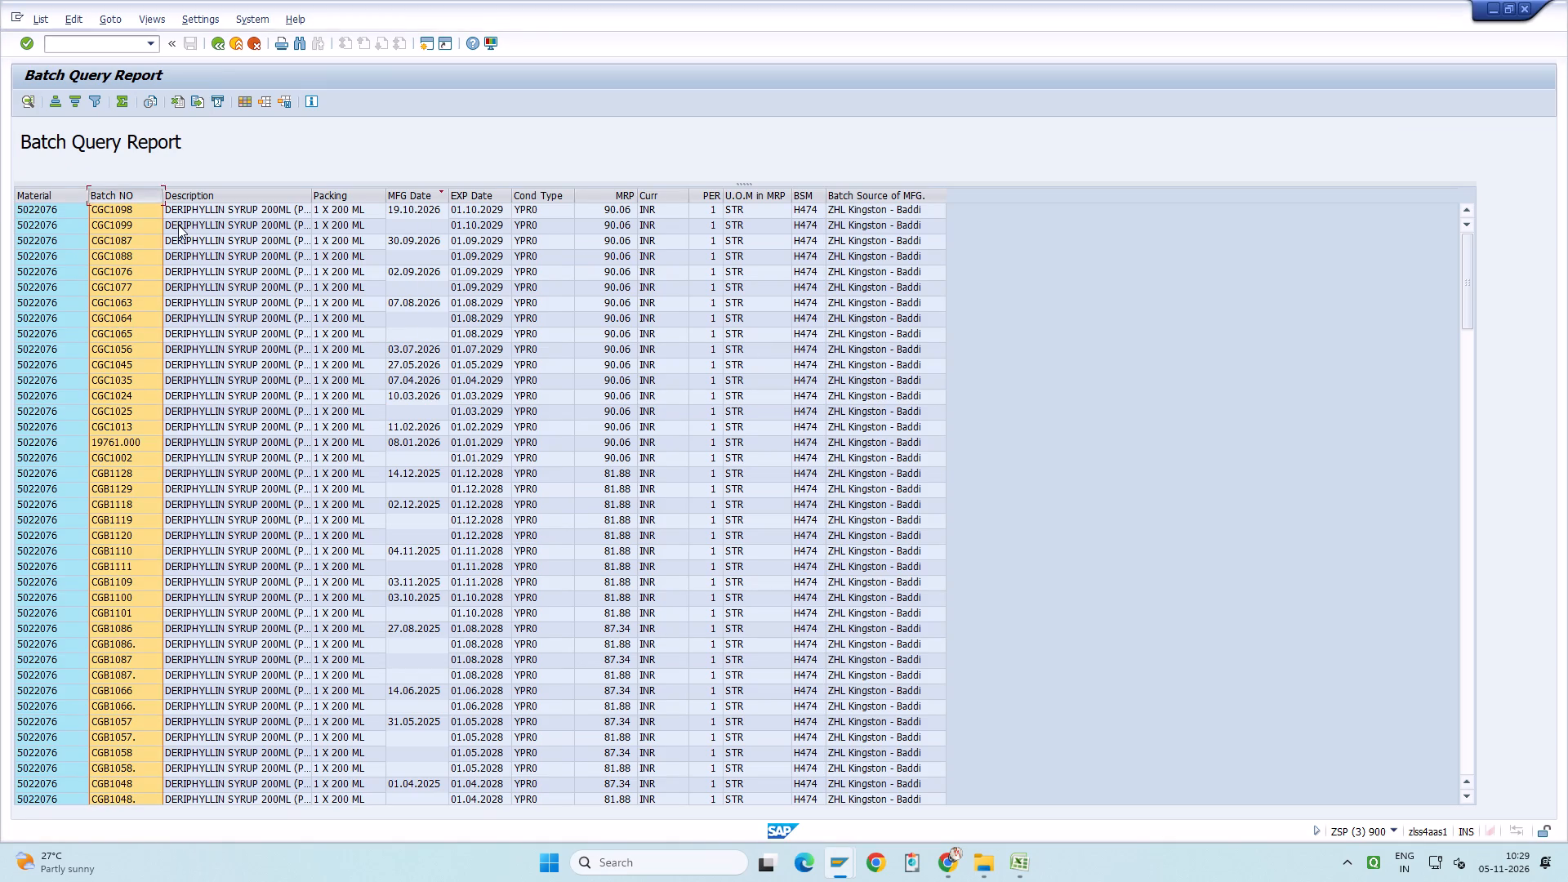
key("ctrl+v")
key("ctrl+Return")
left_click_drag(315, 197, 379, 411)
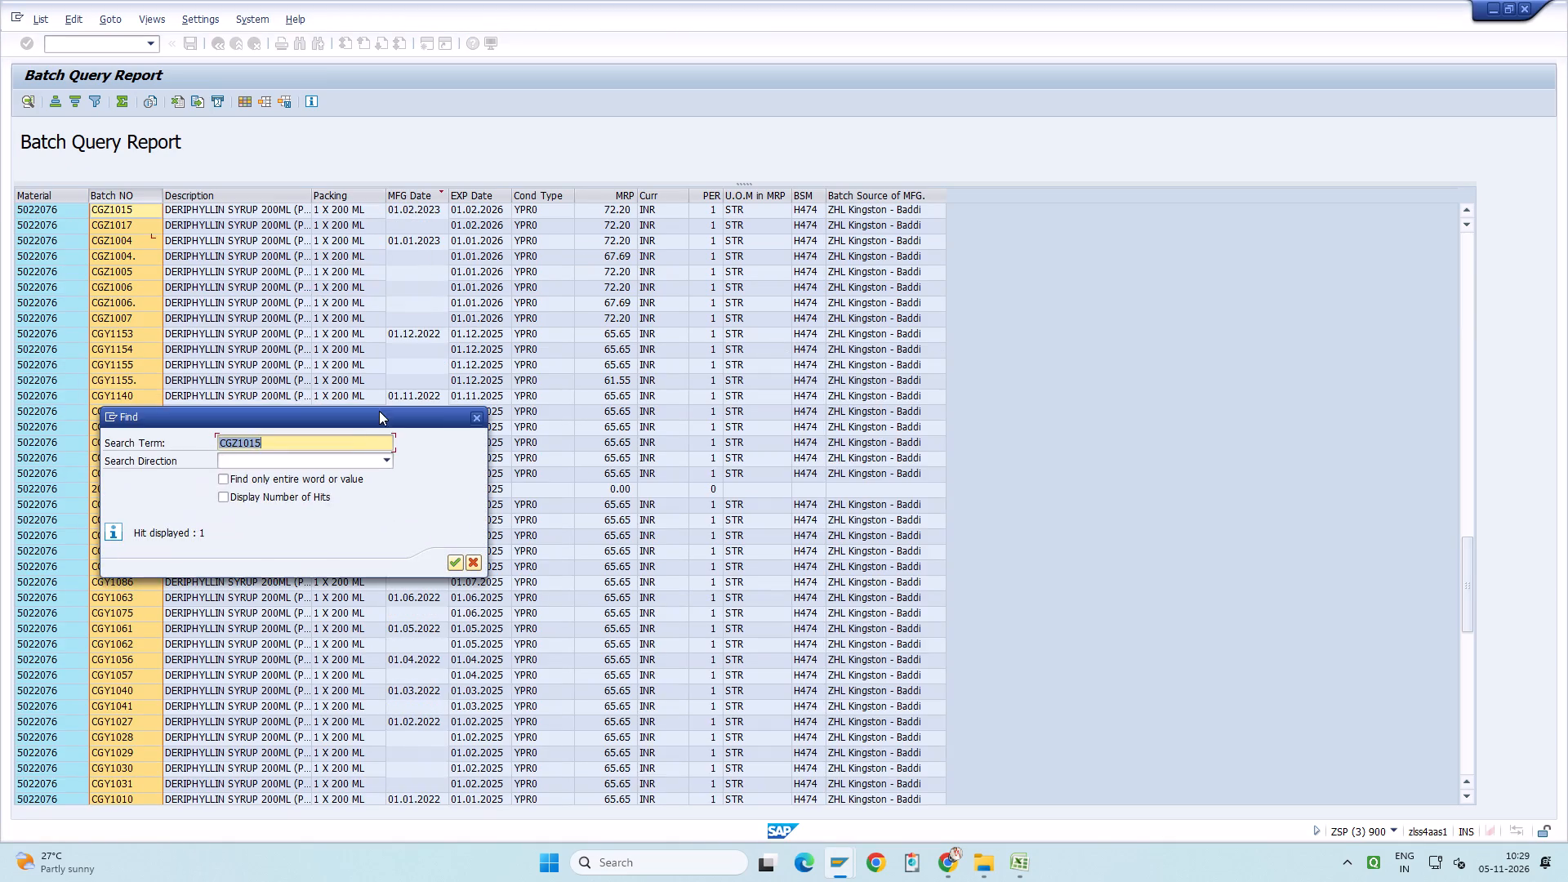
left_click(476, 414)
Copy batch CGA1016 from the billing documents list and find it in the Batch Query Report.
key("alt+Tab")
left_click(933, 234)
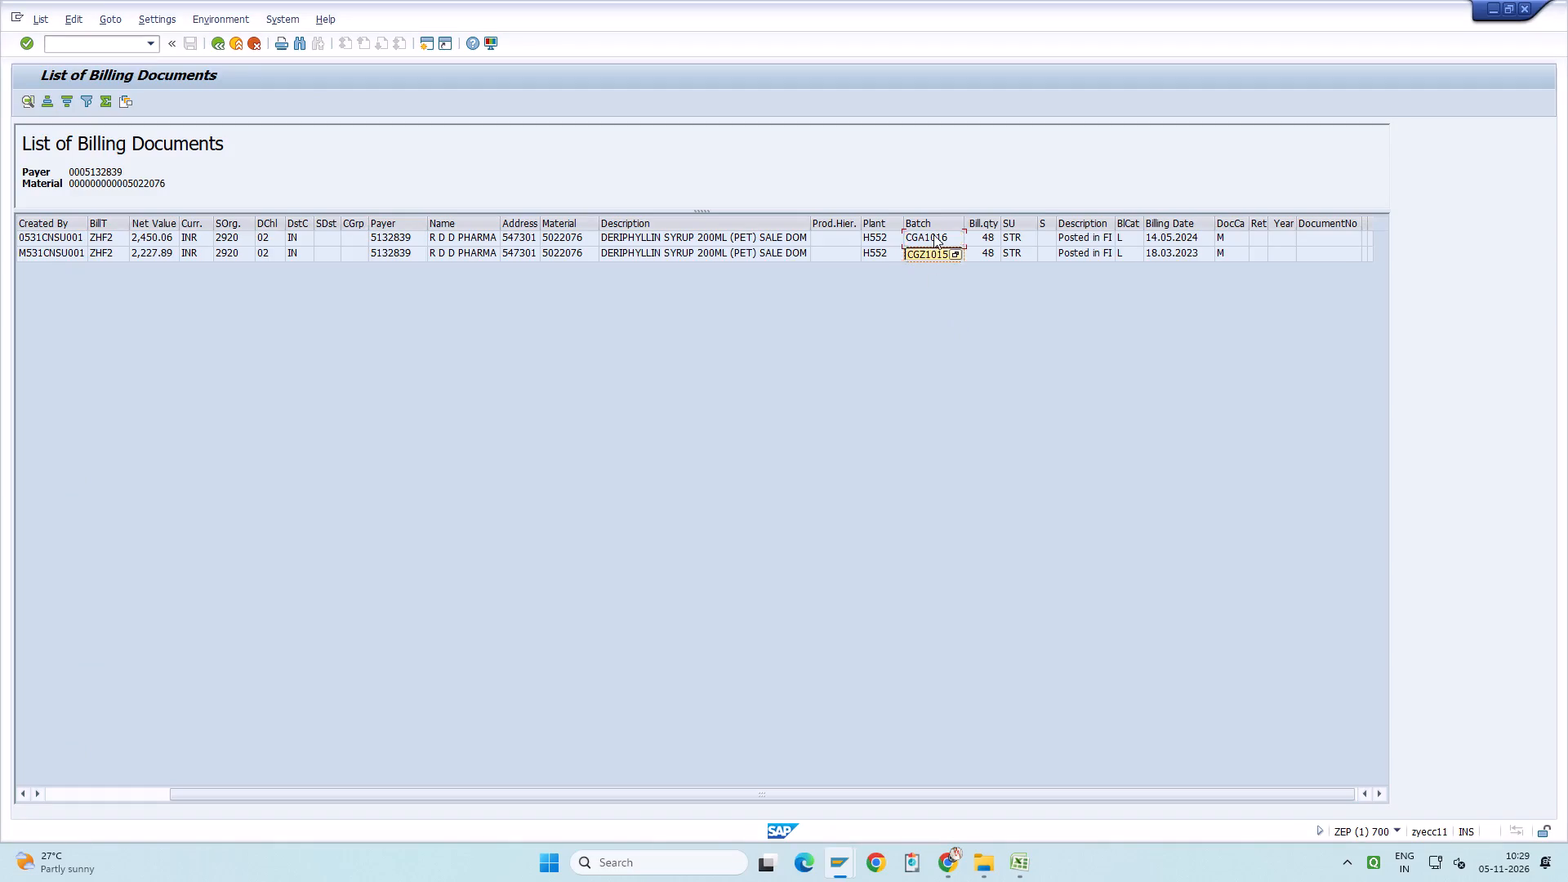
key("ctrl+y")
key("ctrl+c")
key("alt+Tab")
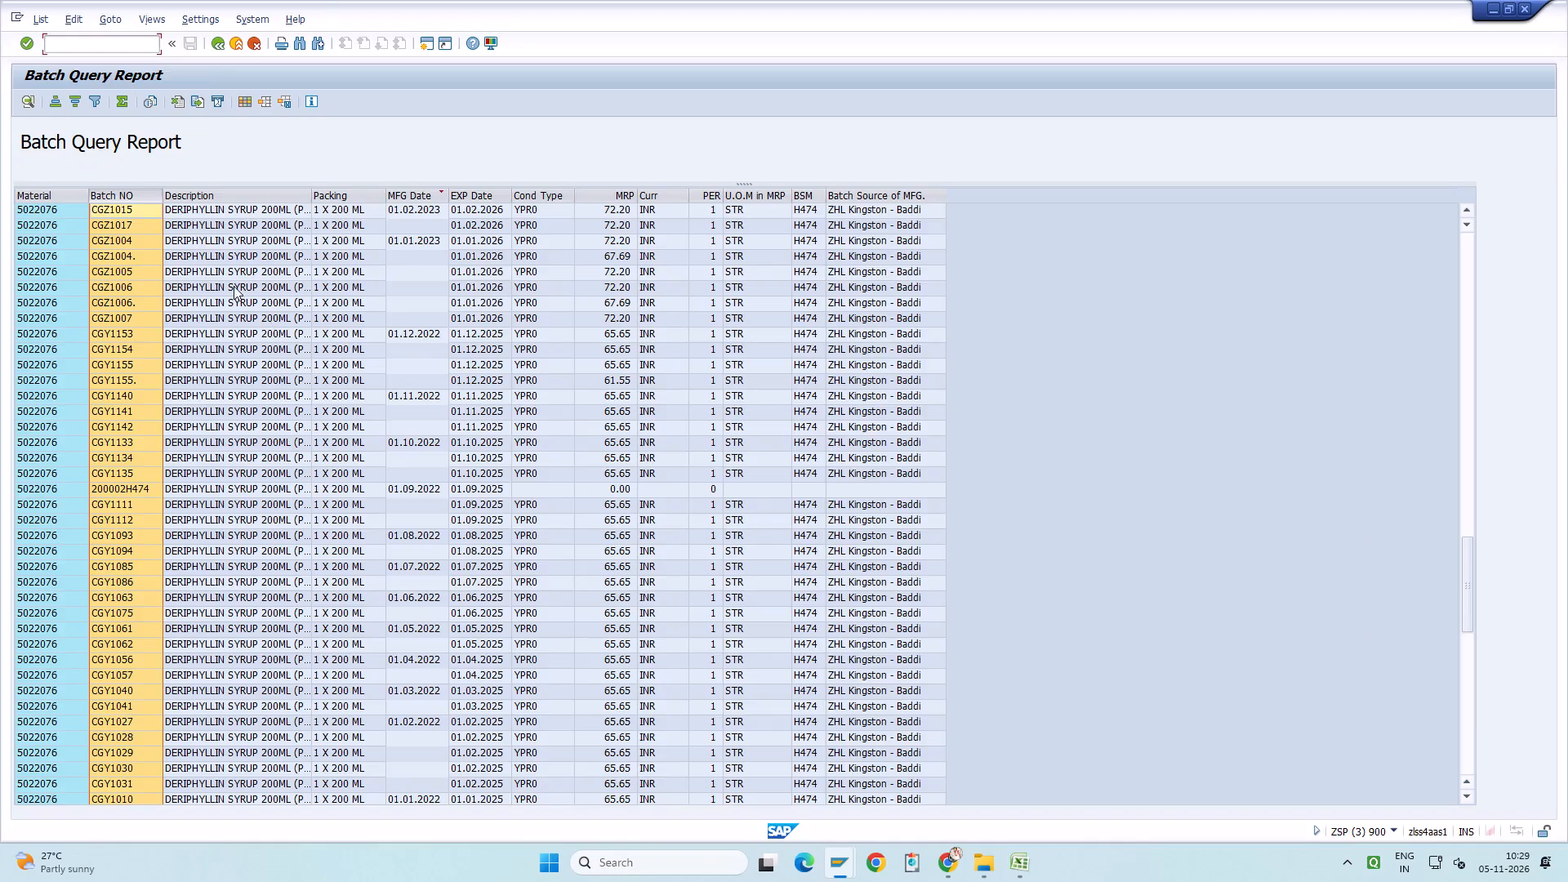
left_click(198, 194)
left_click(137, 198)
key("ctrl+f")
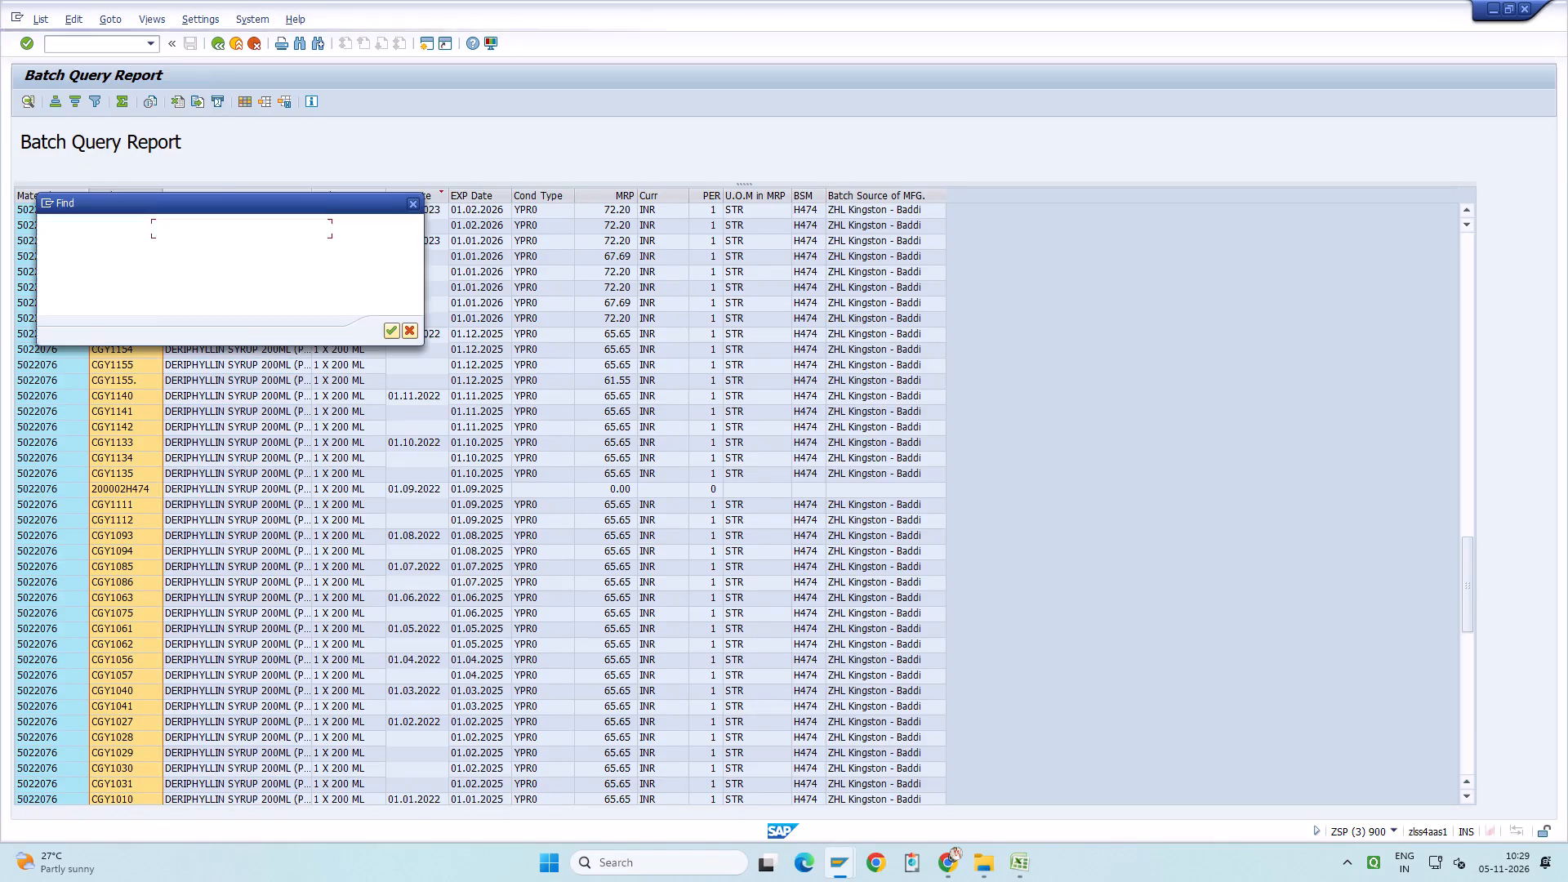
key("ctrl+v")
key("Return")
left_click_drag(218, 207, 313, 457)
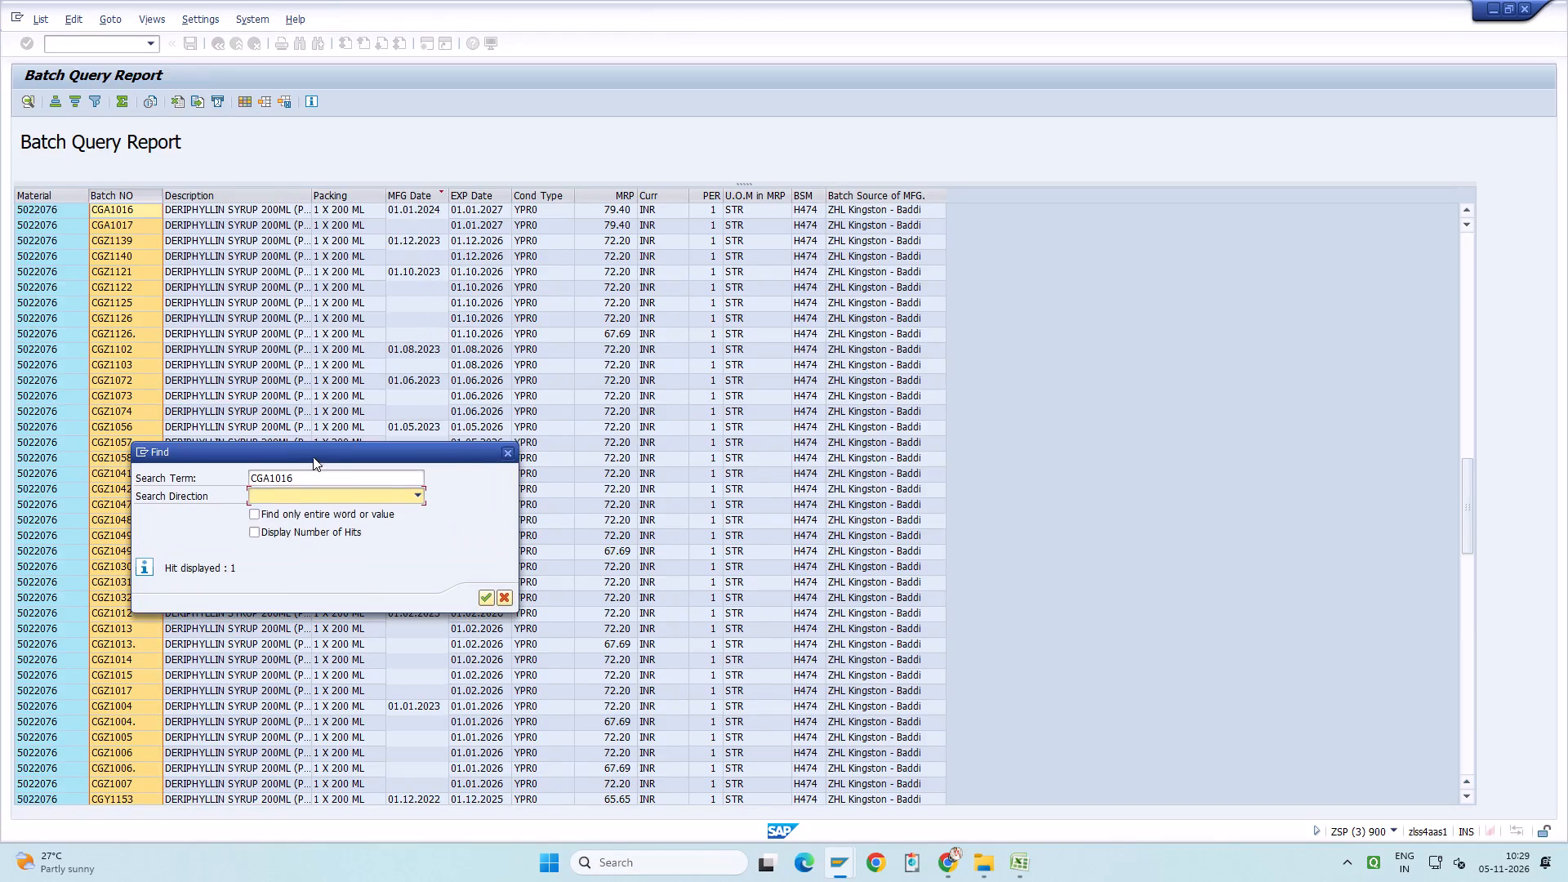
left_click(507, 453)
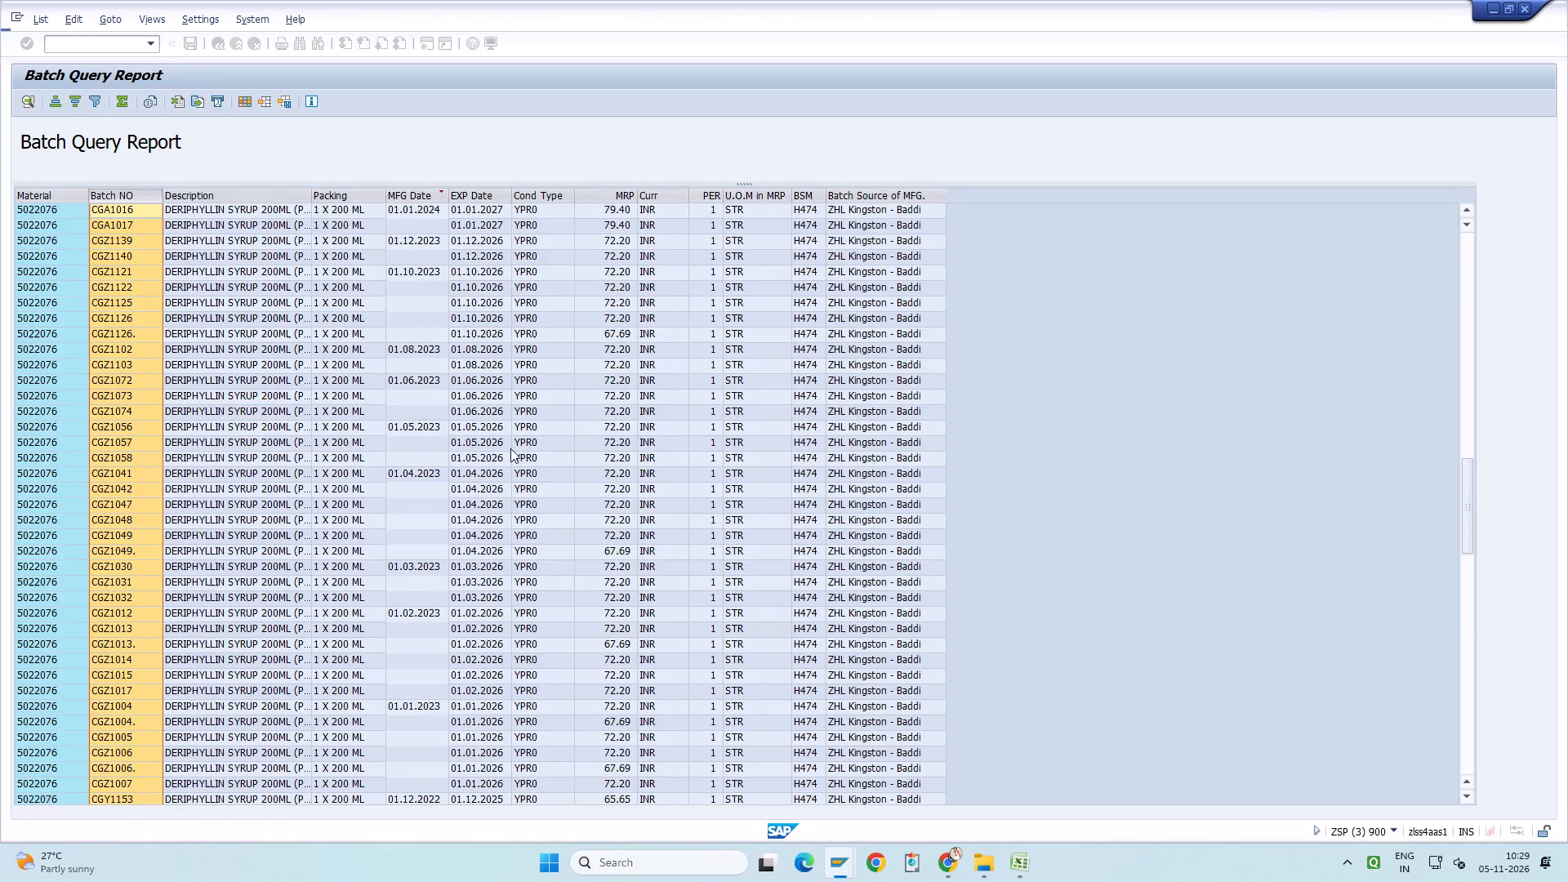
Clear the material, quantity and batch of the first Auto Claim item, Deriphyllin Syrup 5022076.
key("alt+Tab")
key("alt+Tab")
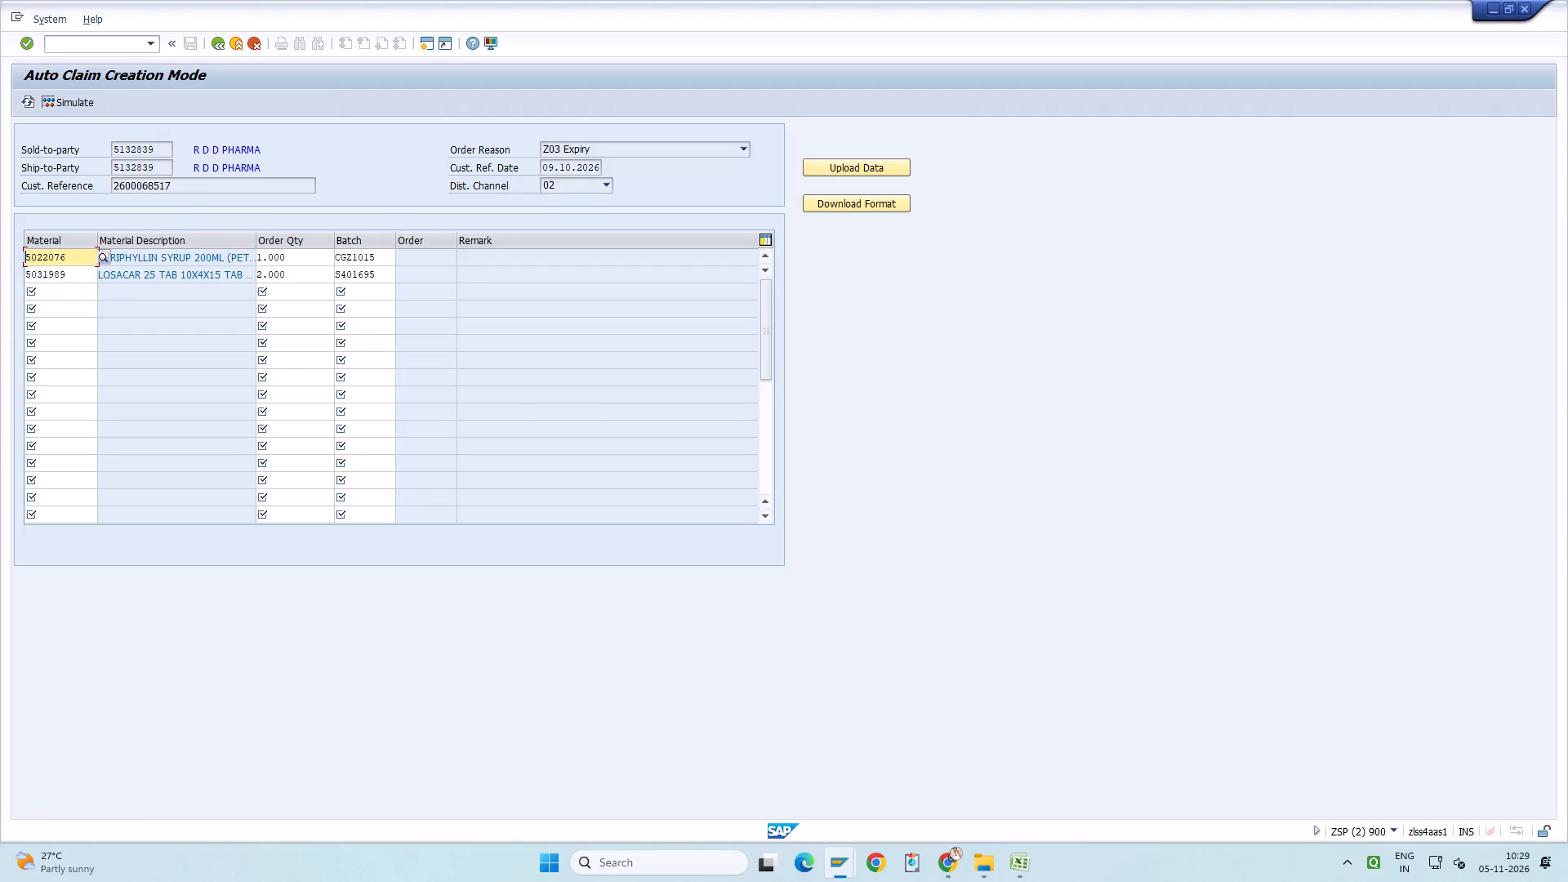
key("ctrl+y")
left_click_drag(69, 253, 155, 256)
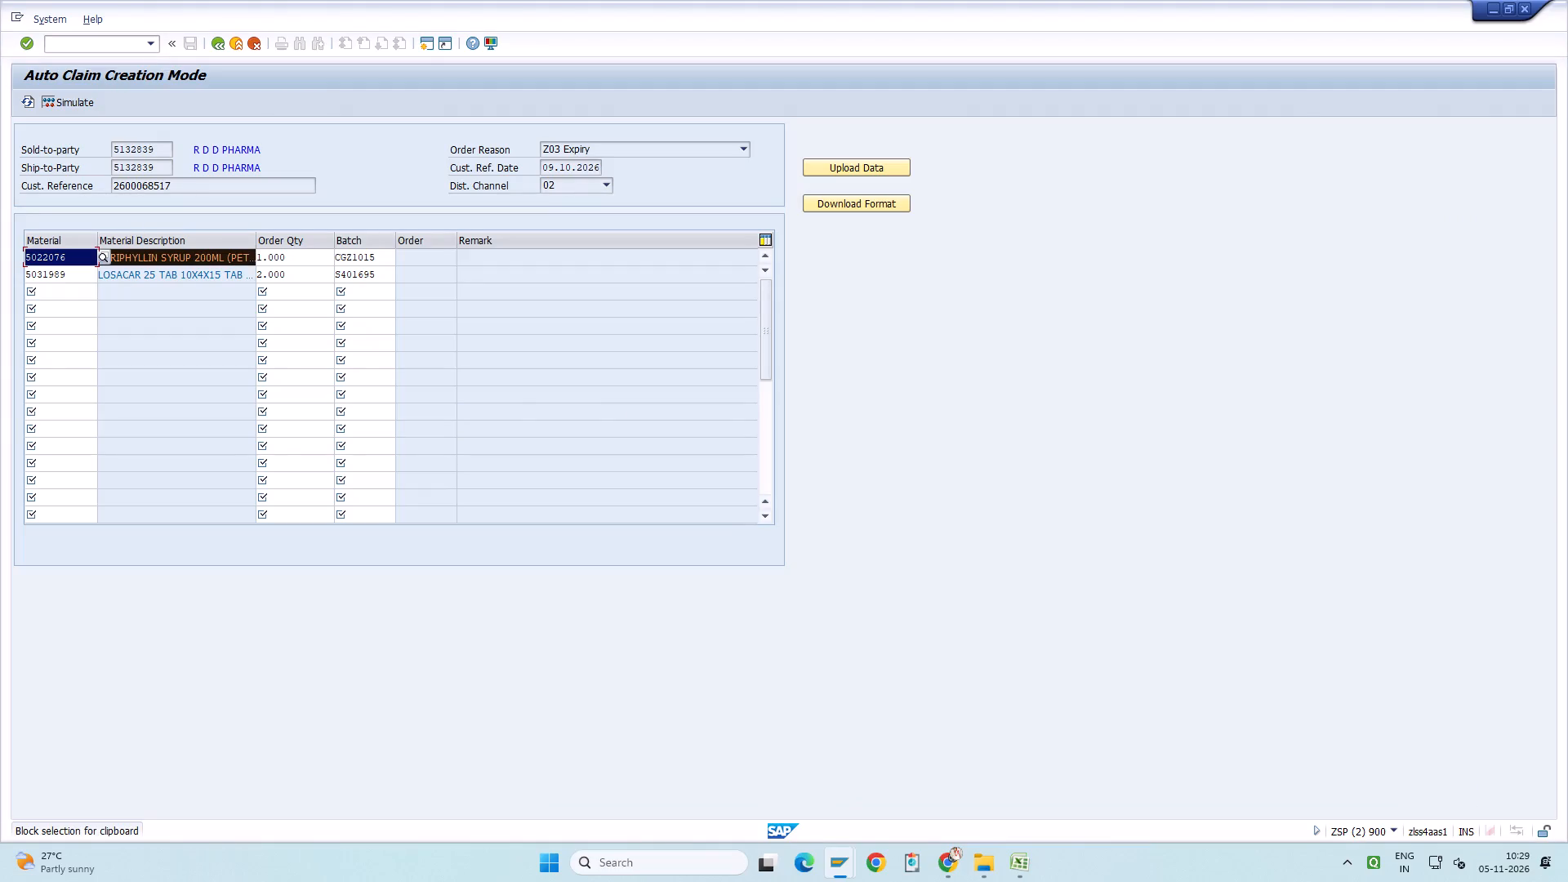
left_click_drag(155, 256, 346, 256)
key("Delete")
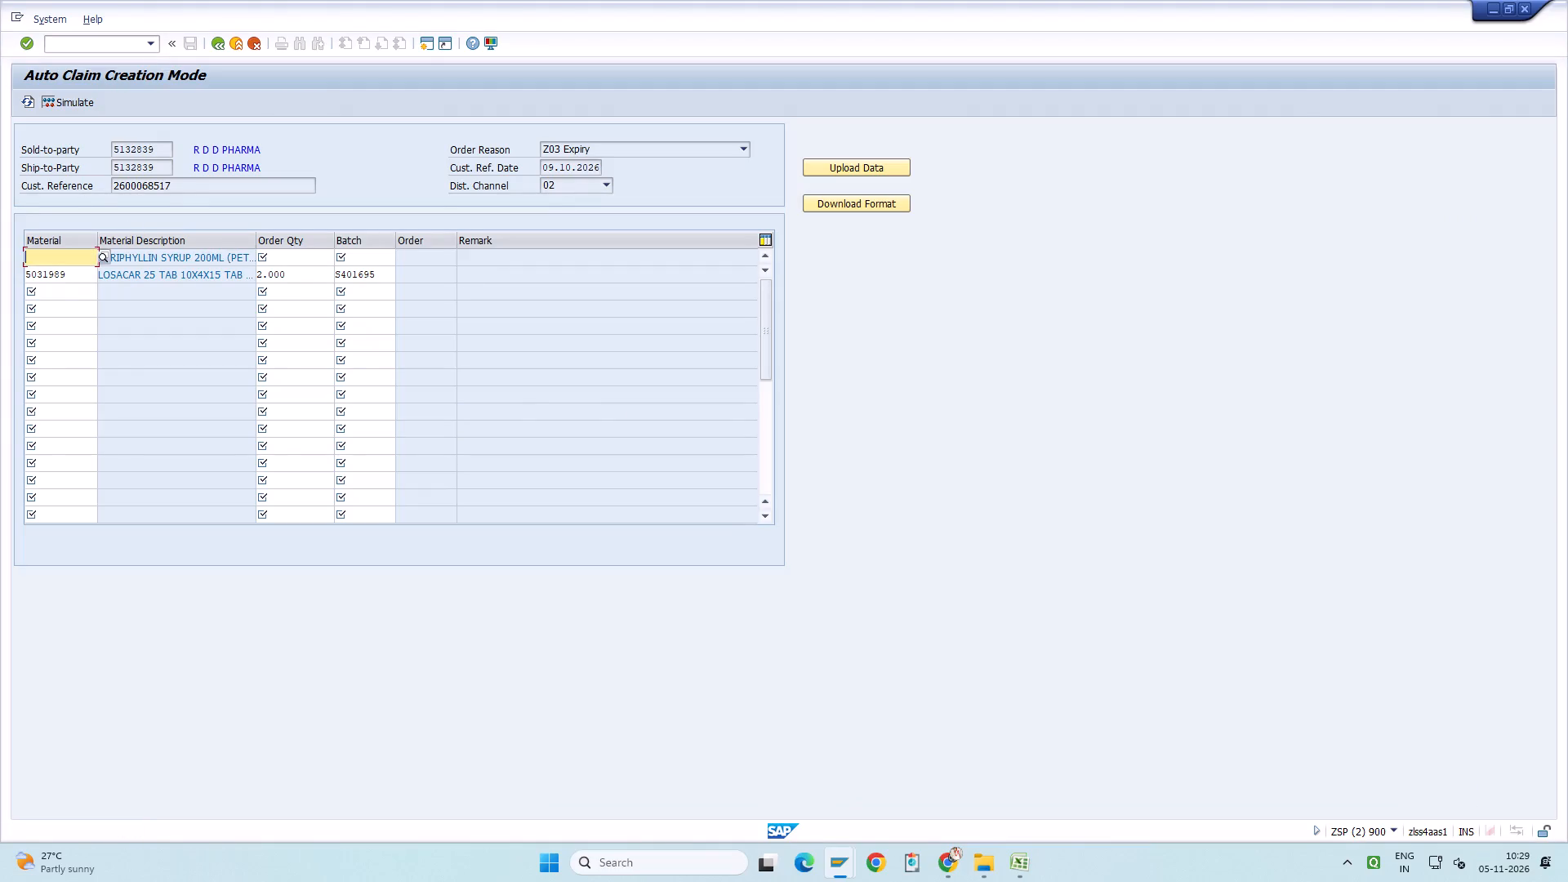
Change the batch of the Losacar 25 claim item to "S401695." with a trailing period.
left_click(383, 271)
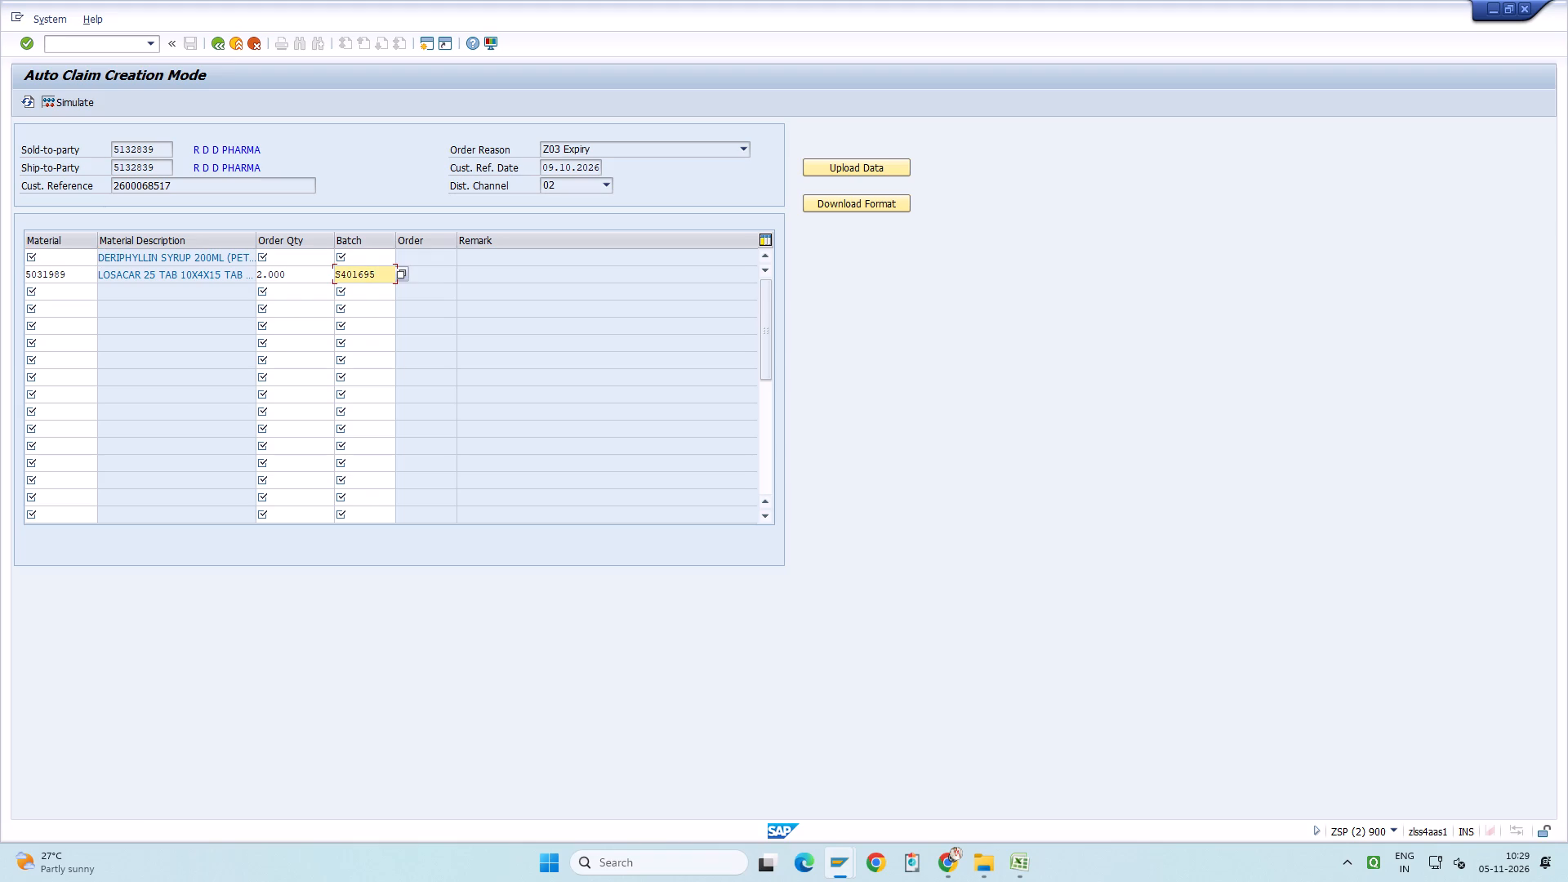
key("period")
key("Return")
Simulate the Losacar 25 claim and generate its claim order.
left_click(77, 106)
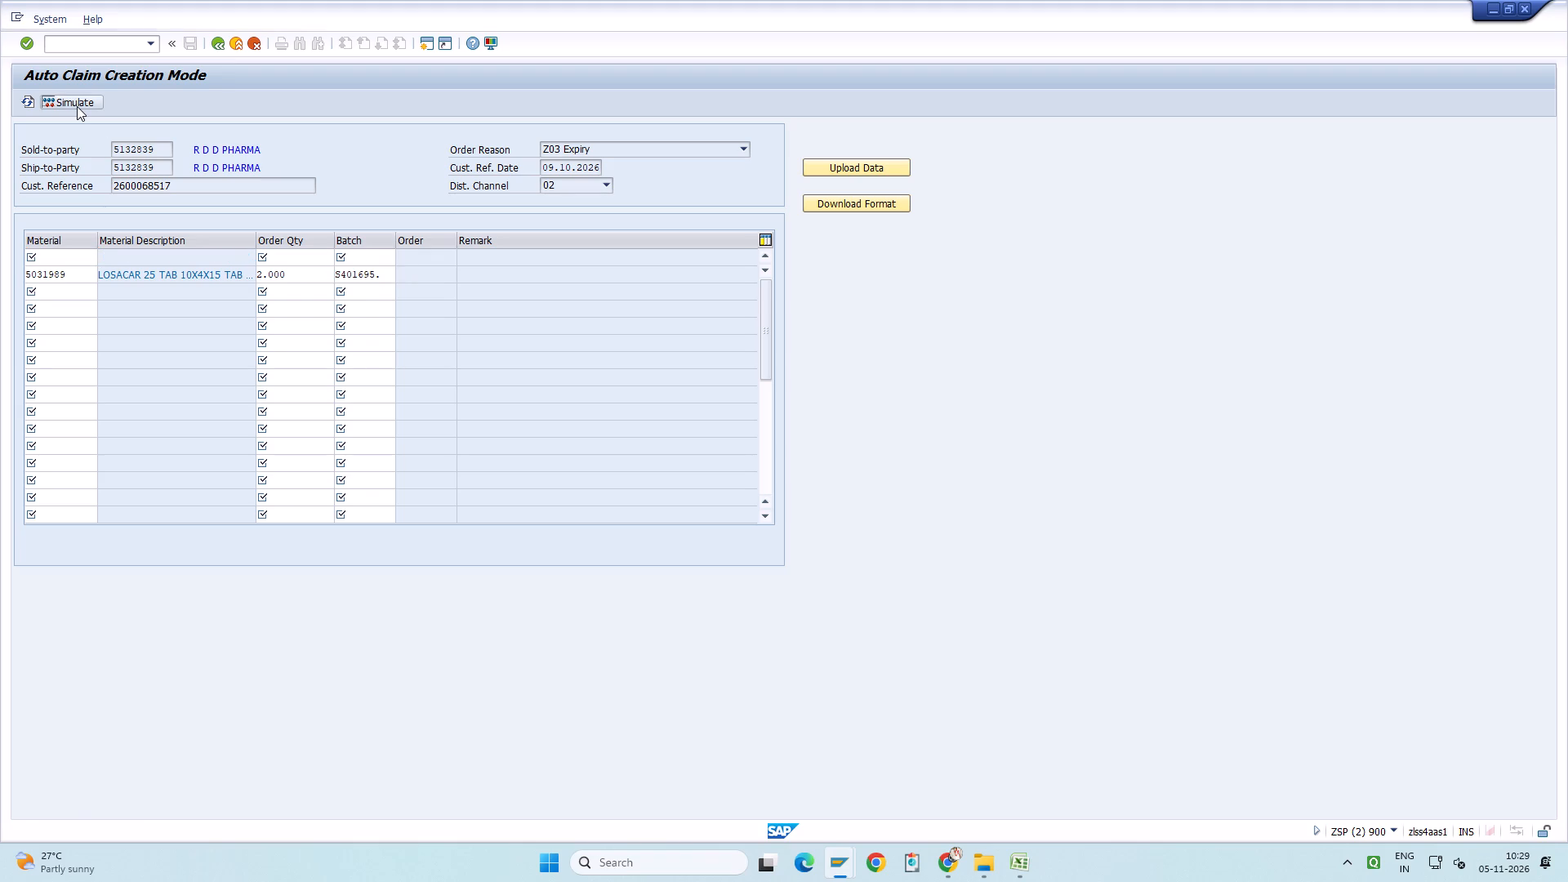
left_click(77, 106)
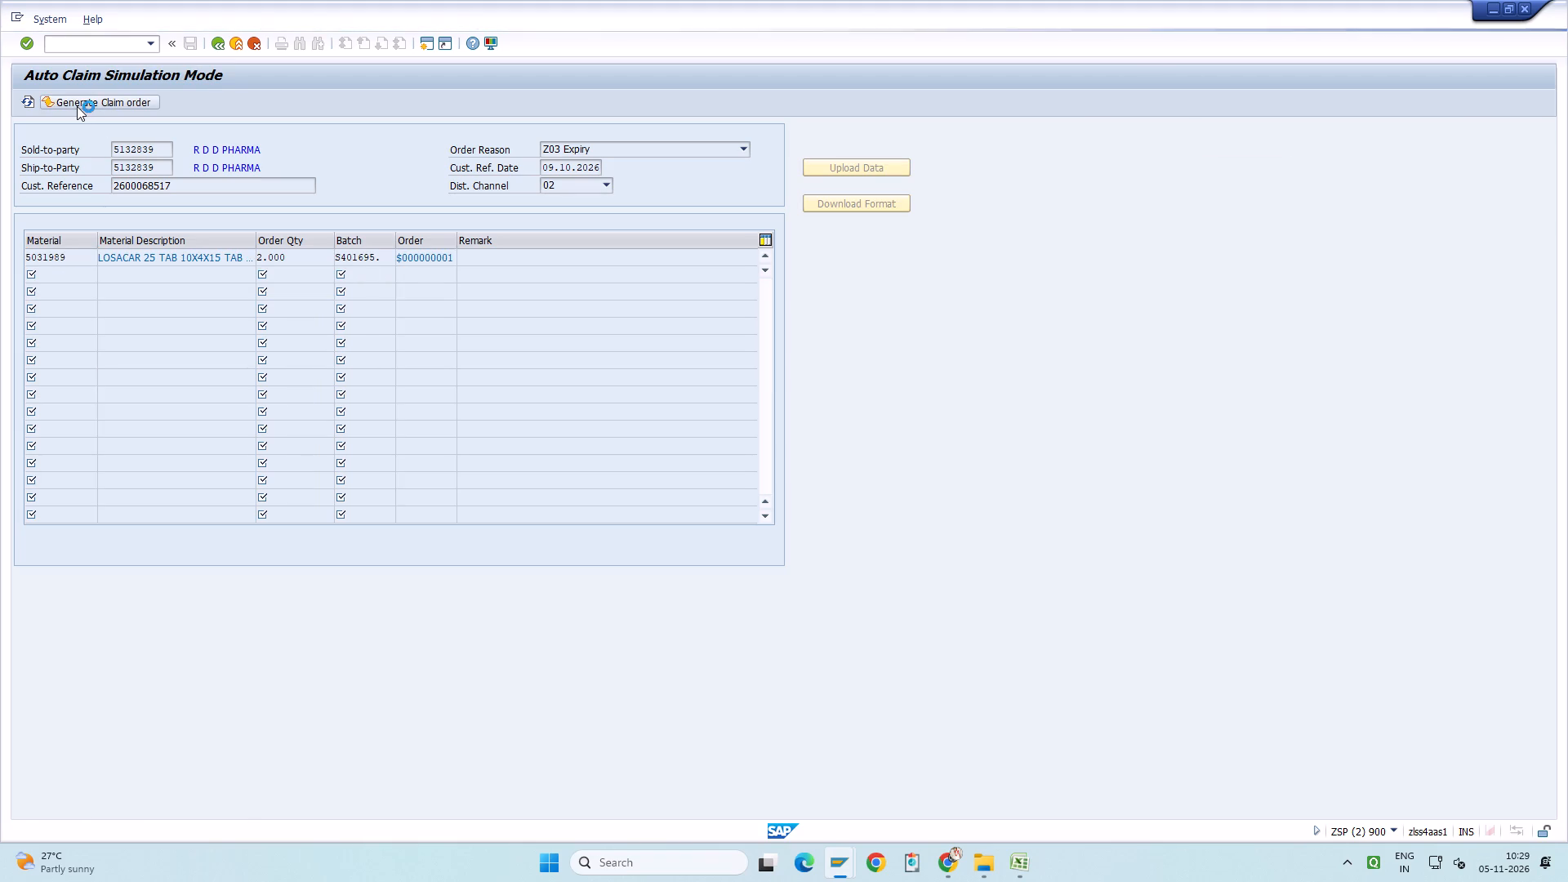
Open the newly generated Losacar 25 claim order in change mode.
left_click(147, 42)
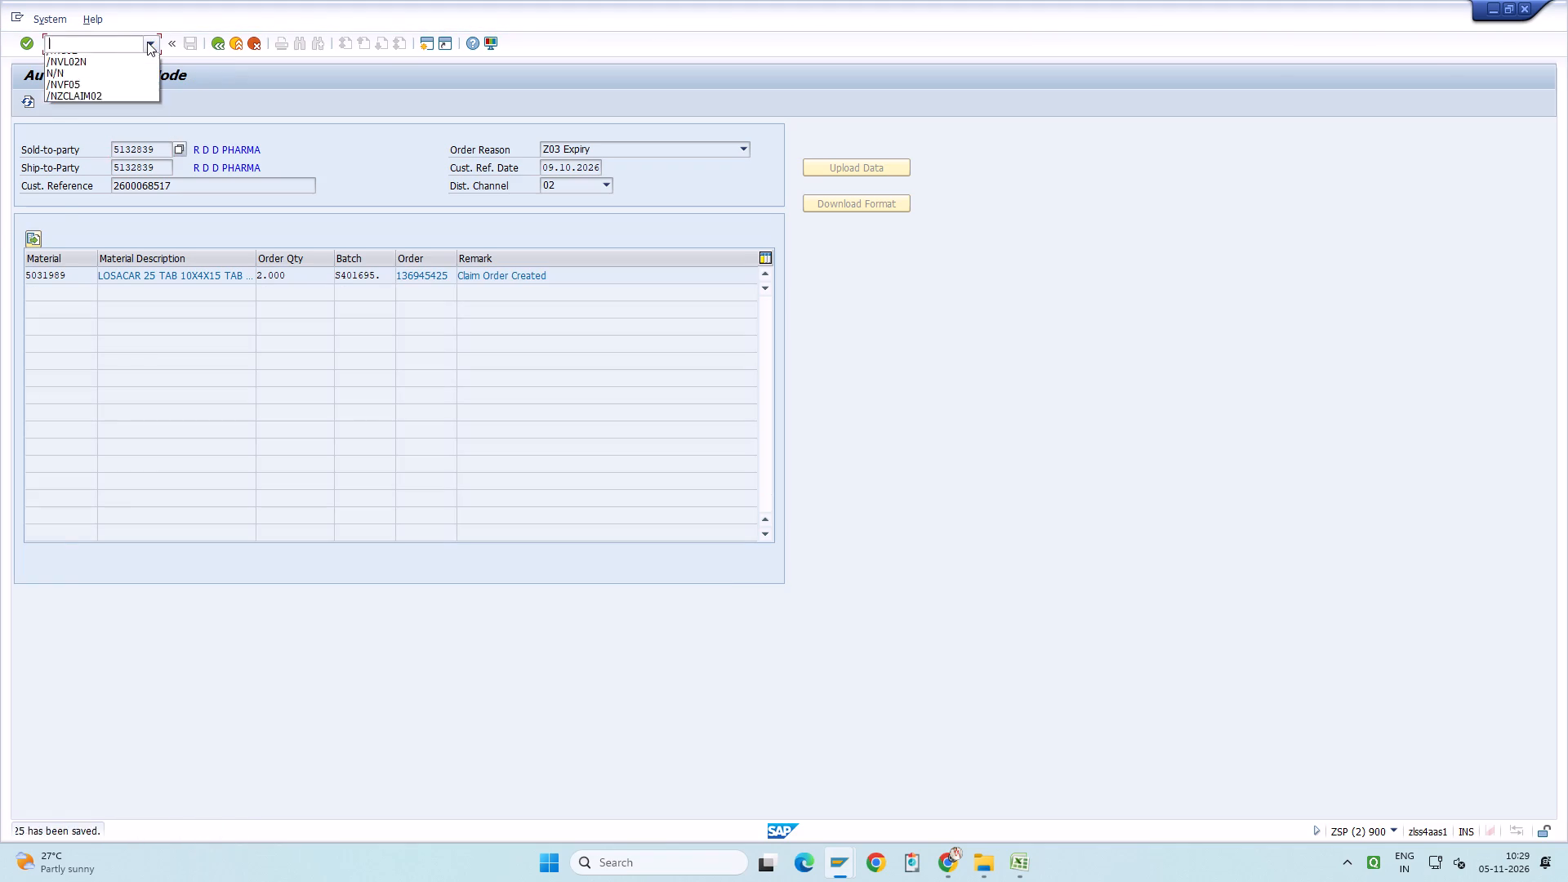
left_click(149, 80)
key("Return")
key("Return")
key("Return")
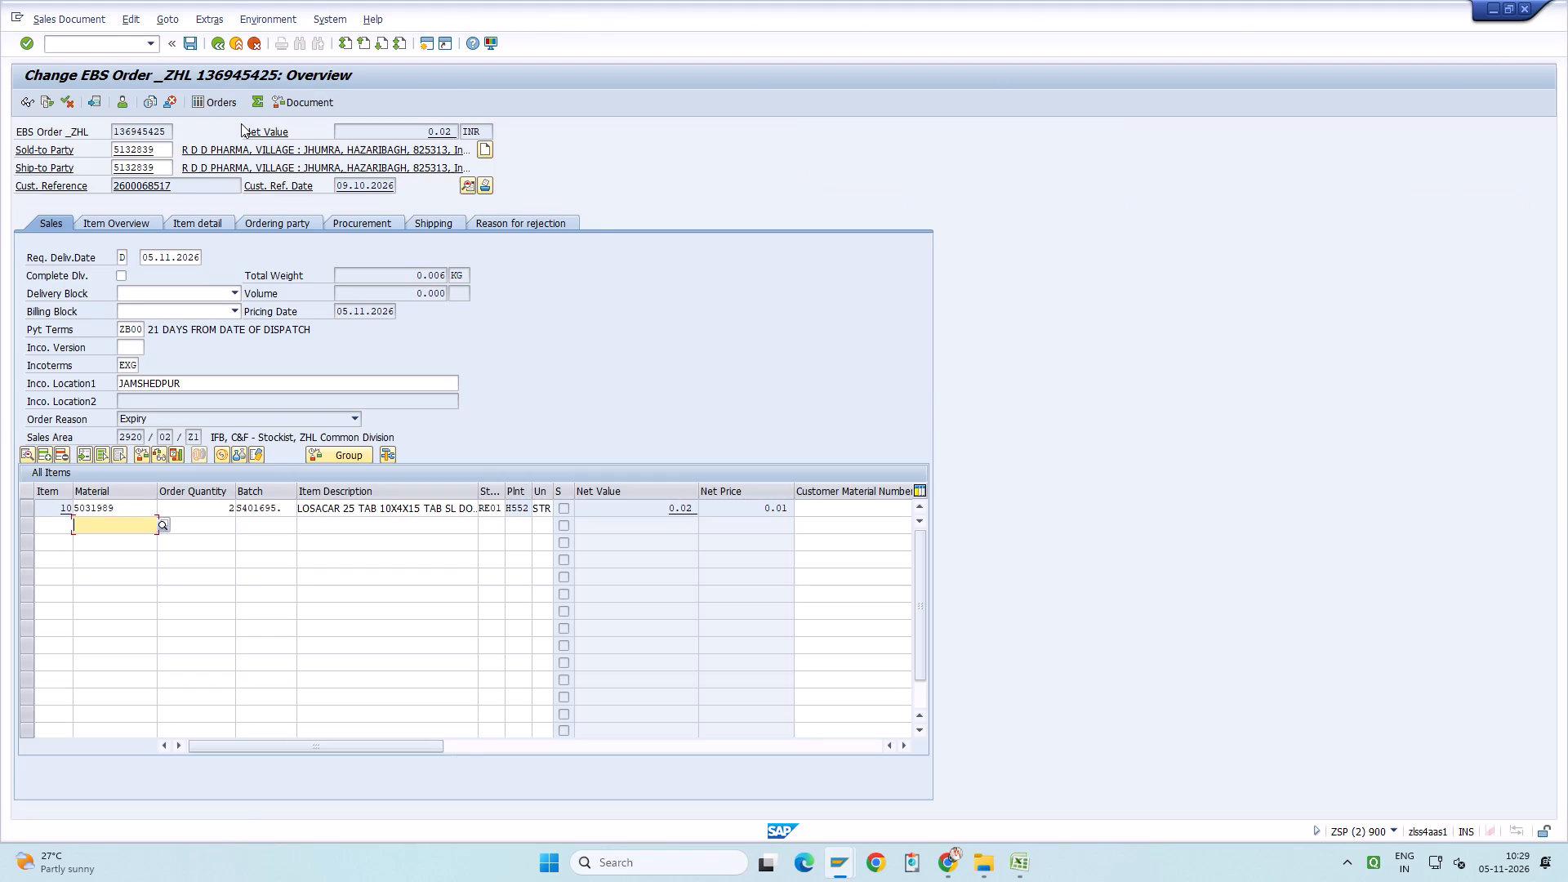
Delete the Losacar 25 claim order 136945425.
left_click(64, 18)
left_click(112, 194)
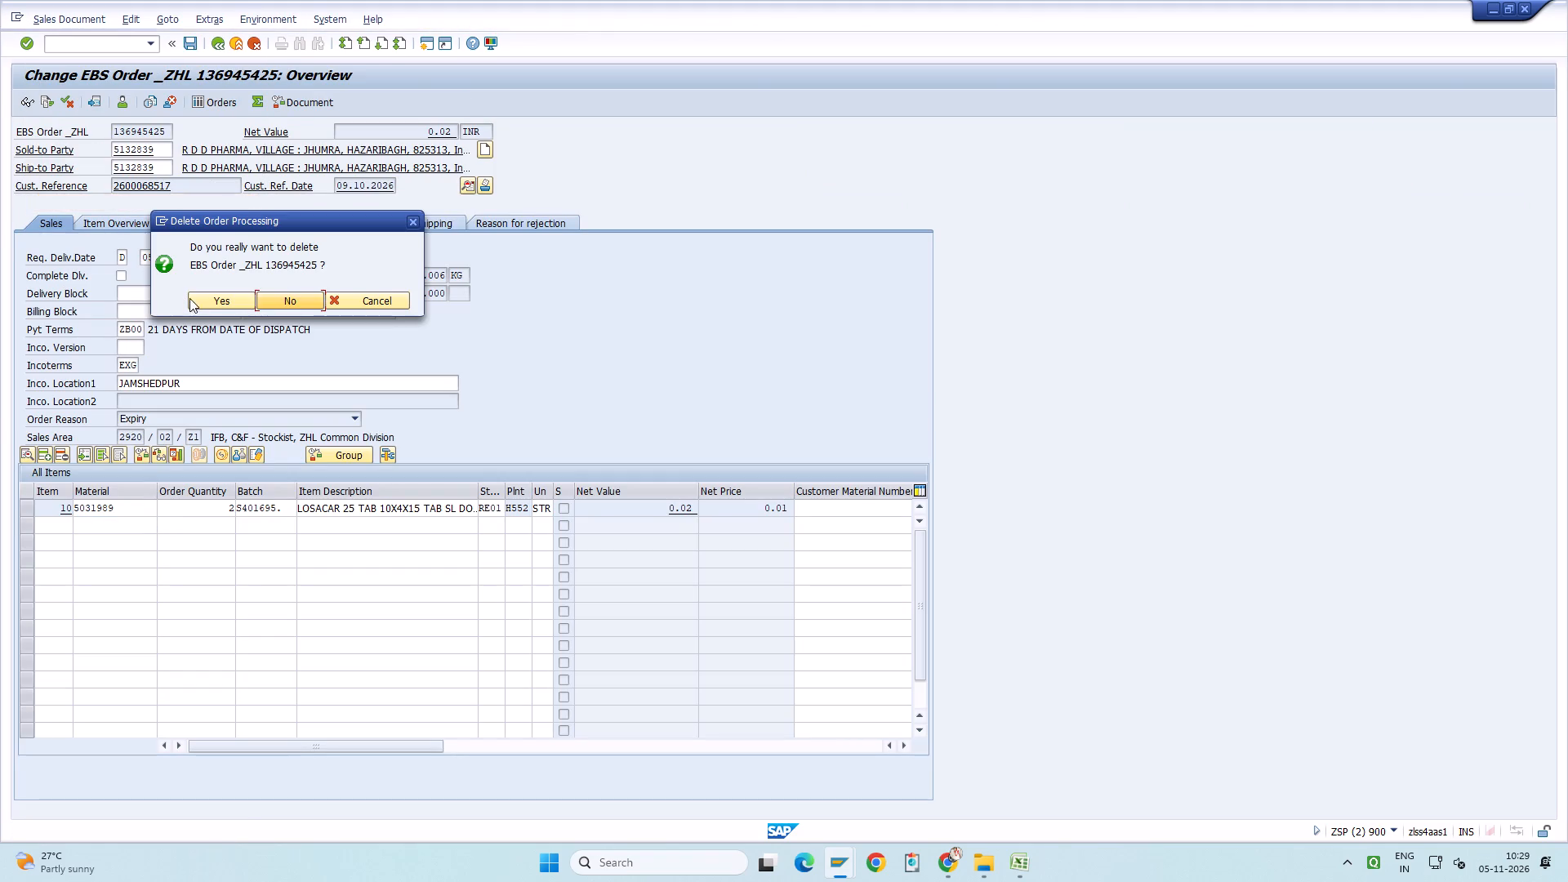
left_click(199, 301)
left_click(149, 43)
left_click(142, 81)
key("Return")
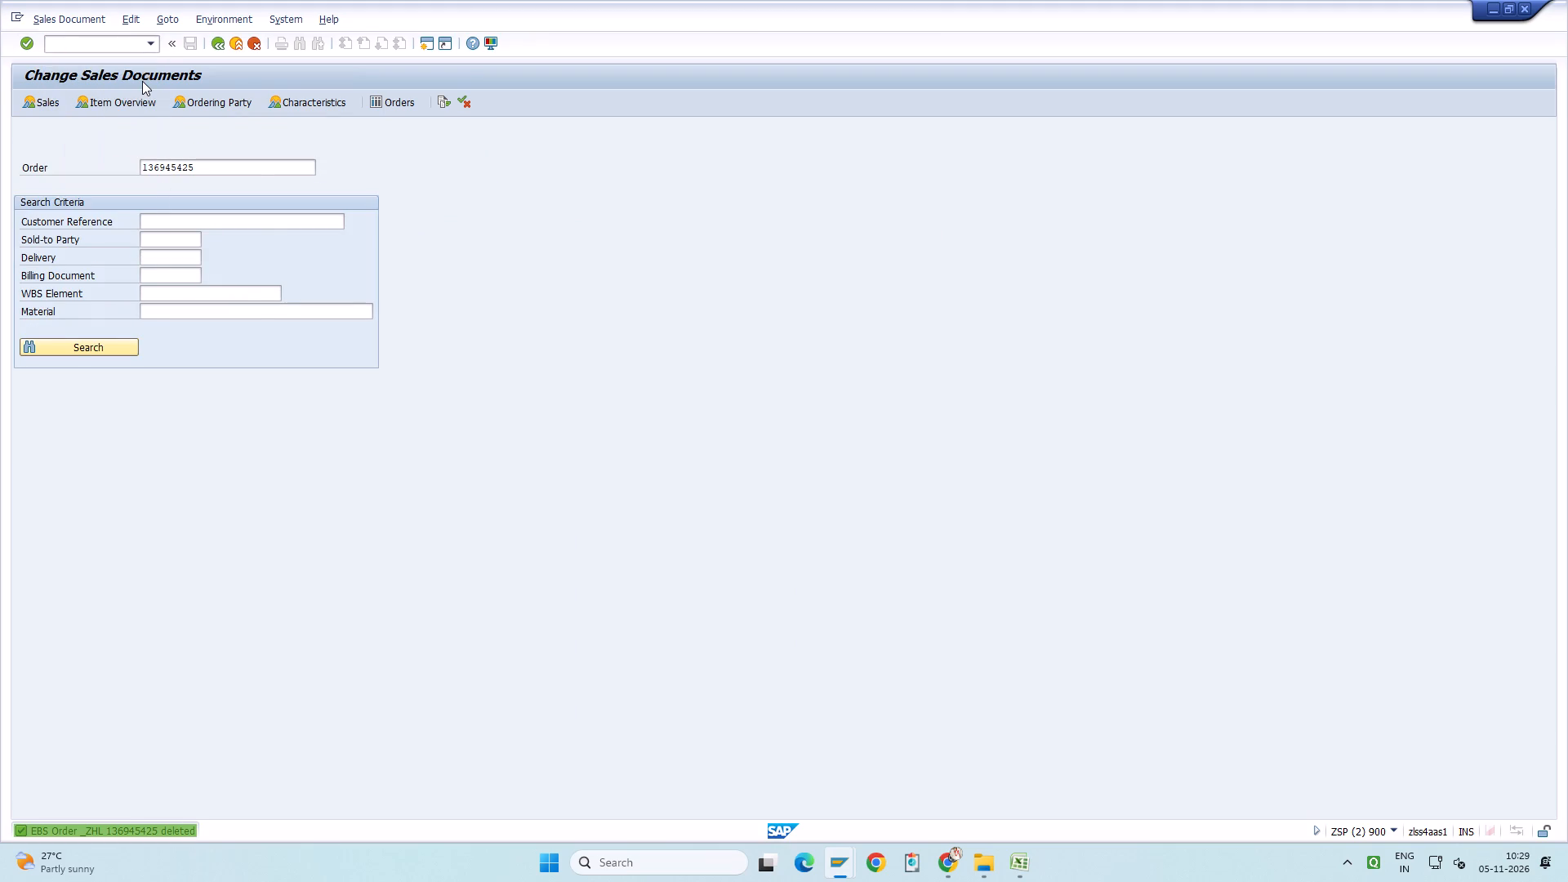
key("Return")
key("space")
key("Down")
key("Return")
key("Tab")
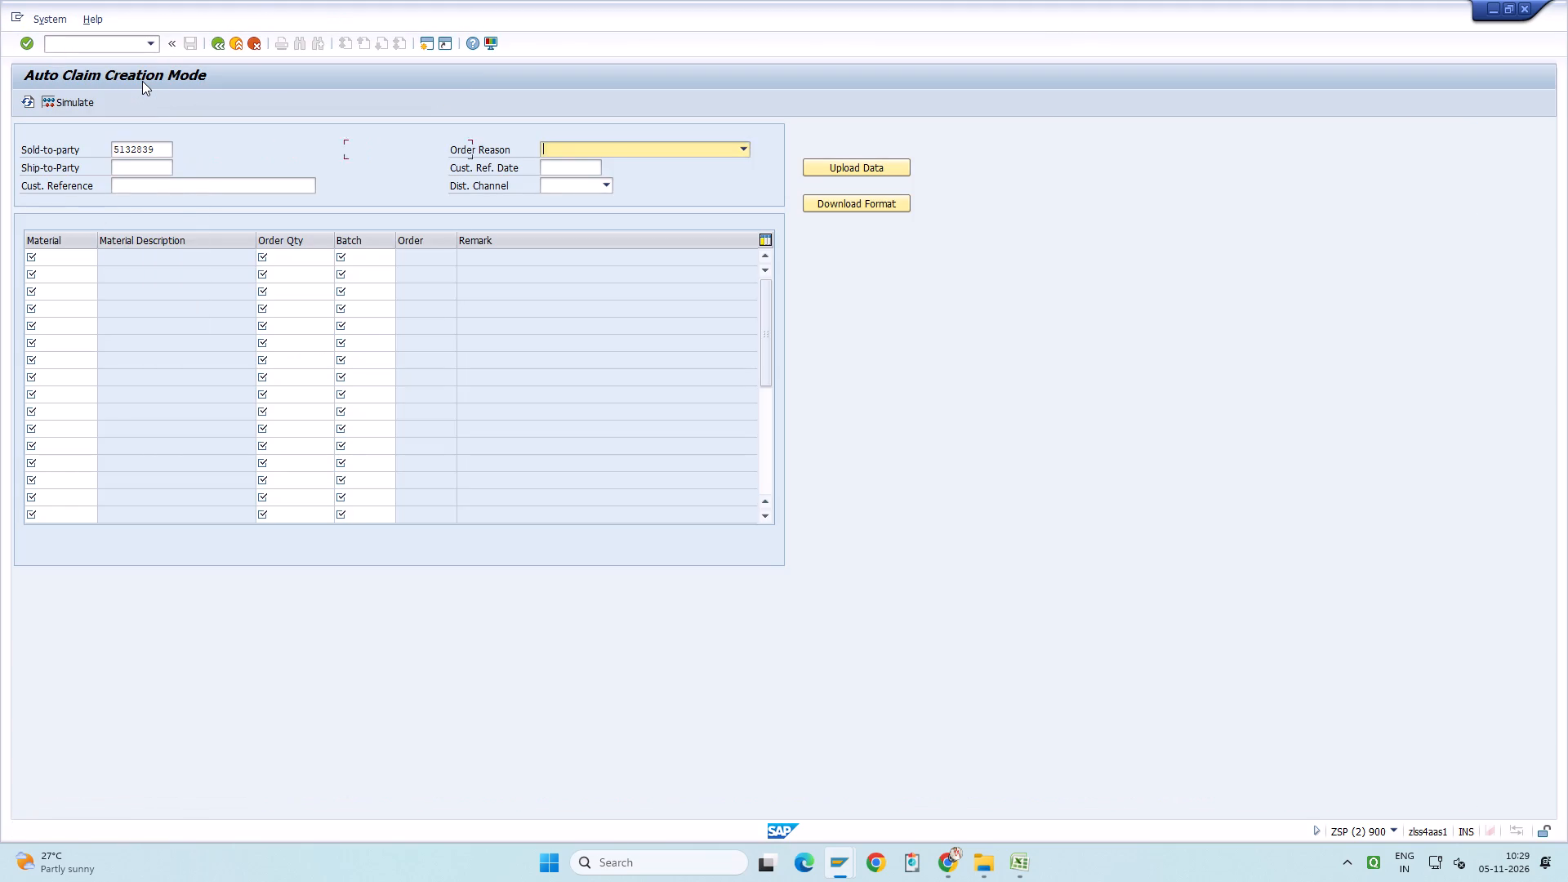
type("z03")
key("Tab")
key("space")
key("Down")
key("Return")
key("Tab")
key("space")
key("Down")
key("Return")
key("Tab")
key("space")
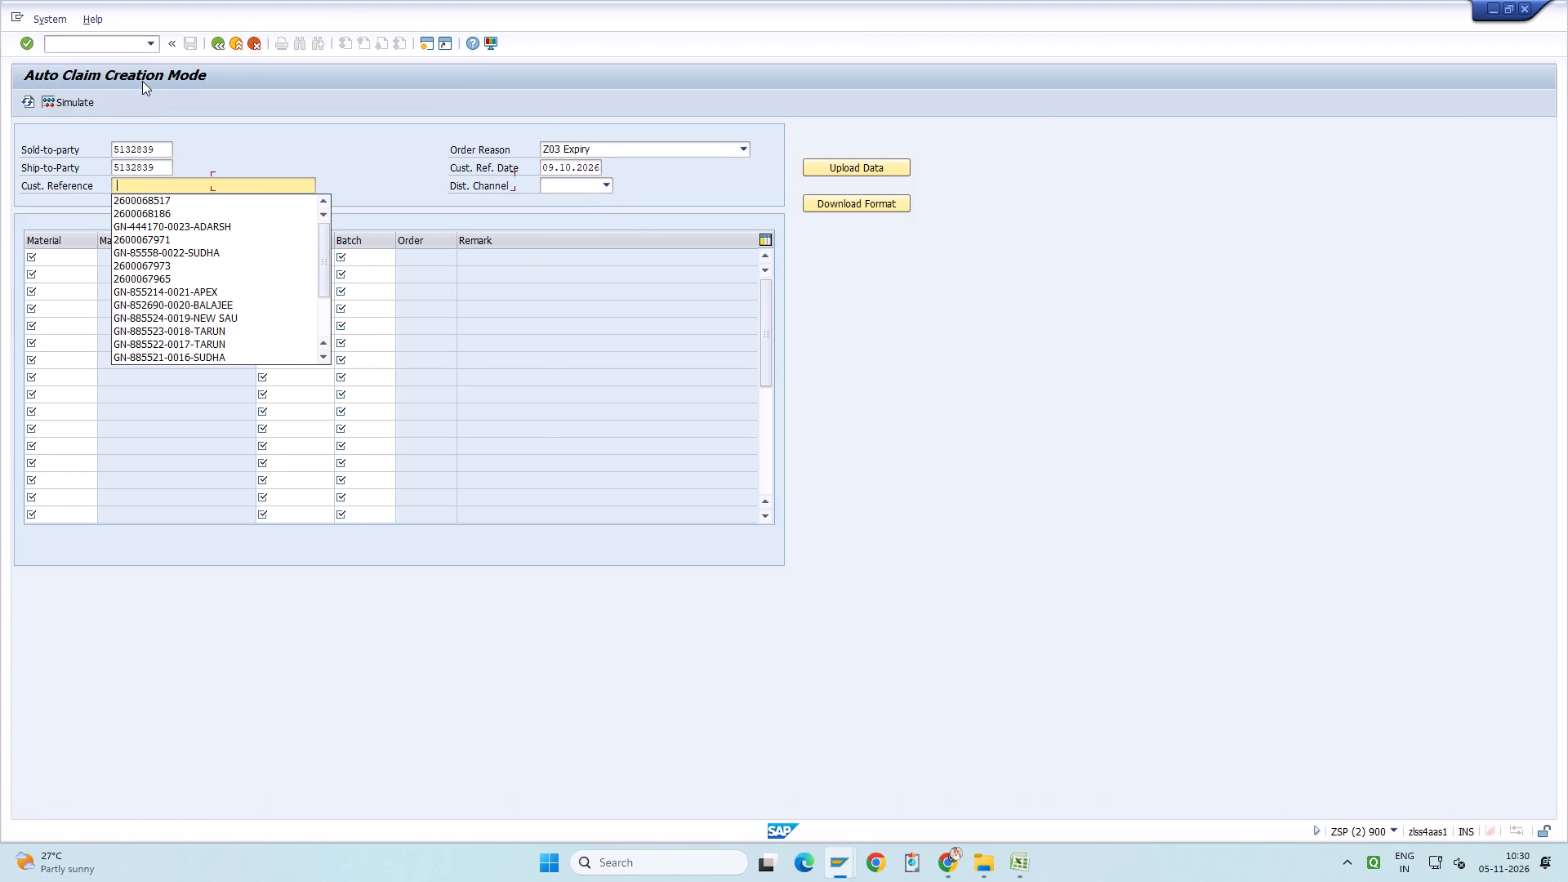
key("Down")
key("Return")
key("Tab")
type("02")
key("Return")
Enter the first claim item with material 5031989, quantity 2 and batch "S401695." with a trailing period.
key("space")
key("Down")
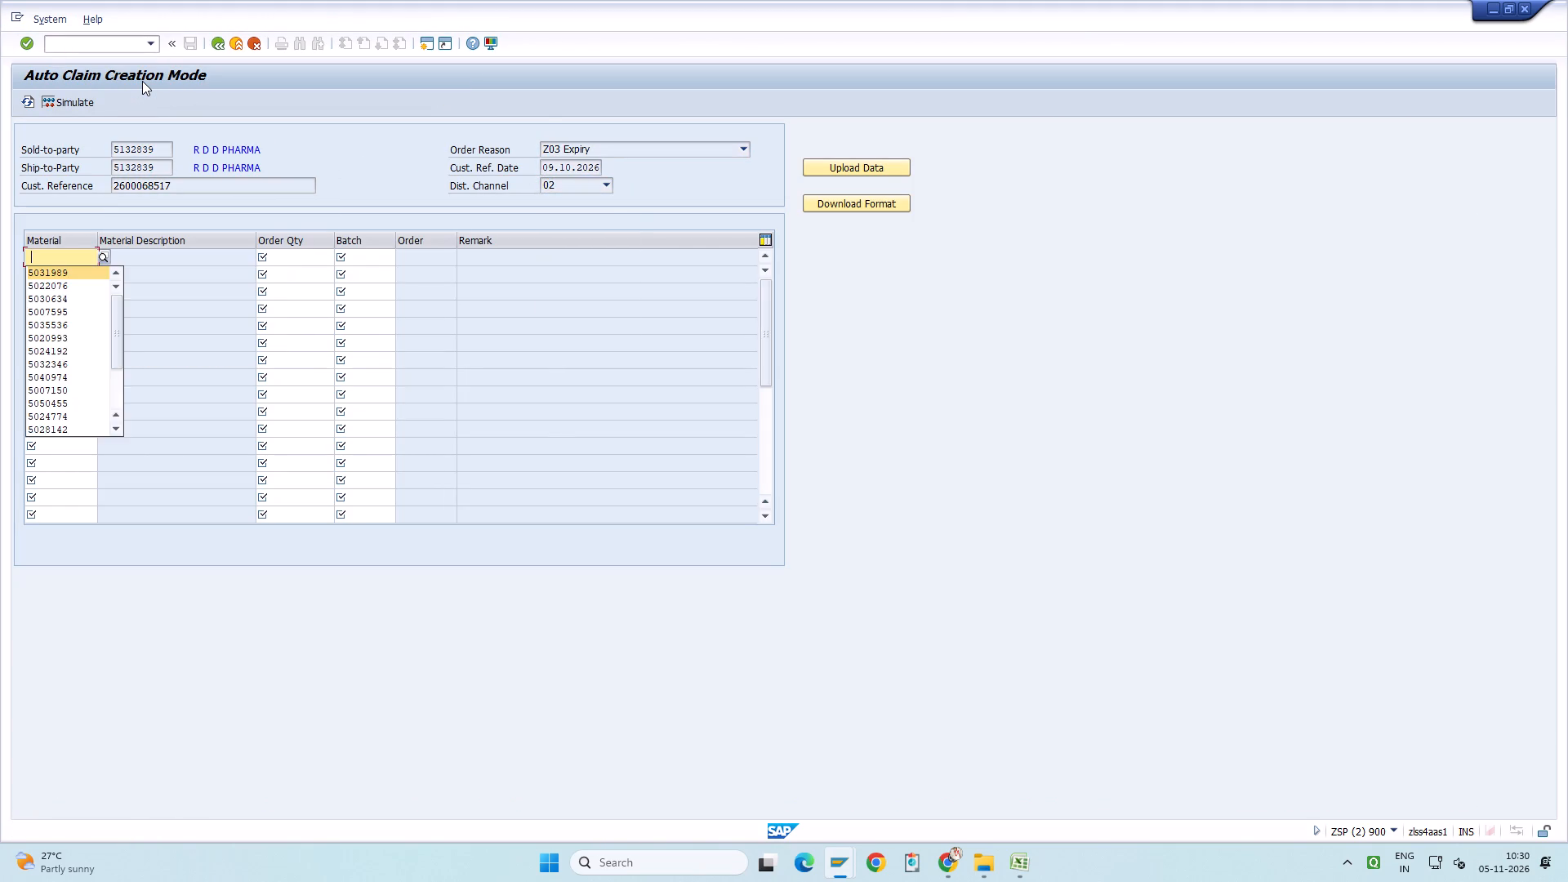
key("Return")
key("Tab")
key("space")
key("Down")
key("Return")
key("Tab")
key("space")
key("Down")
key("Return")
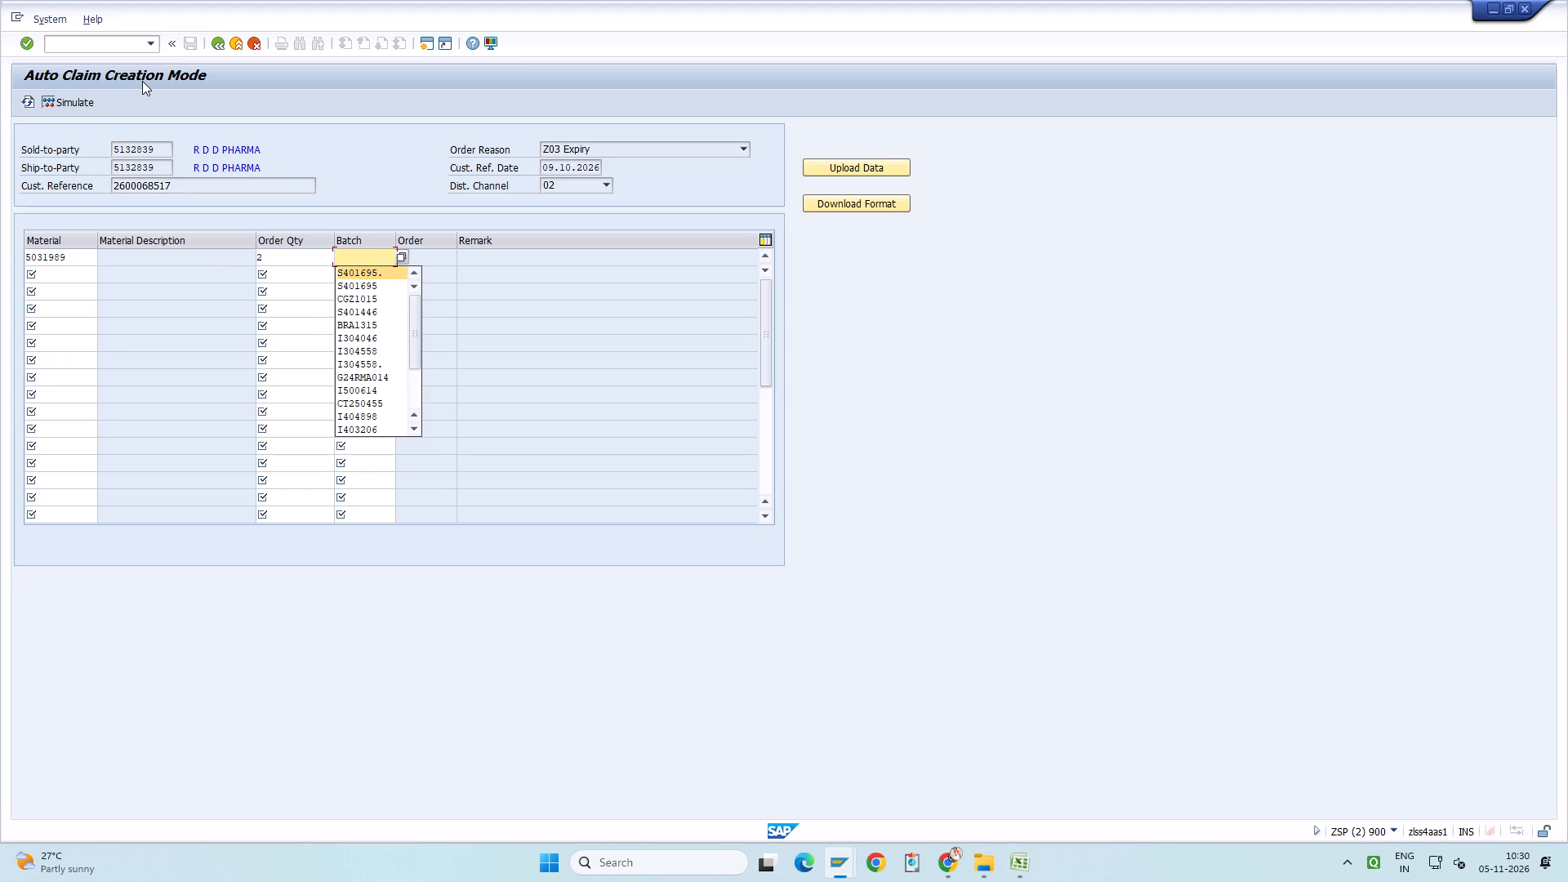
key("Return")
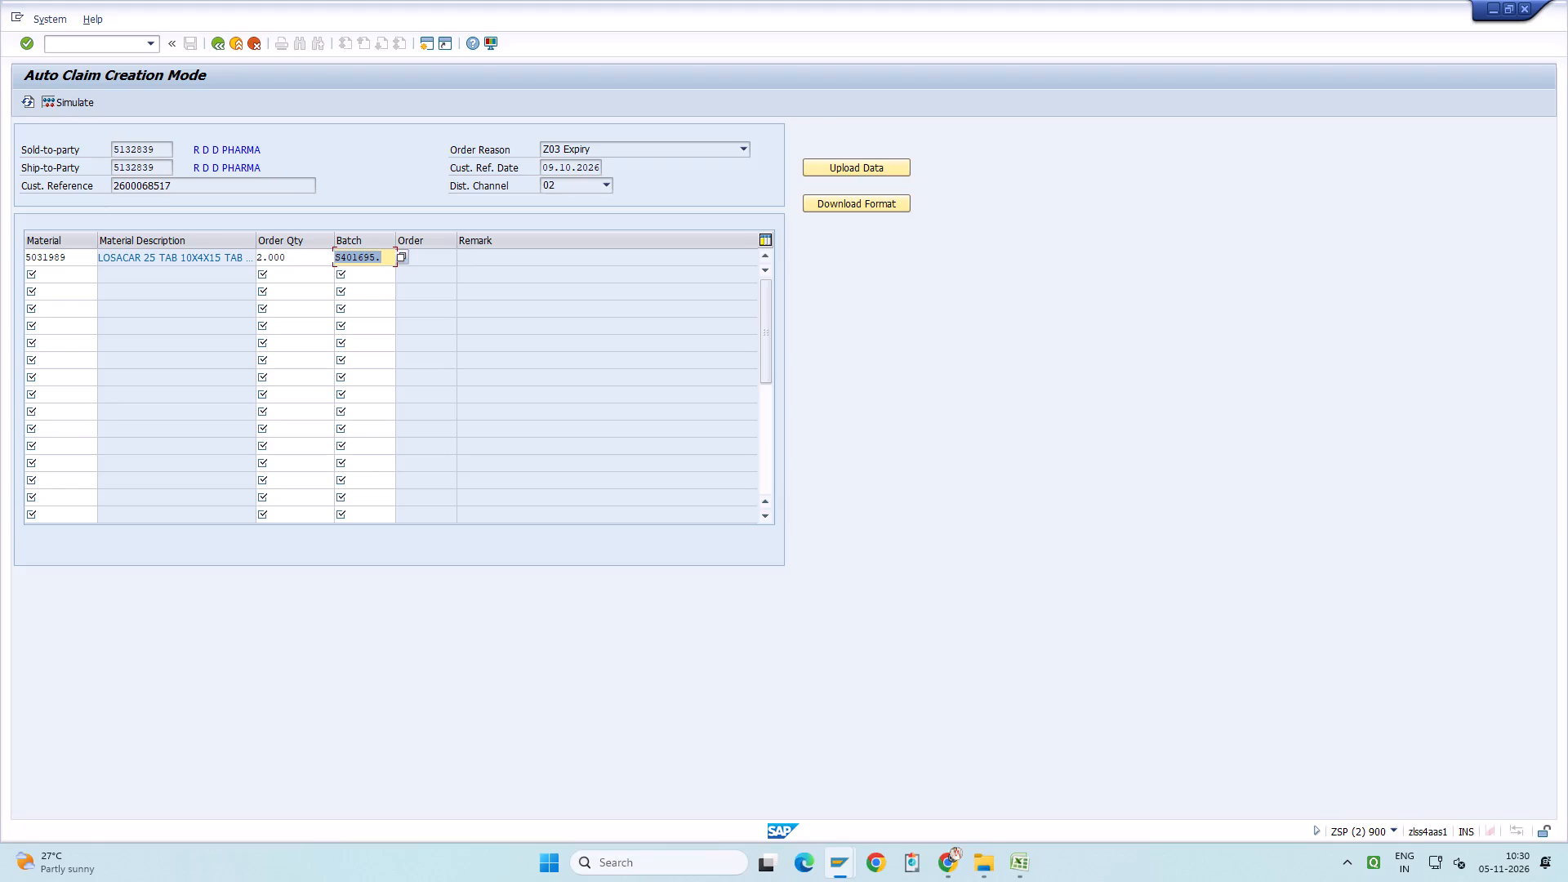
Replace the Losacar 25 claim item's batch with S401446, copied from item 60 of order 136945417.
left_click_drag(85, 257, 0, 261)
key("ctrl+c")
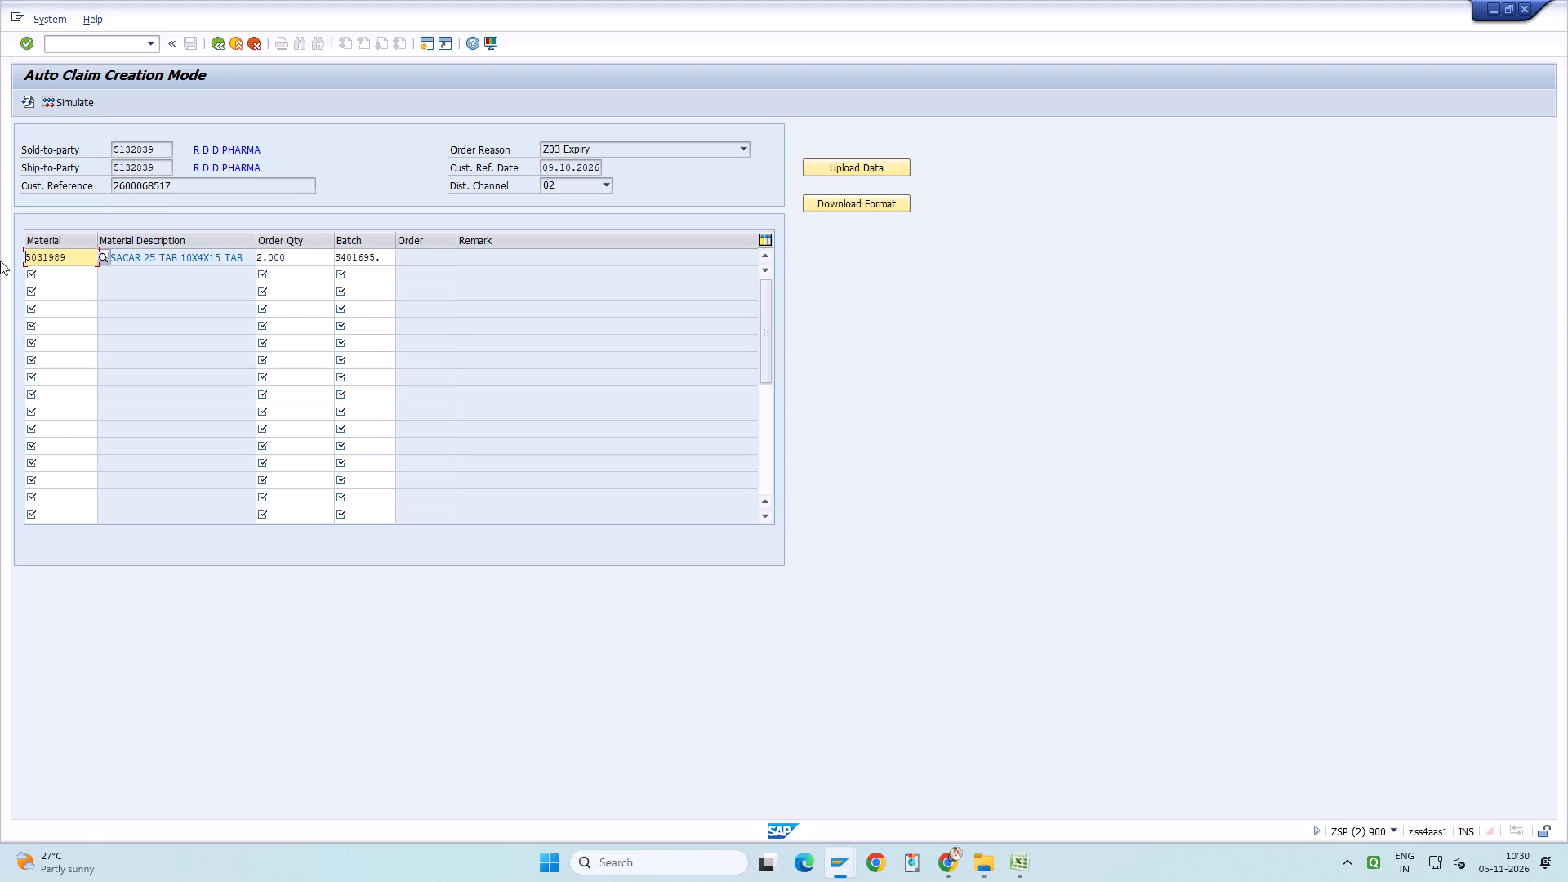
left_click_drag(388, 253, 270, 260)
key("BackSpace")
key("alt+Tab")
key("alt+Tab")
key("alt+Tab")
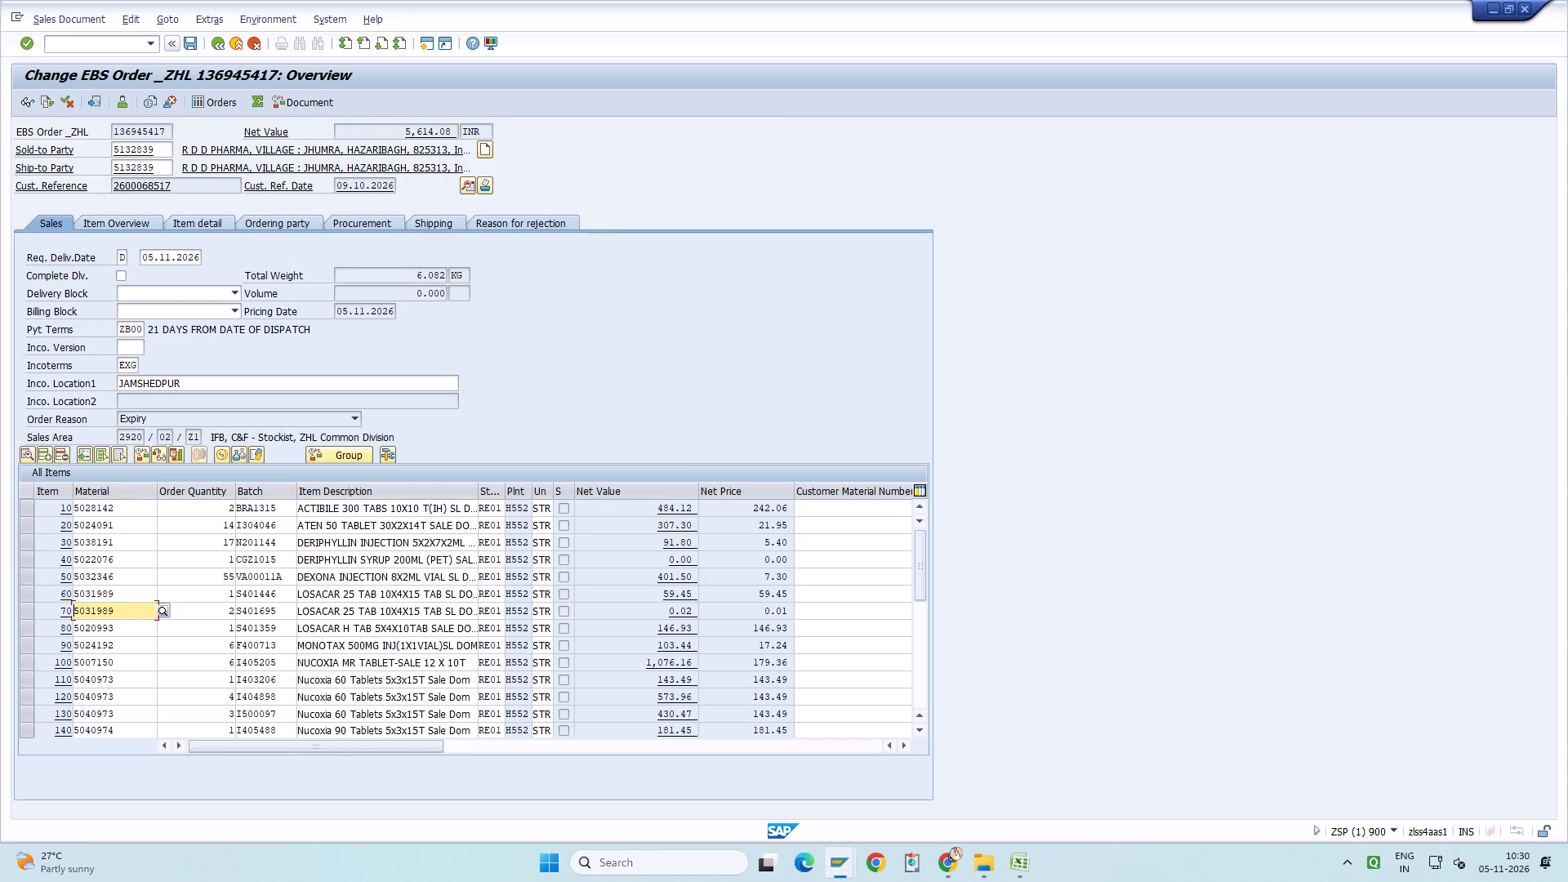
left_click_drag(287, 610, 226, 611)
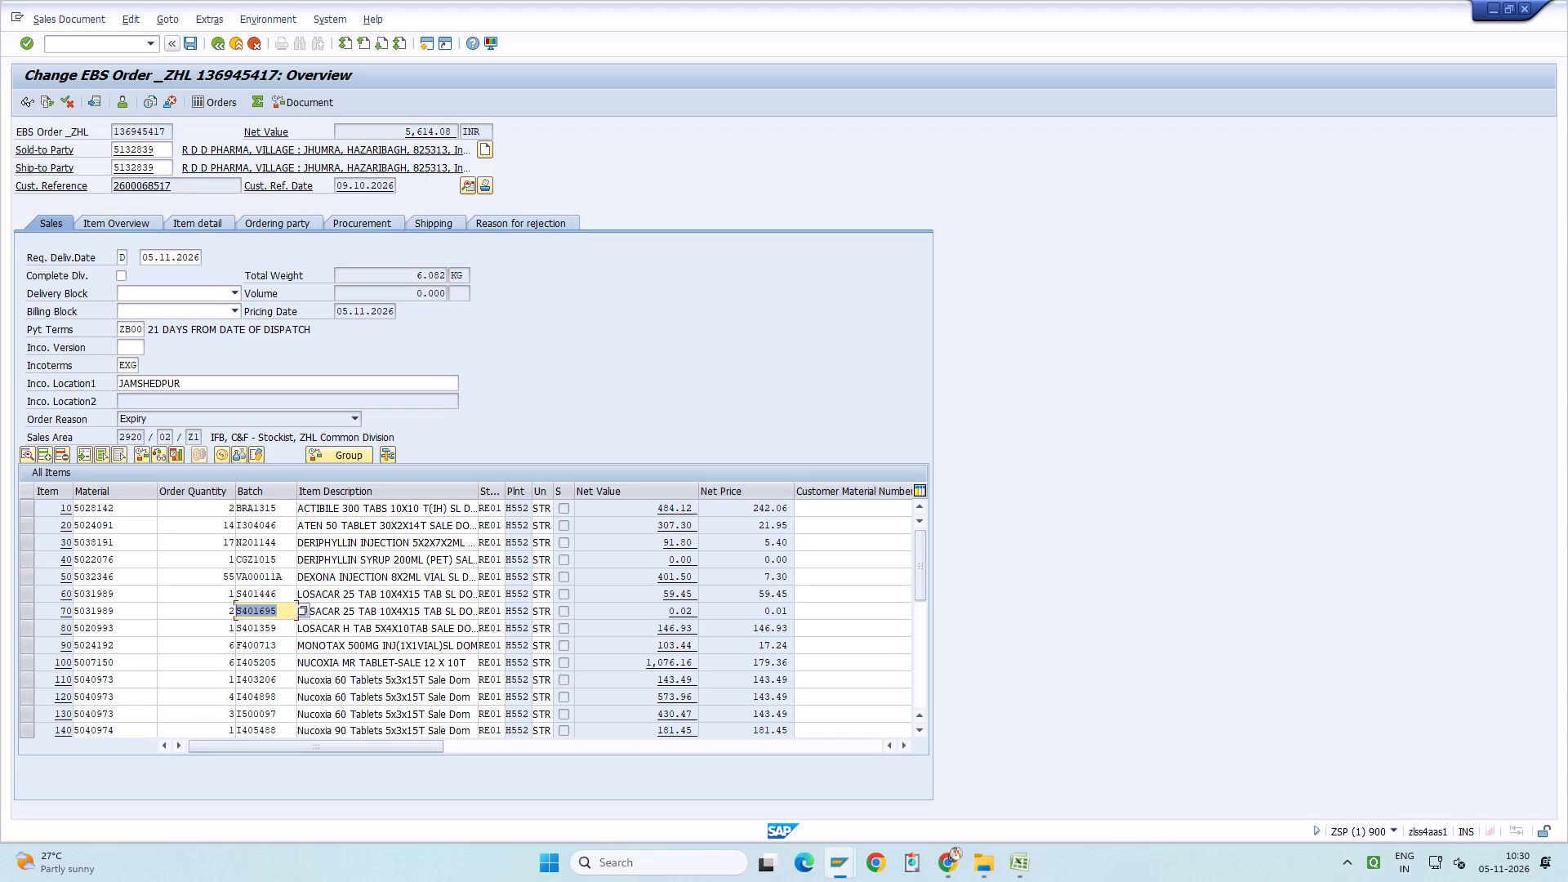
left_click_drag(283, 590, 235, 591)
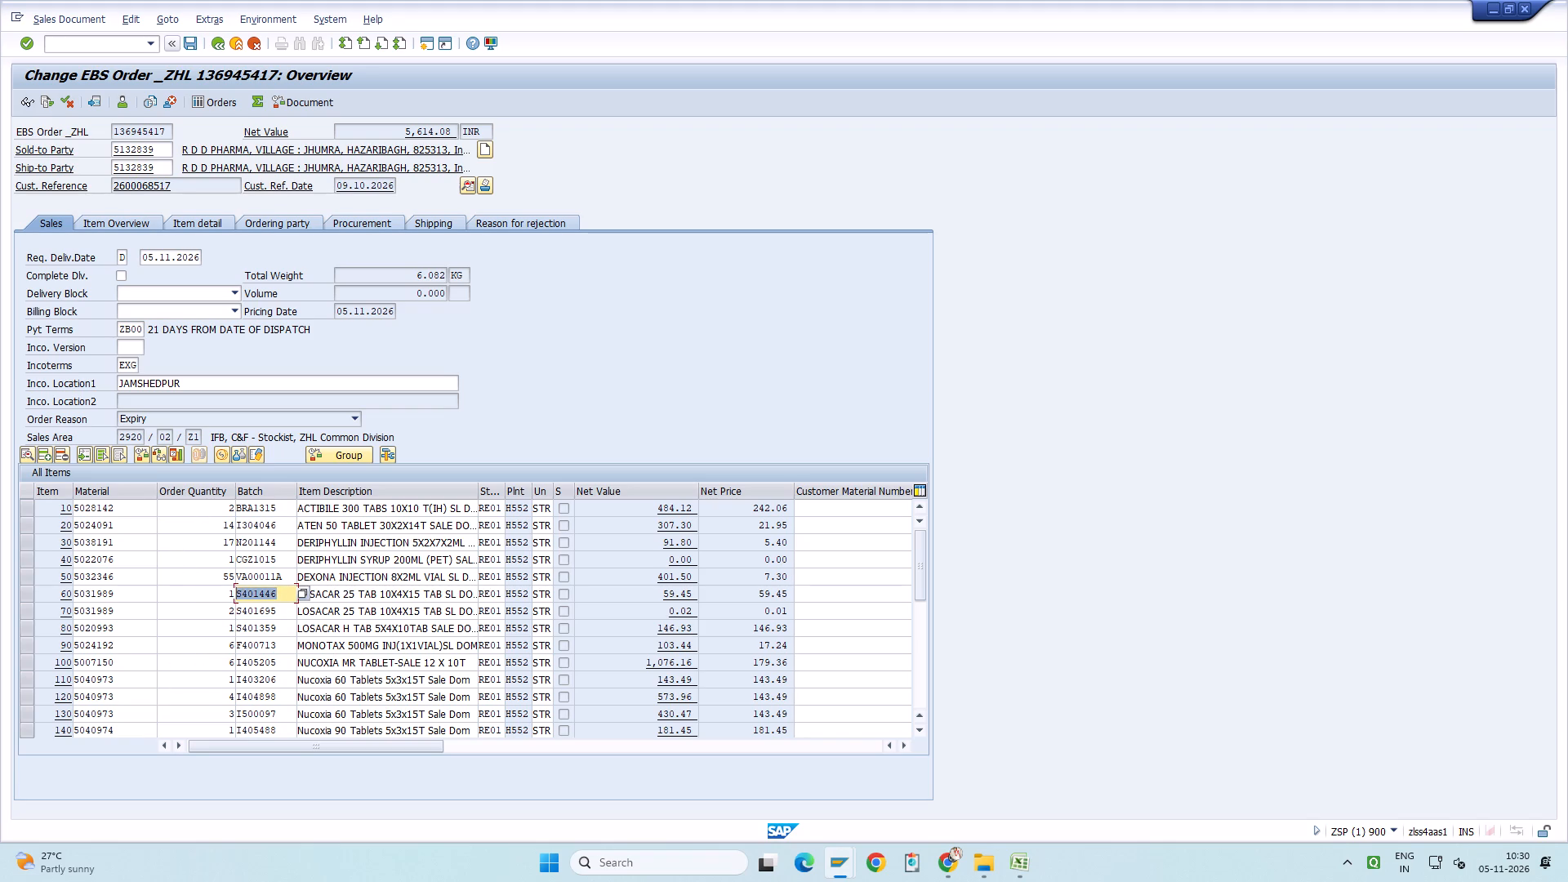
left_click_drag(235, 591, 233, 591)
key("ctrl+c")
key("alt+Tab")
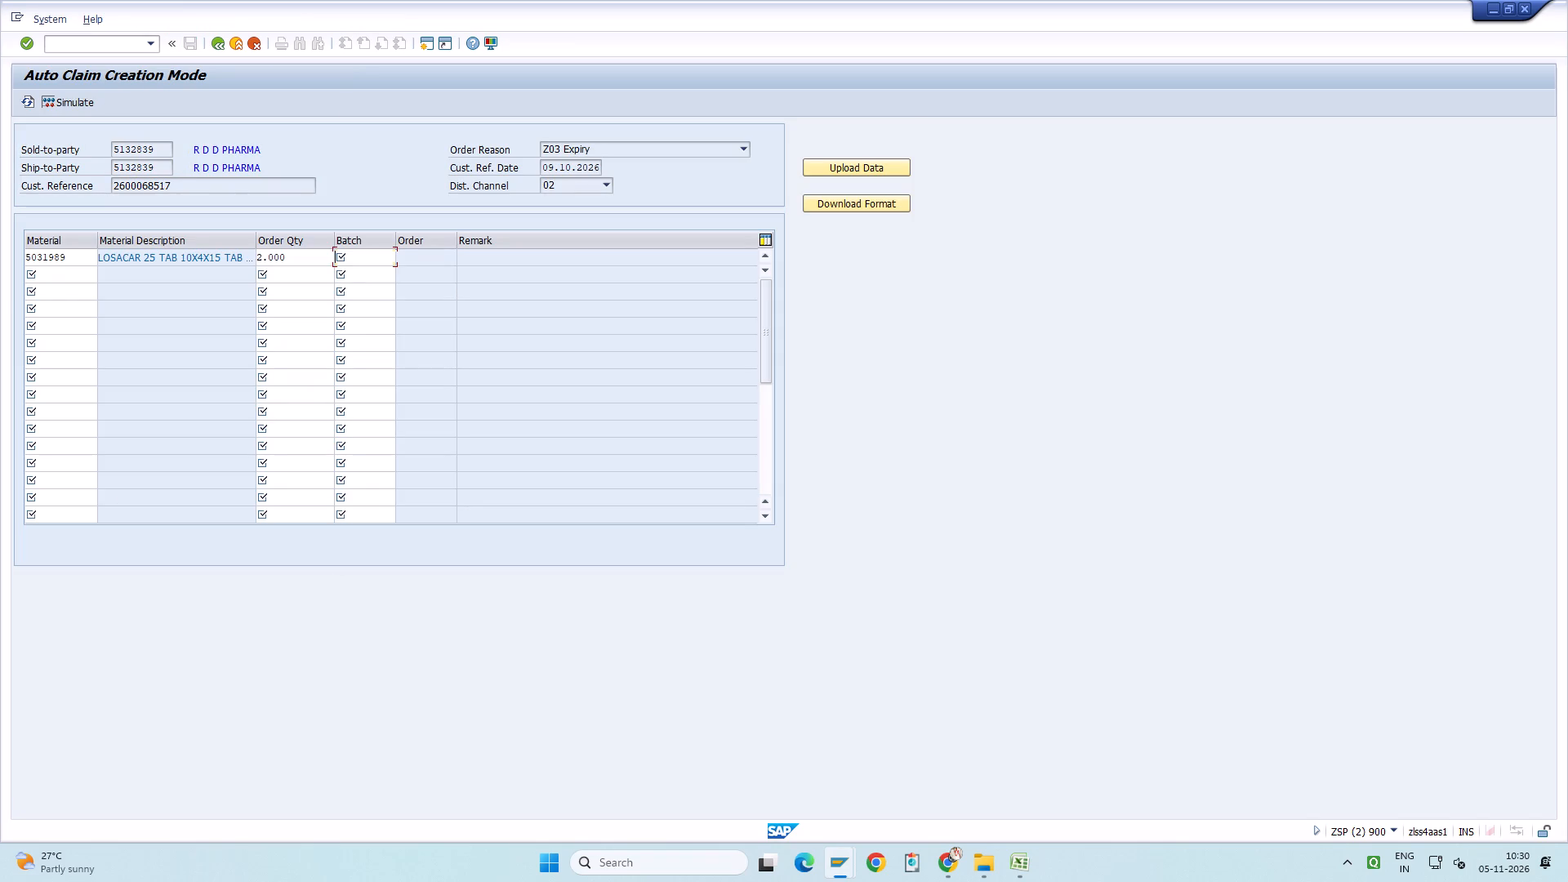
key("ctrl+v")
key("Return")
Simulate the Losacar 25 claim with batch S401446 and generate its claim order.
left_click(73, 105)
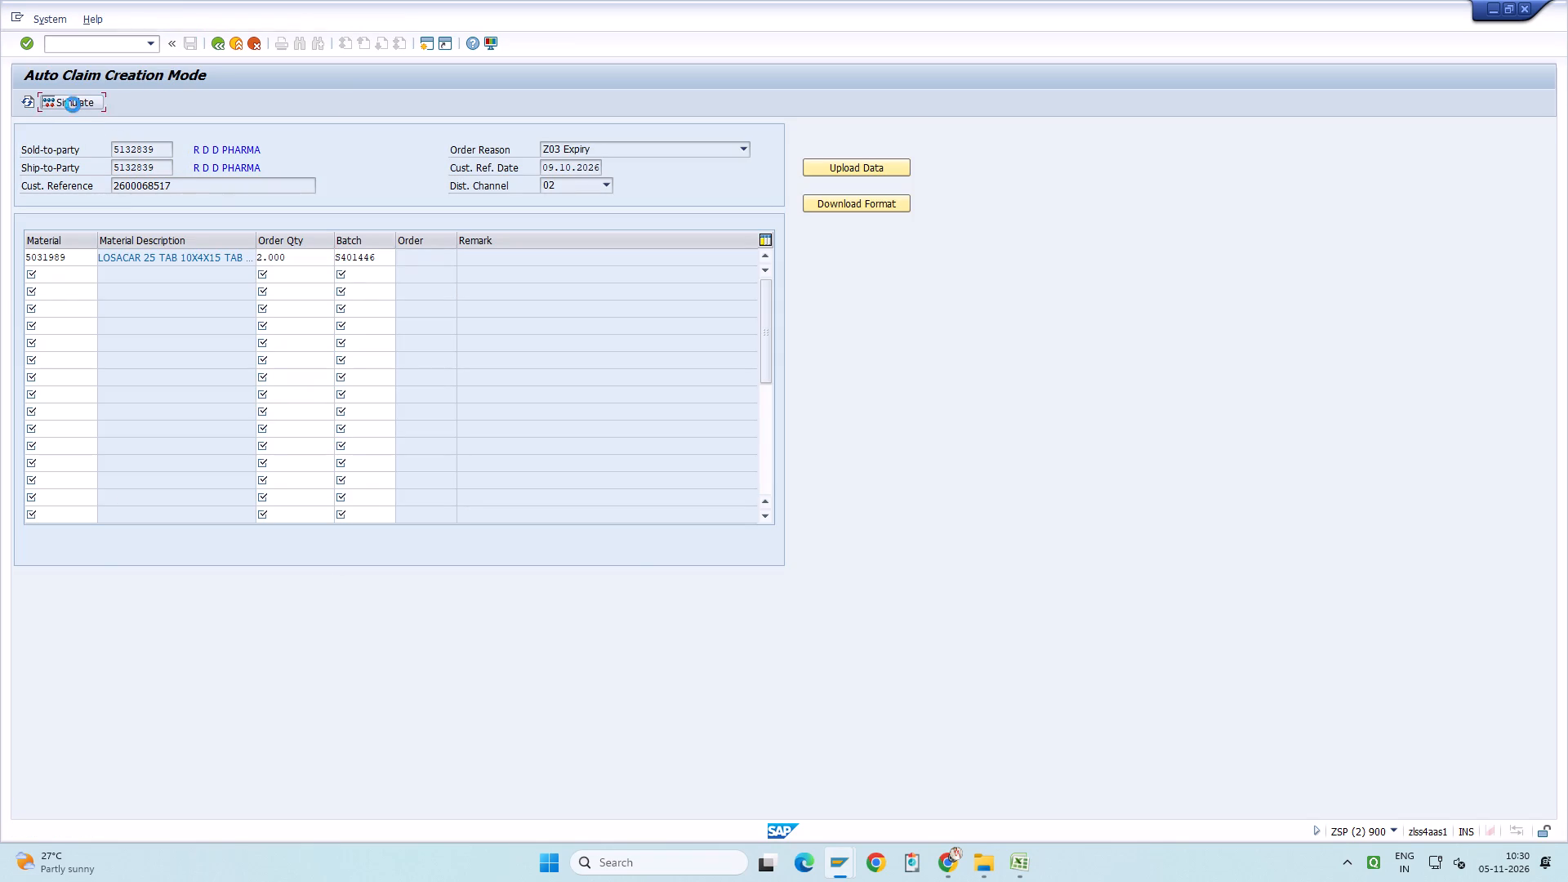
left_click(702, 367)
left_click(800, 581)
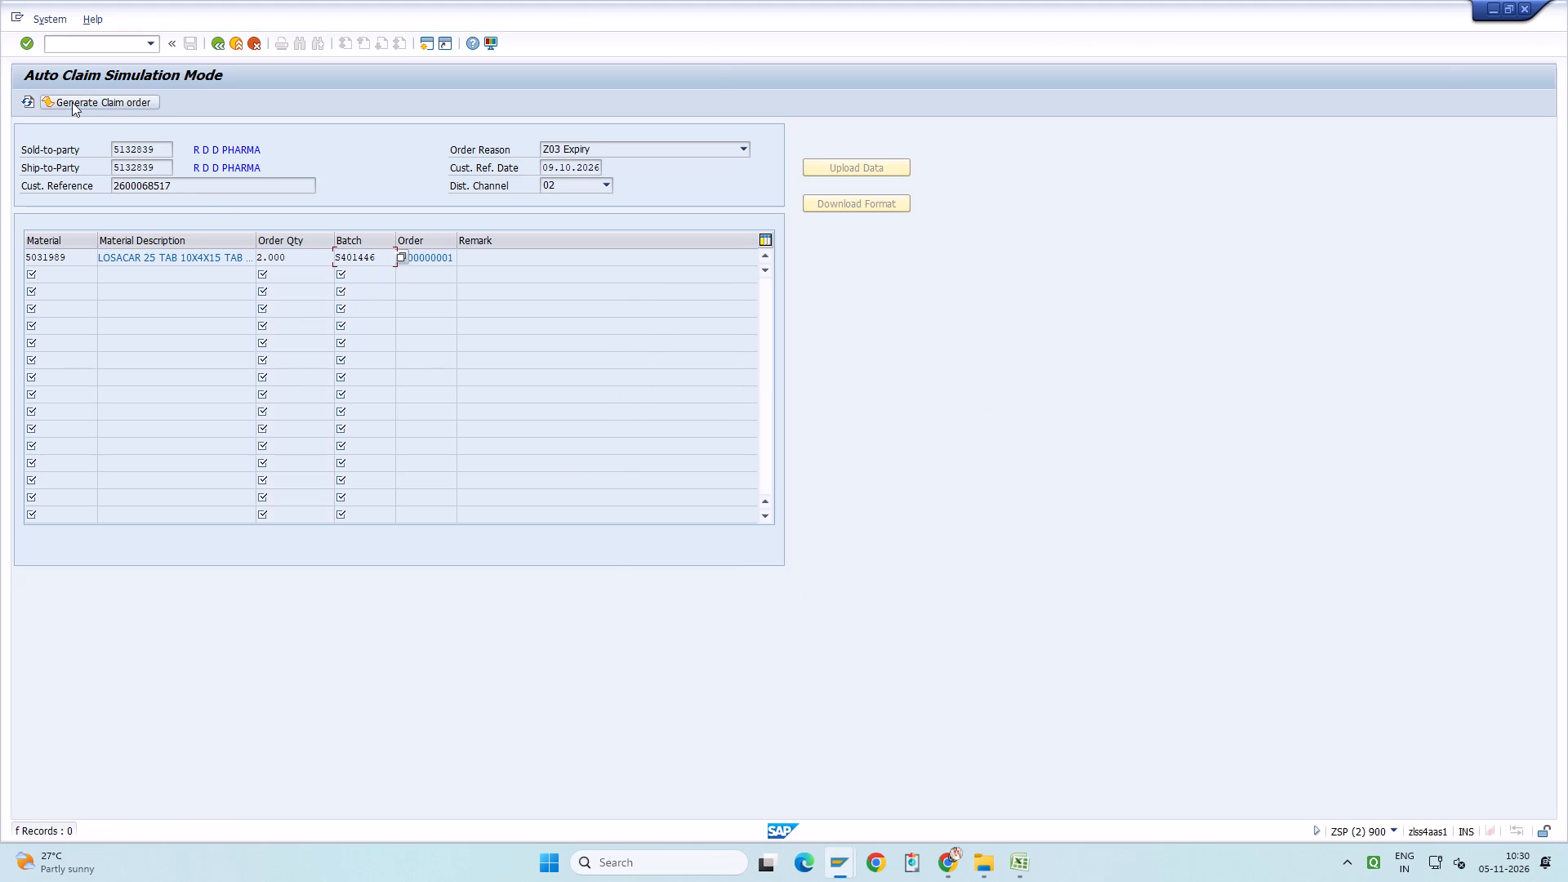
left_click(72, 102)
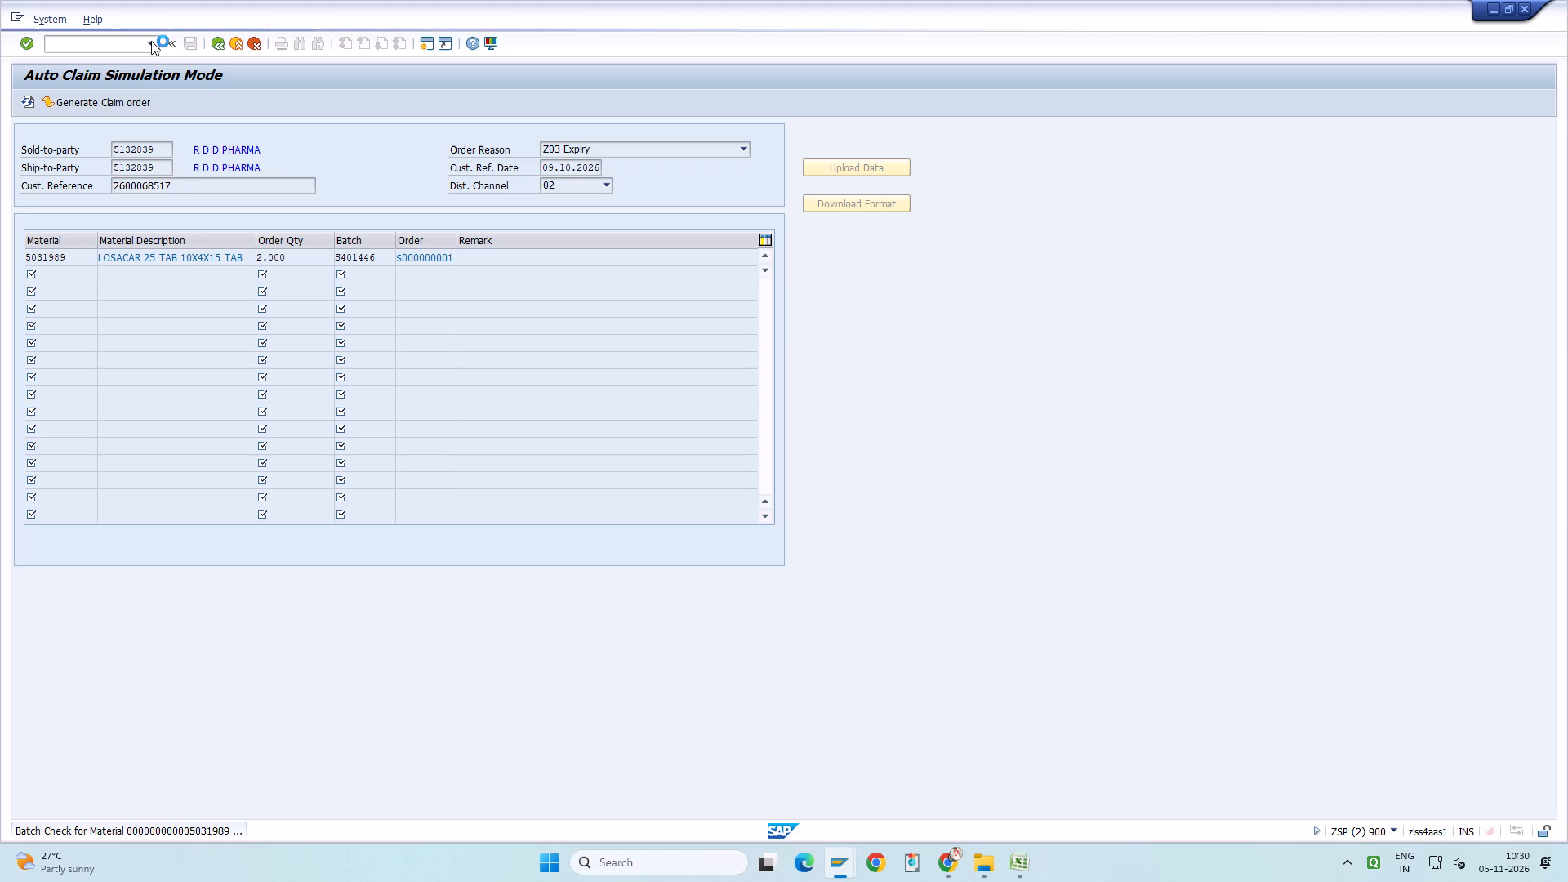
Open the newly generated Losacar 25 claim order in change mode to check its price.
left_click(151, 41)
left_click(144, 64)
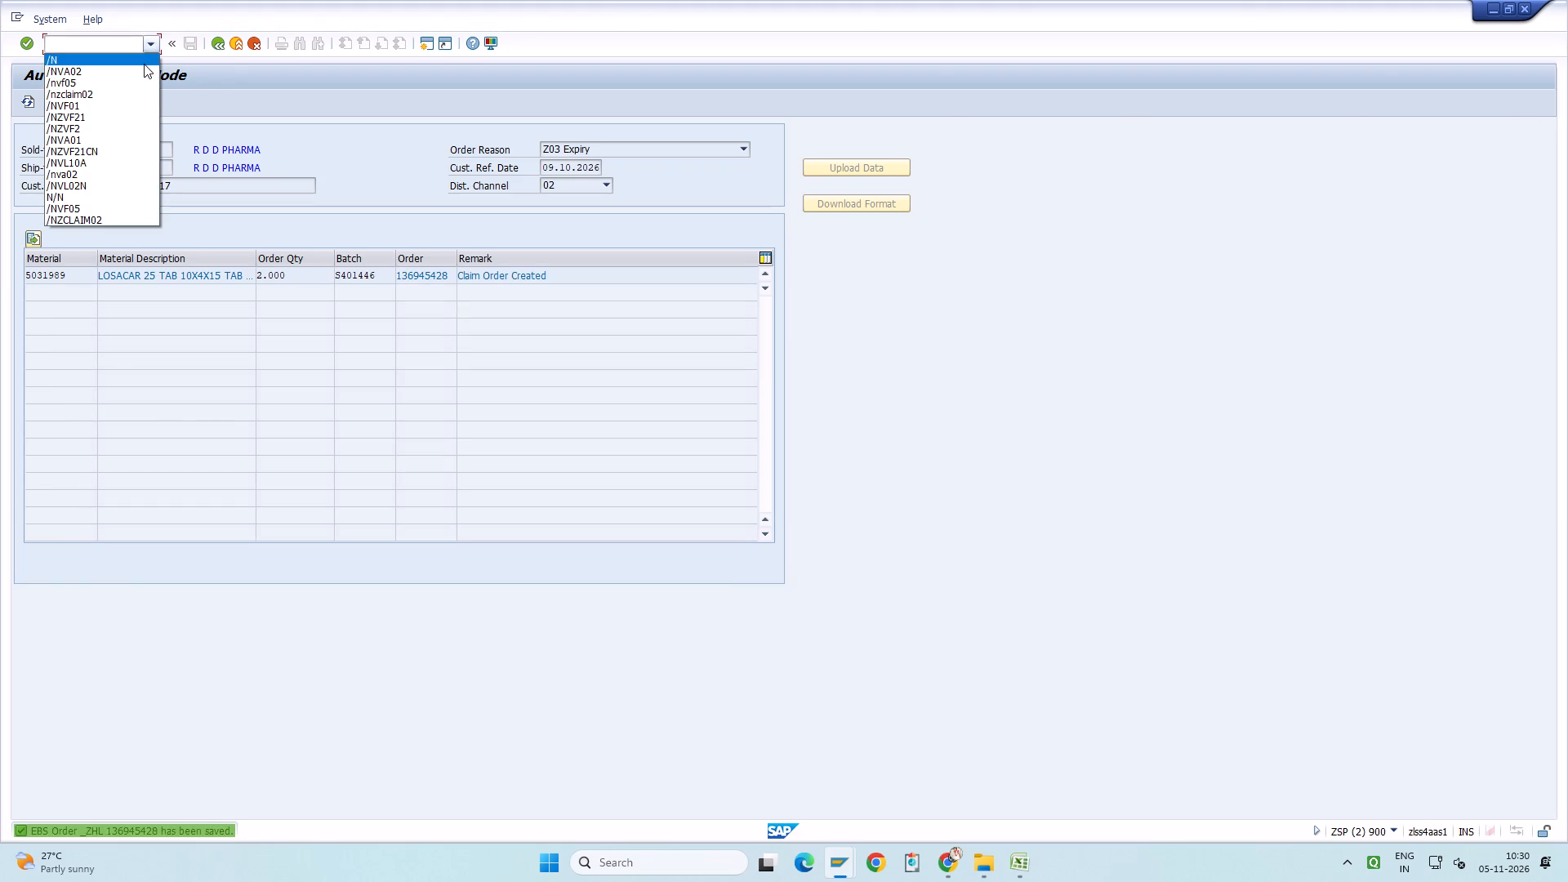
left_click(145, 45)
left_click(140, 75)
key("Return")
key("Return")
key("Return")
key("Return")
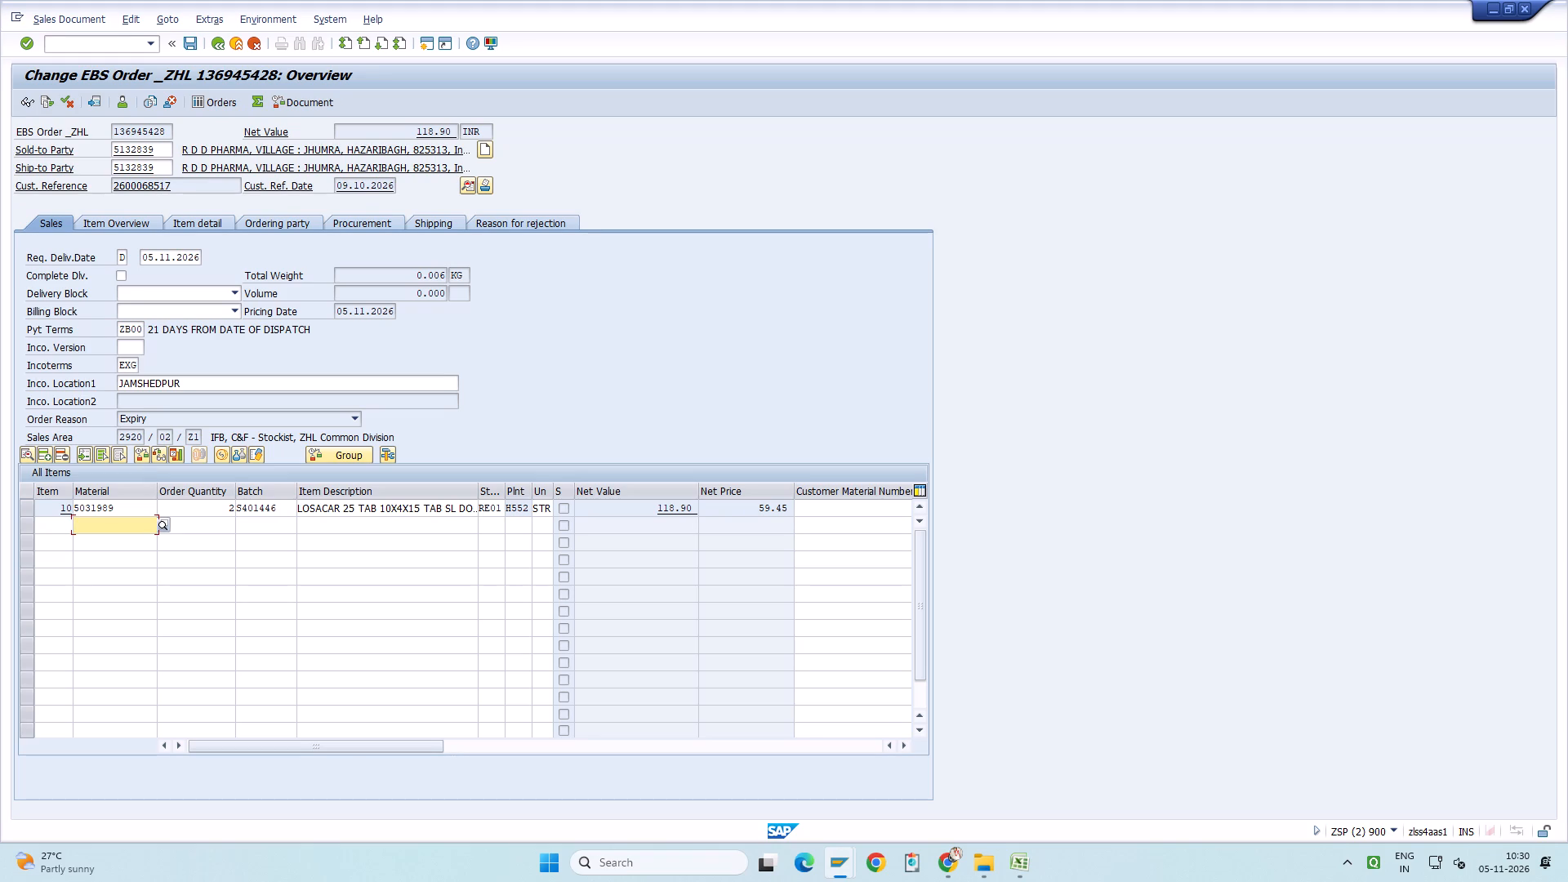
Start another Auto Claim with sold-to and ship-to party 5132839 and order reason Z03 Expiry.
left_click(139, 47)
left_click(150, 46)
left_click(140, 71)
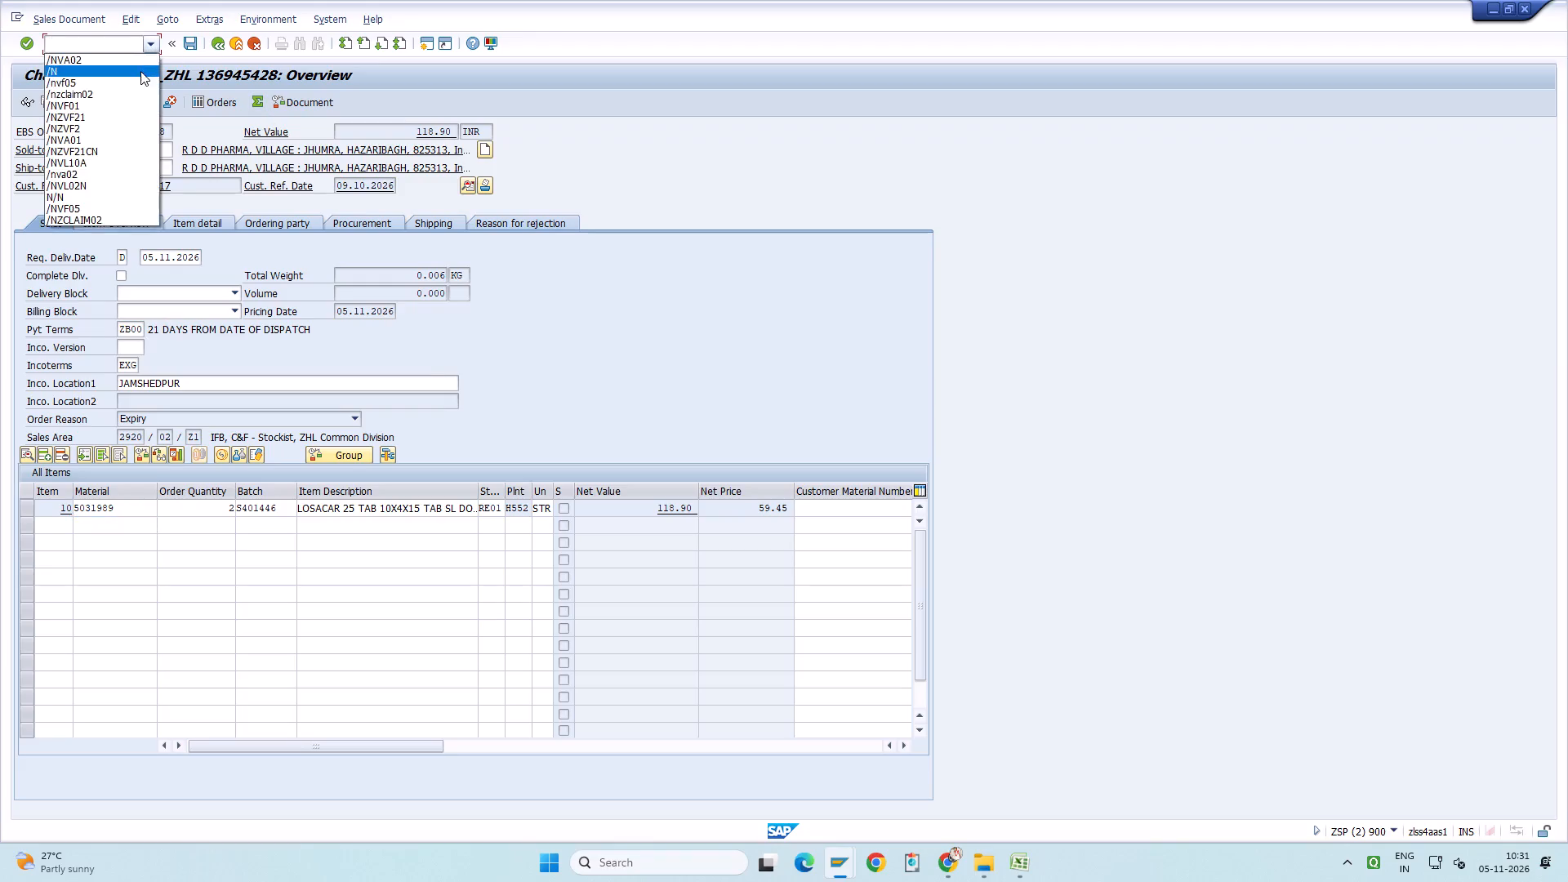
key("Return")
key("Return")
key("space")
key("Down")
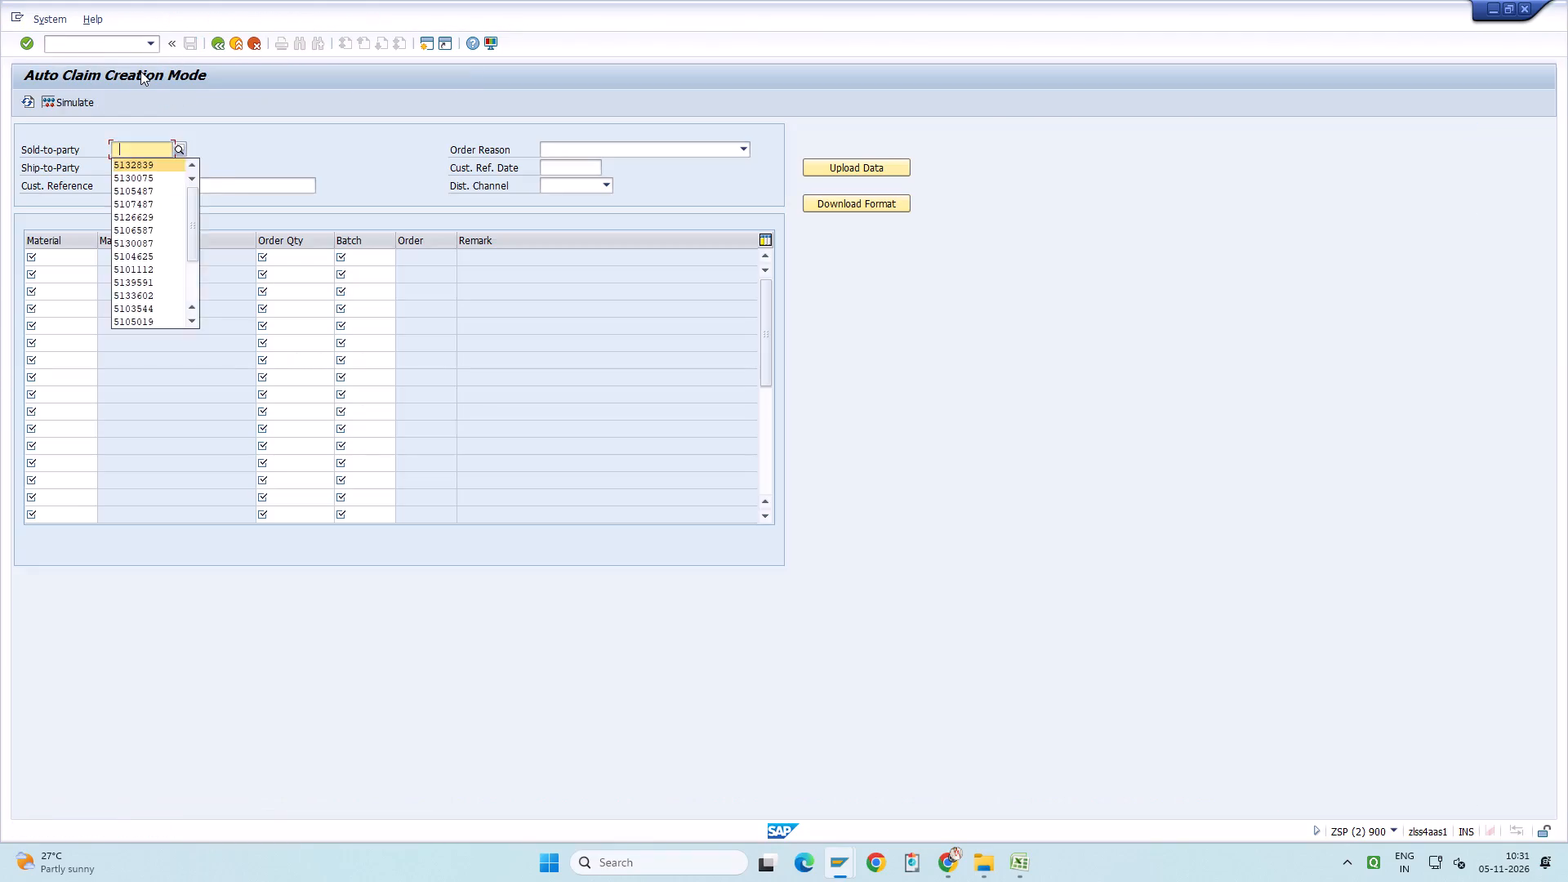
key("Return")
key("Tab")
type("z03")
key("Tab")
key("space")
key("Down")
key("Return")
key("Tab")
key("space")
key("Down")
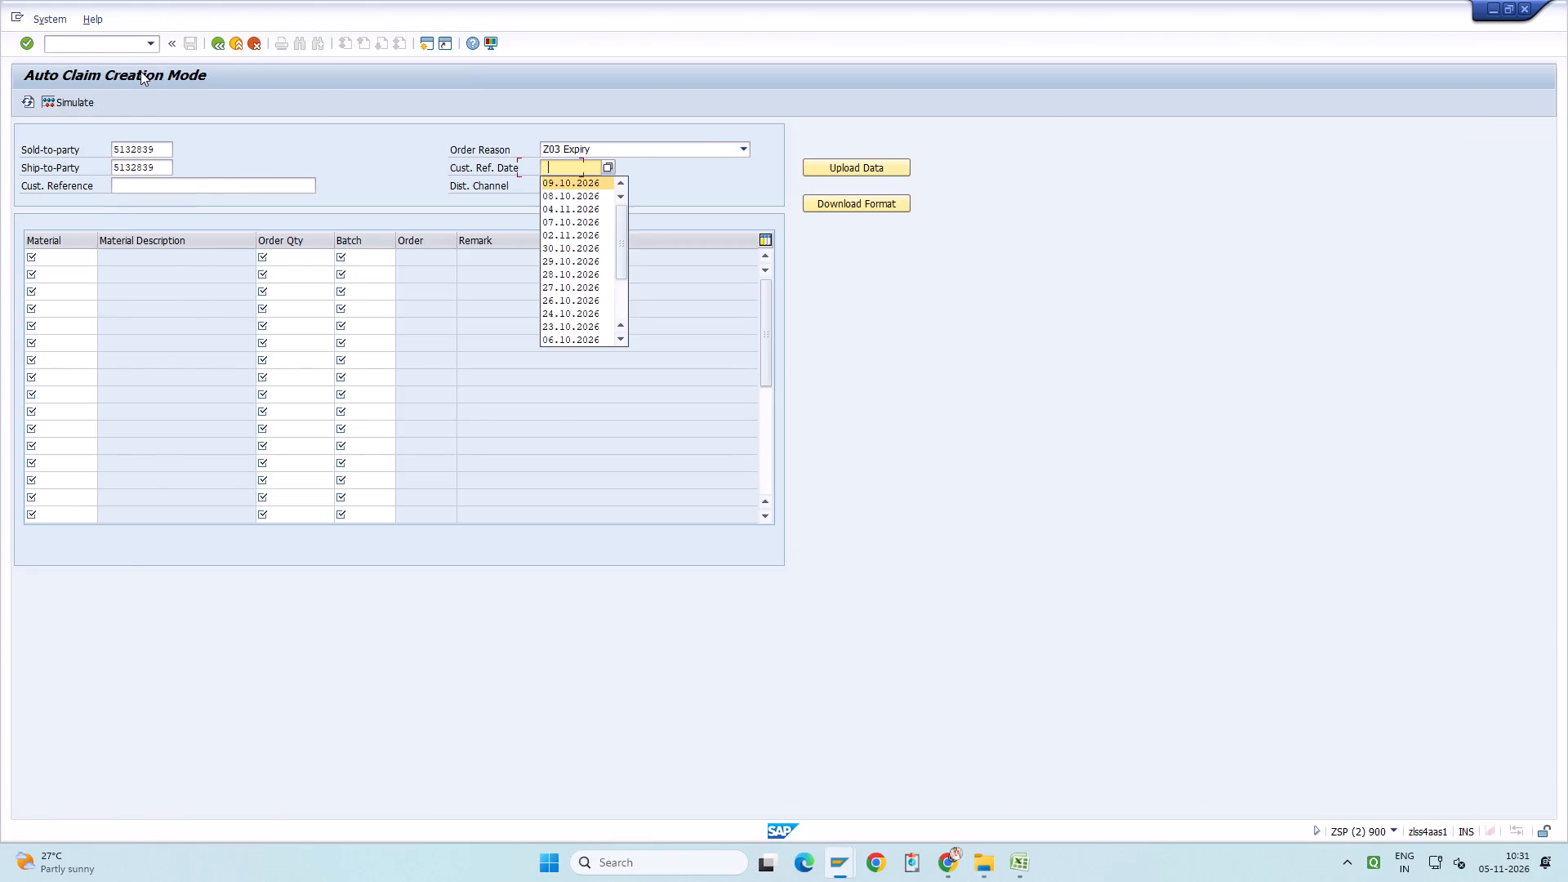
key("Return")
key("Tab")
key("space")
key("Down")
key("Return")
key("Tab")
type("02")
key("Return")
key("alt+Tab")
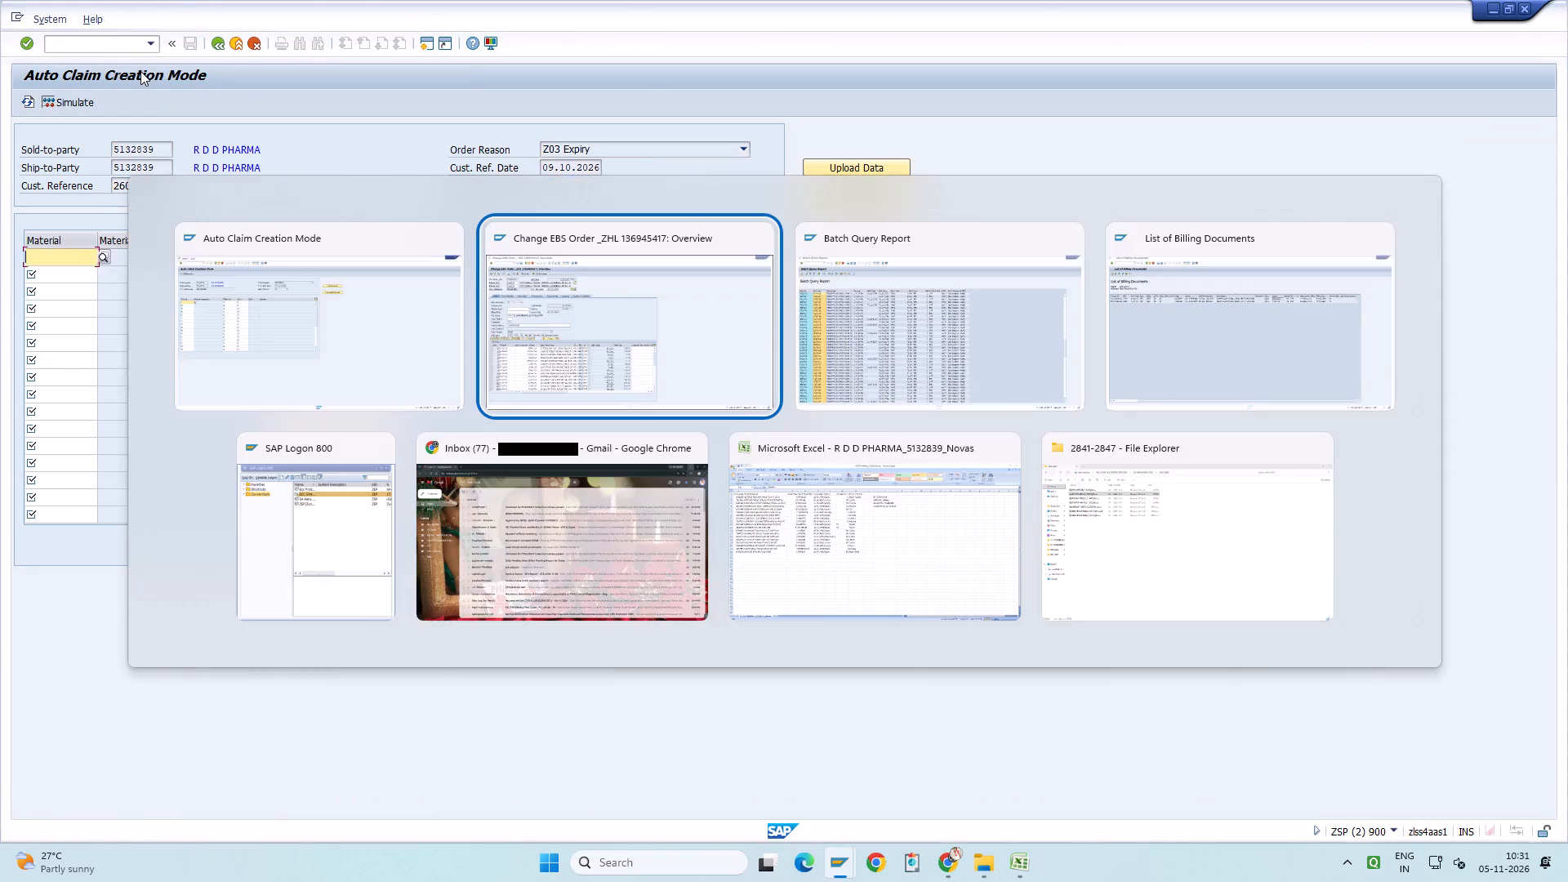
key("ctrl+y")
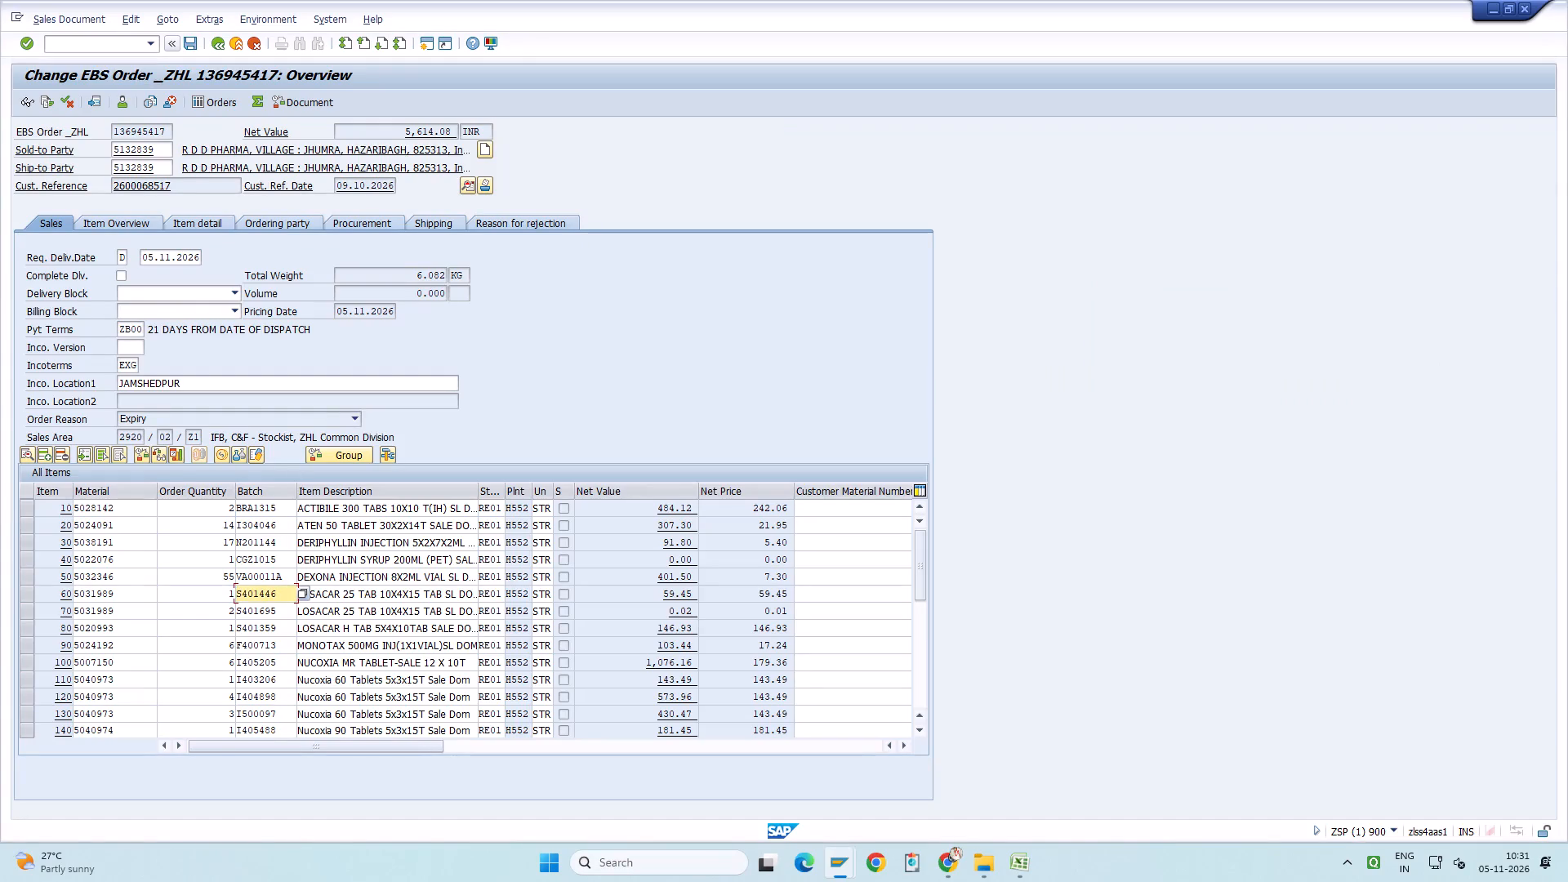
left_click_drag(114, 504, 152, 724)
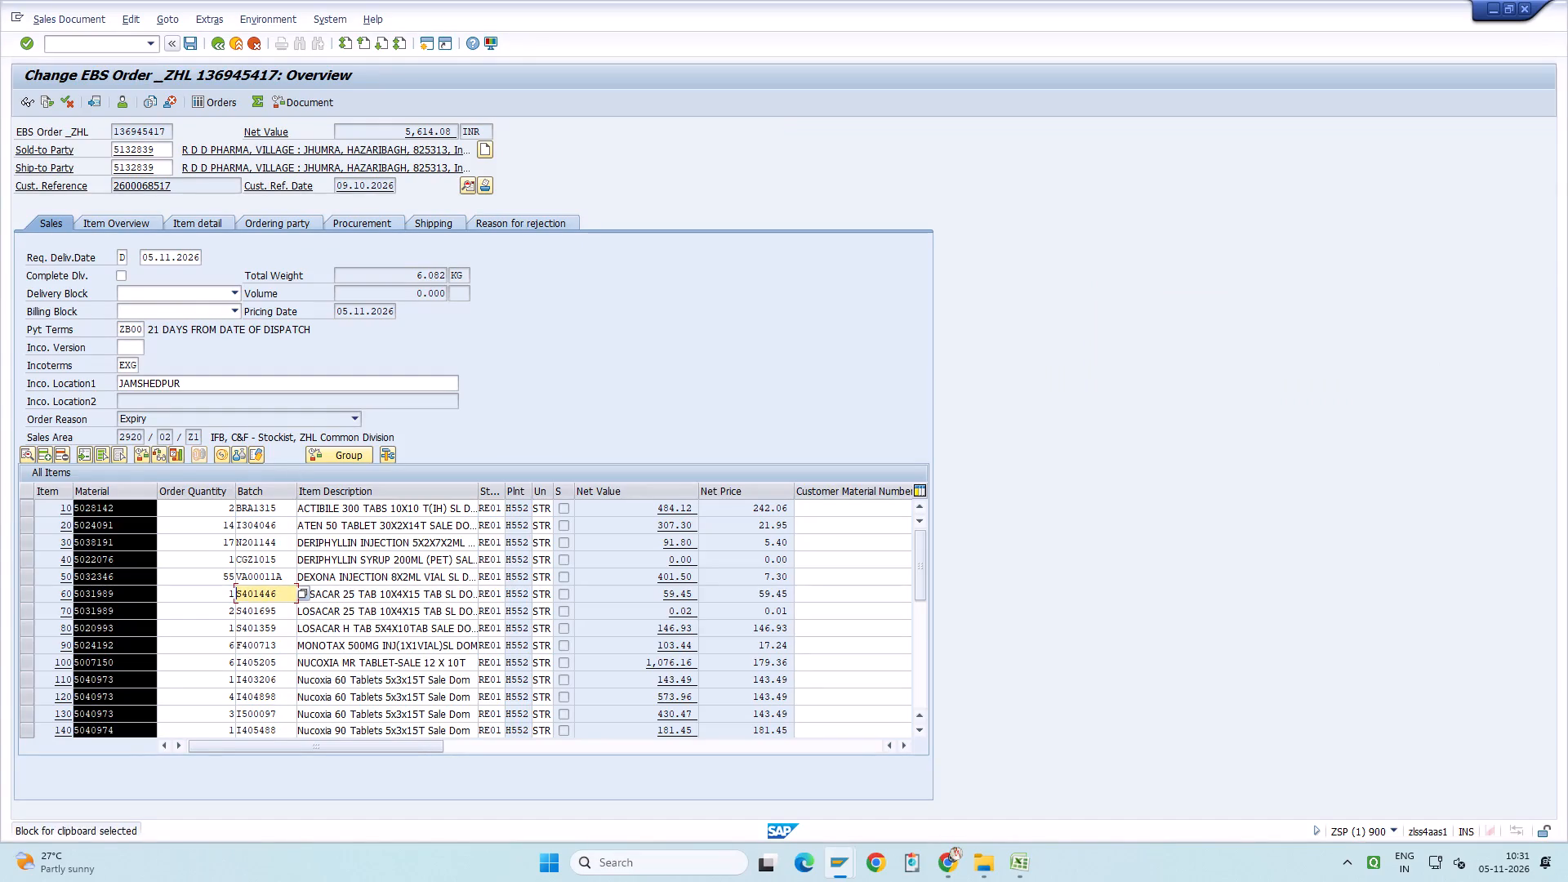
key("ctrl+c")
key("alt+Tab")
key("ctrl+v")
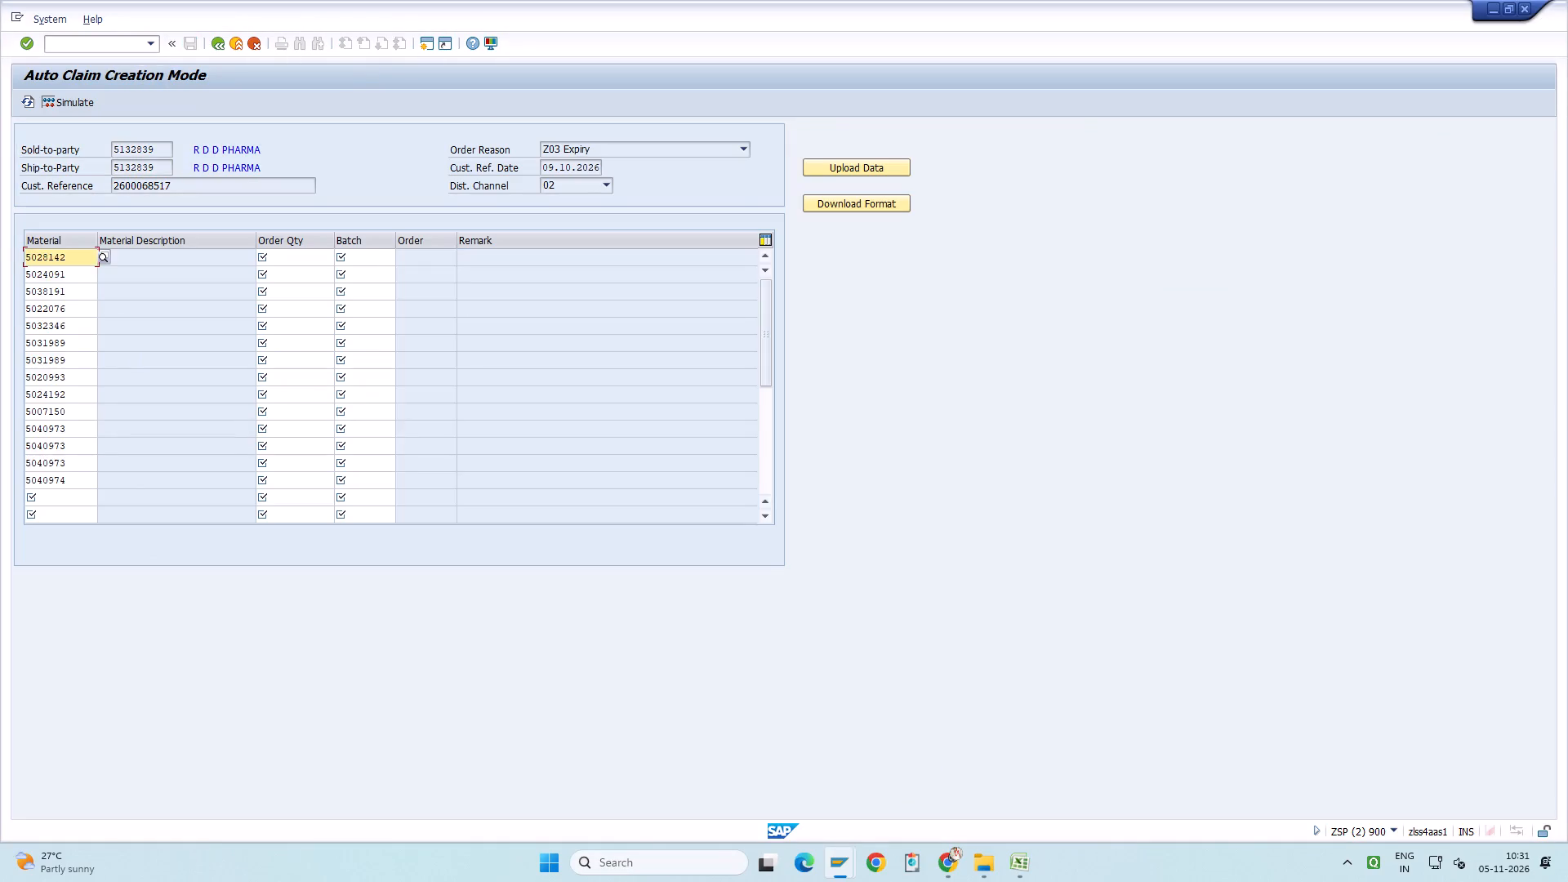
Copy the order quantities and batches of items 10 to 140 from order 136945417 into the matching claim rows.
key("alt+Tab")
key("ctrl+y")
left_click_drag(214, 506, 265, 724)
key("ctrl+c")
key("alt+Tab")
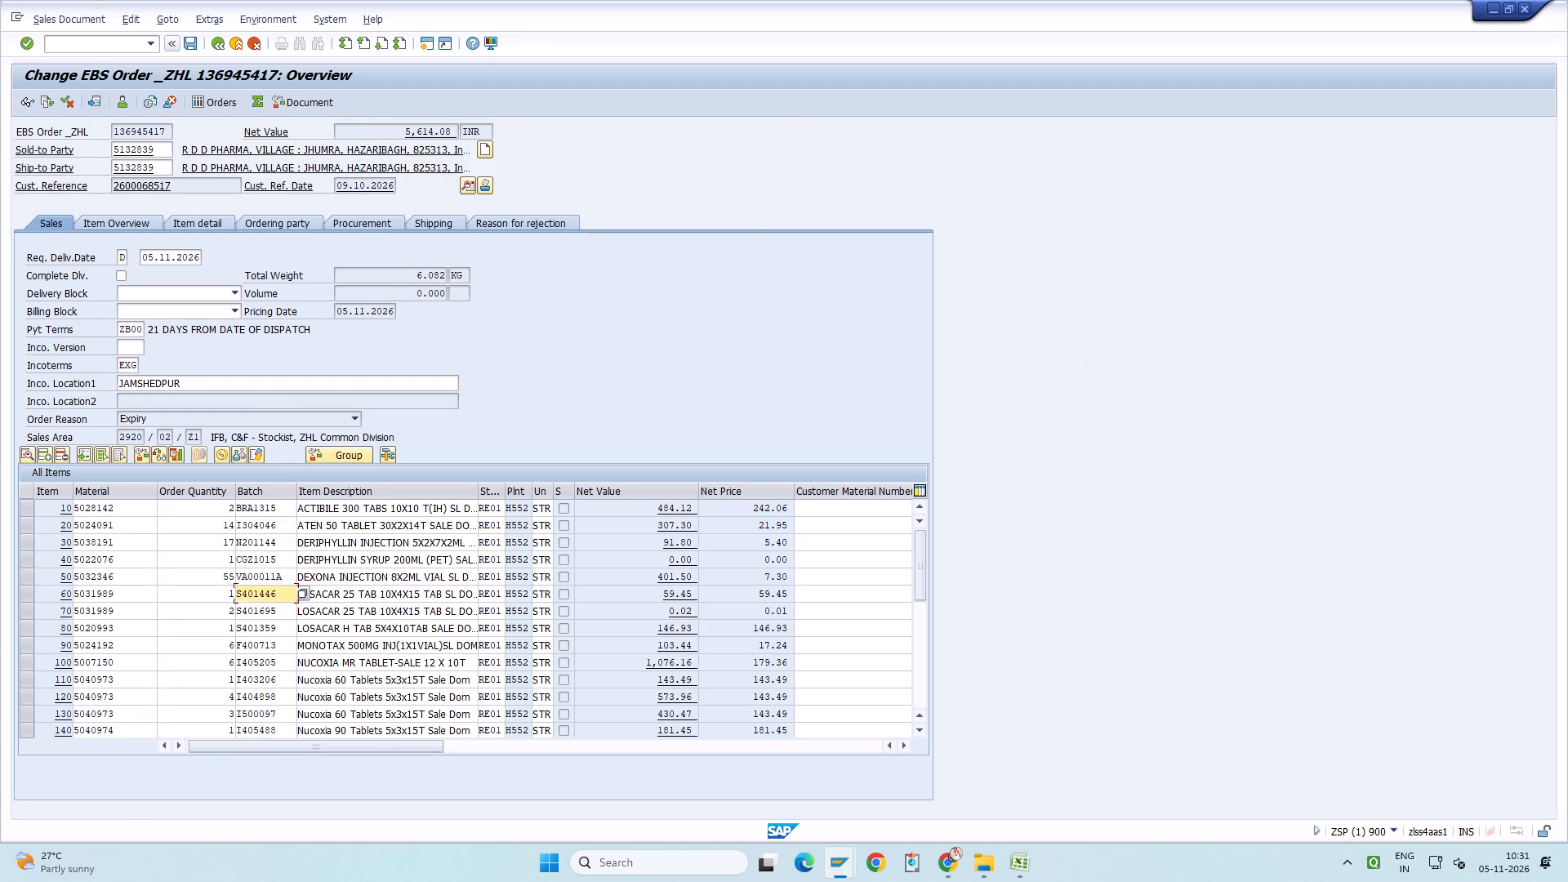
left_click(288, 261)
key("ctrl+v")
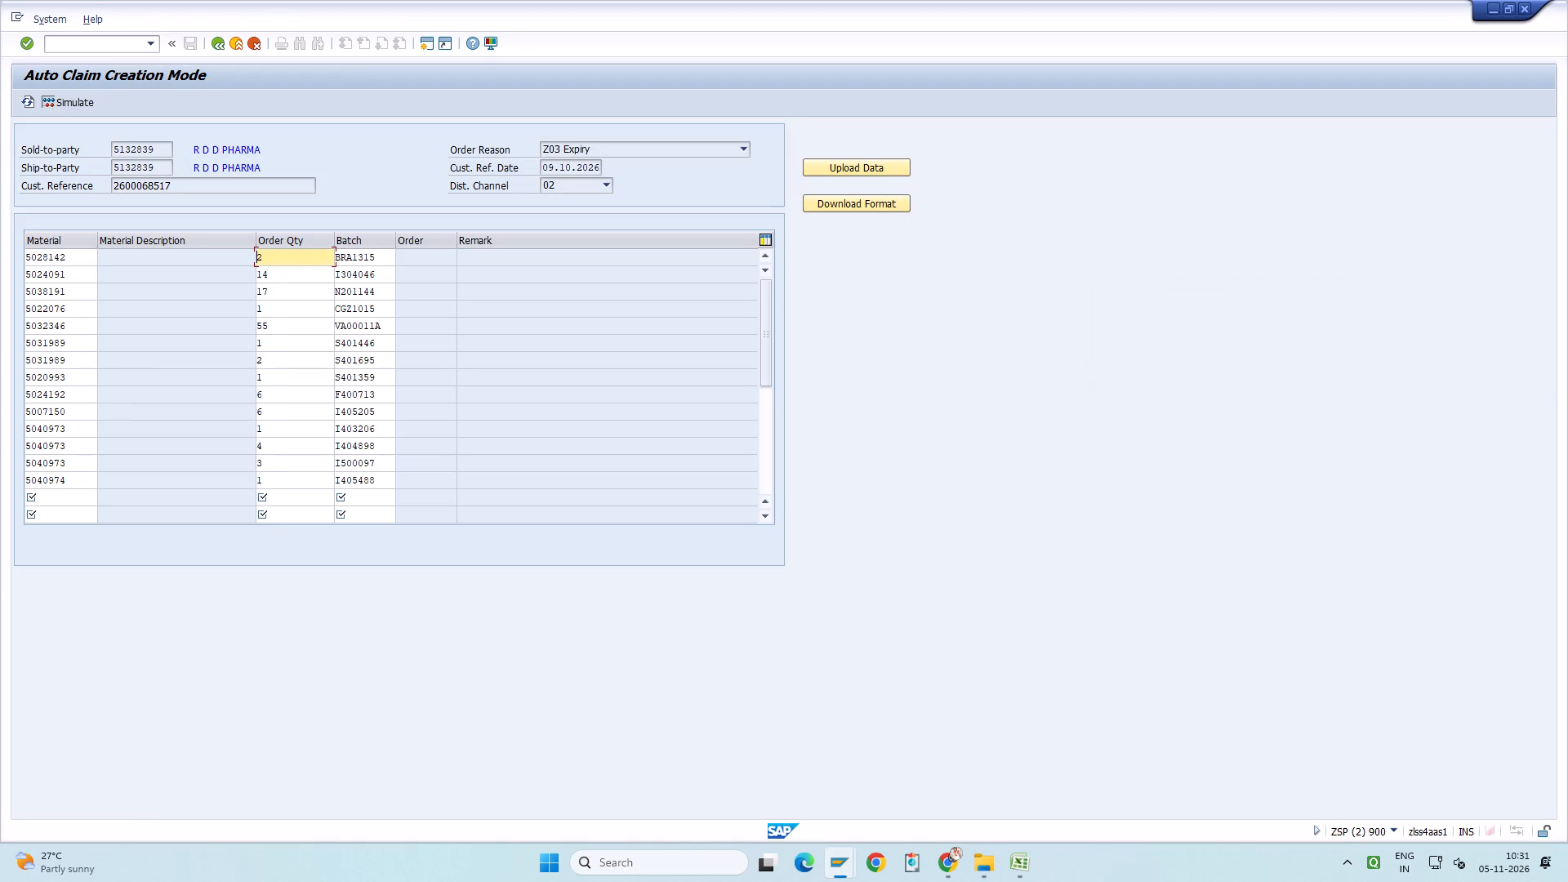
Copy materials 5030634, 5007595 and 5035536 of items 150 to 170 into the next empty claim rows.
key("Page_Down")
left_click(765, 255)
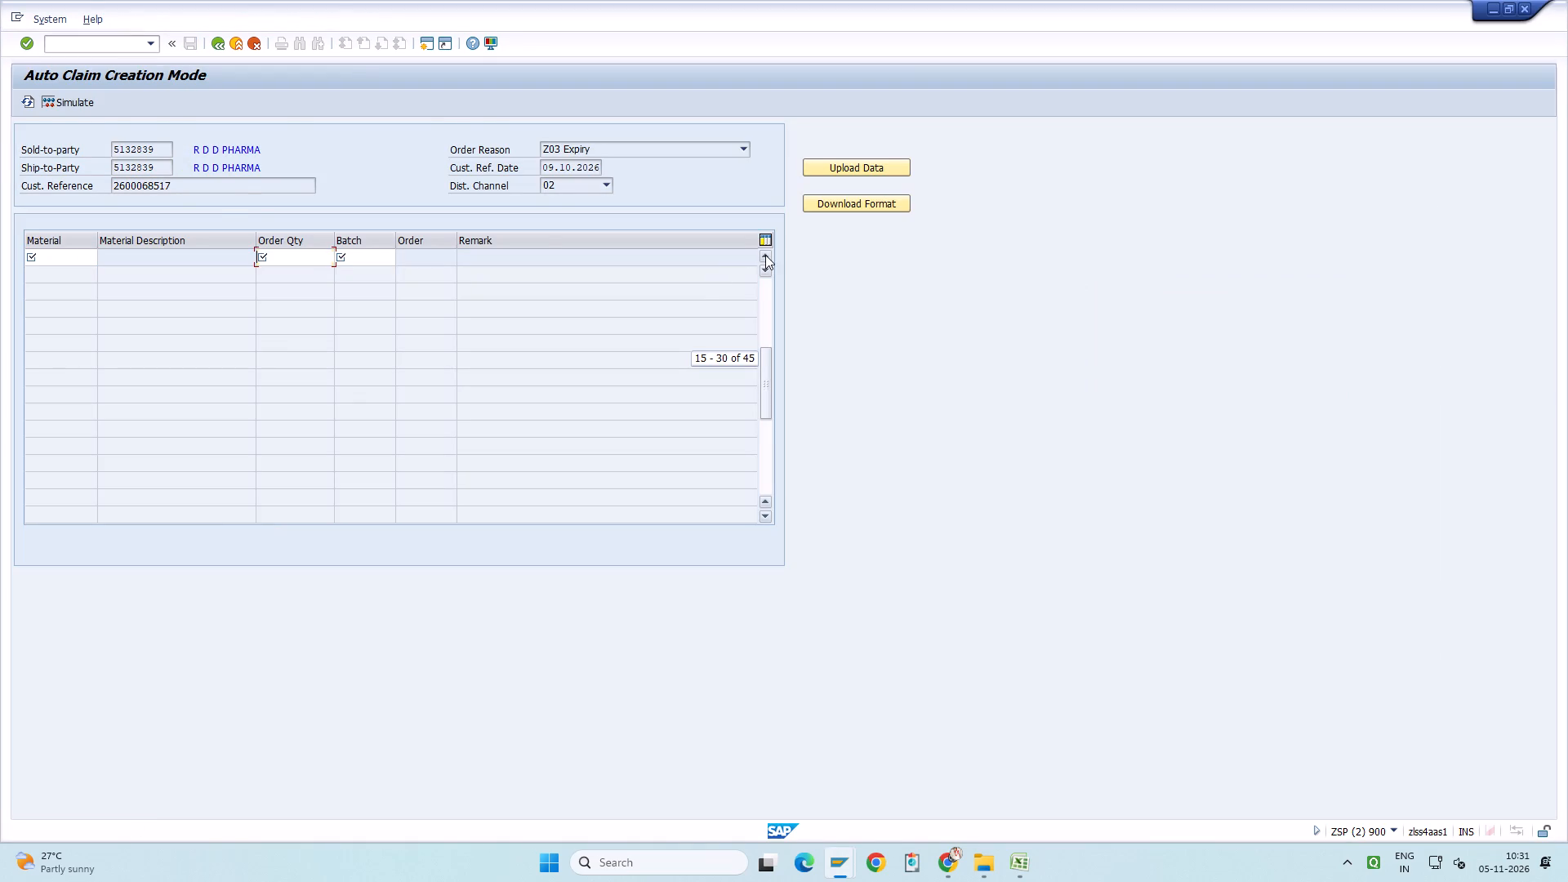
key("alt+Tab")
key("Page_Down")
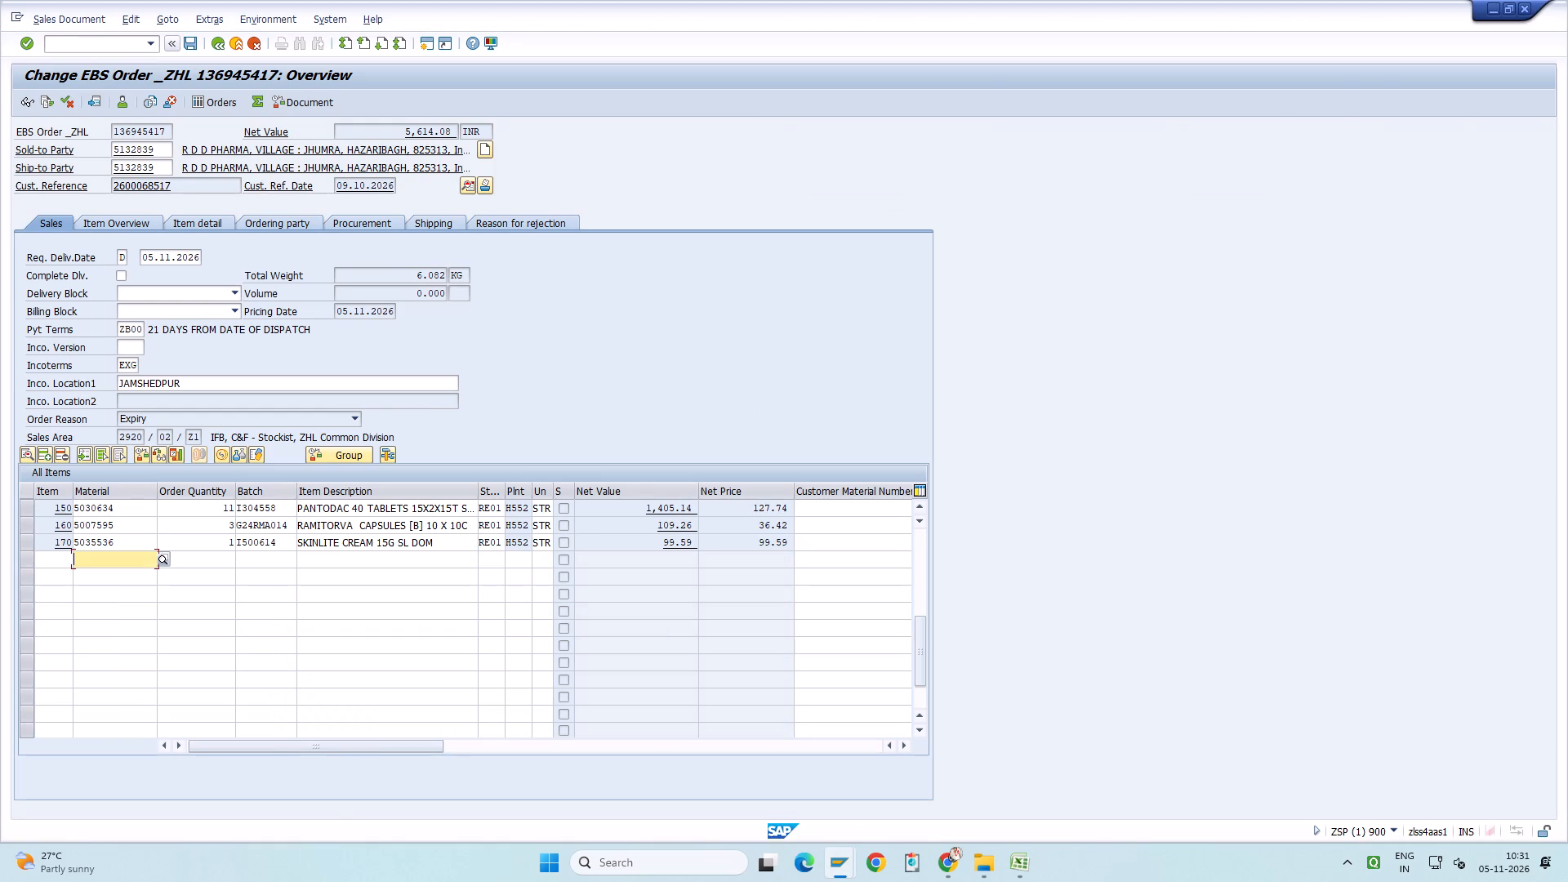
key("ctrl+y")
left_click_drag(118, 503, 132, 544)
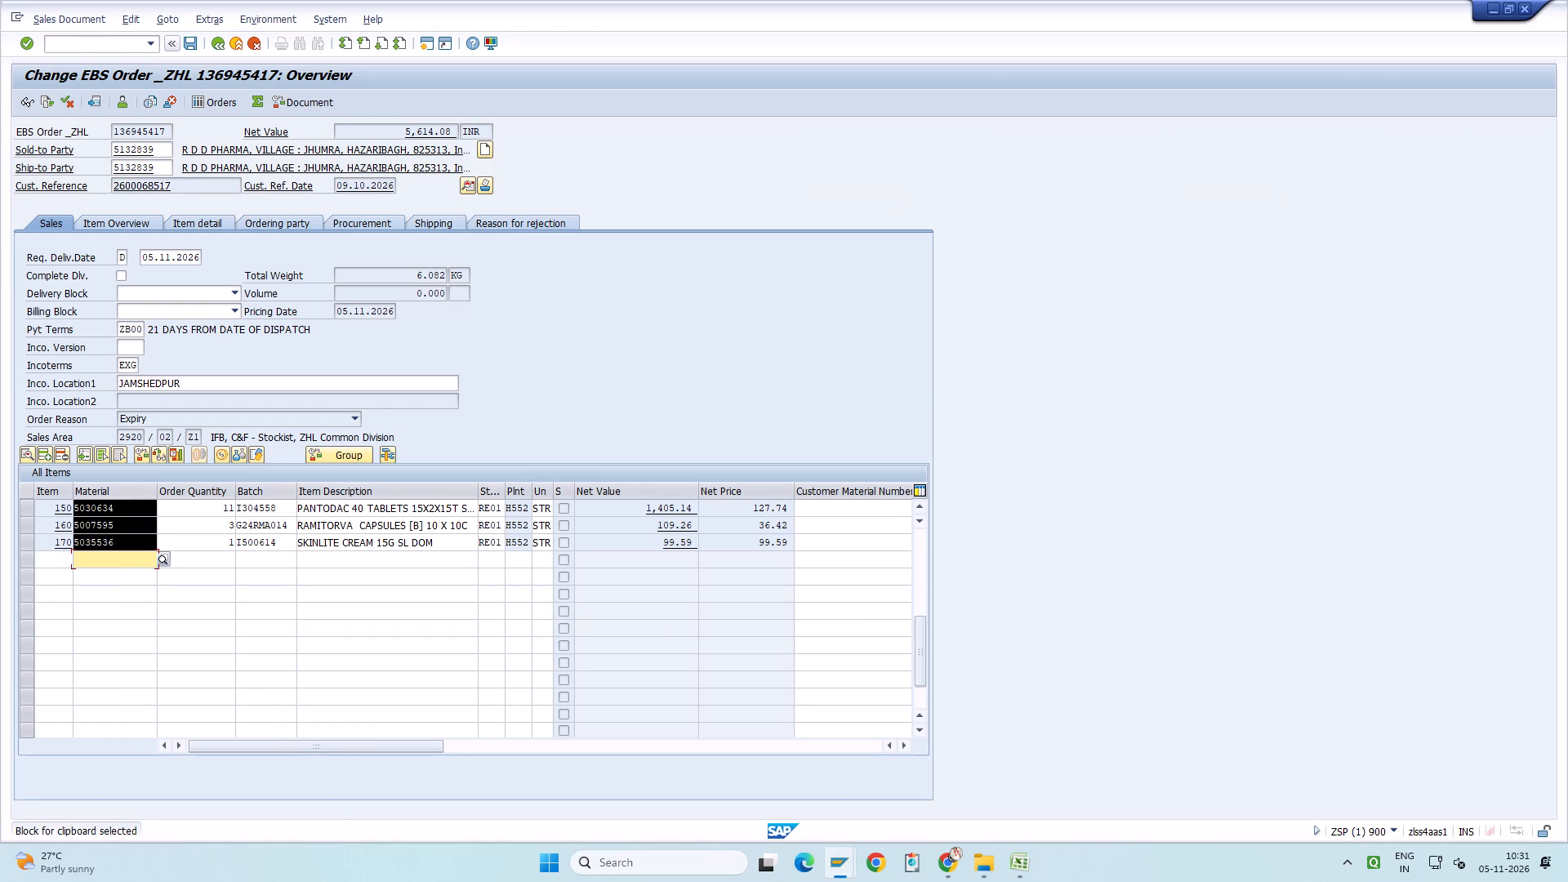
key("ctrl+c")
key("alt+Tab")
left_click(75, 259)
key("ctrl+v")
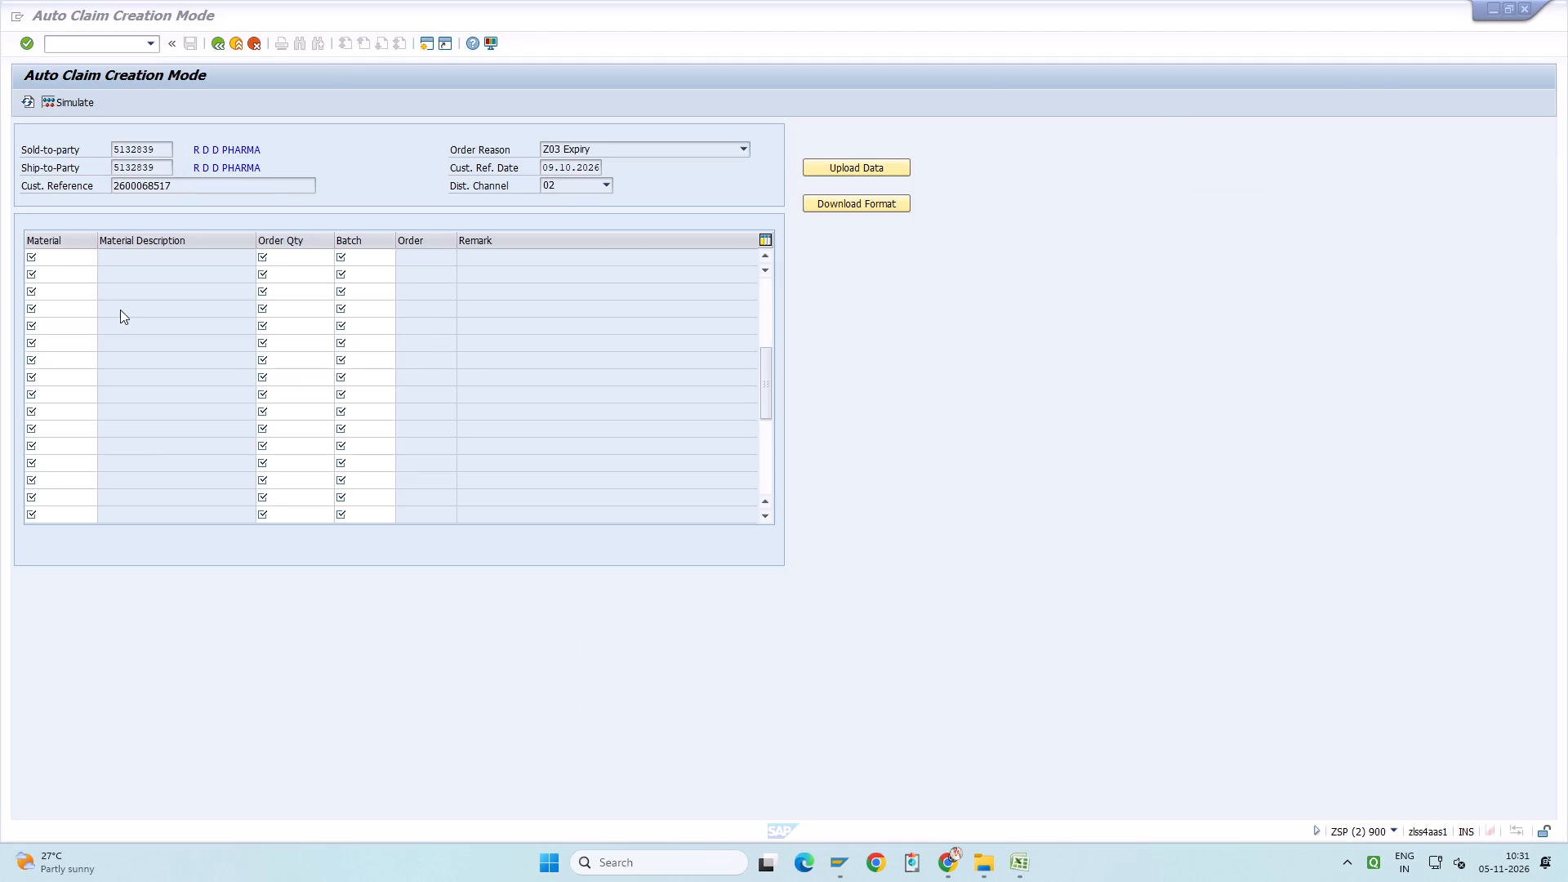
left_click(62, 261)
key("ctrl+v")
Copy the order quantities and batches of items 150 to 170 into their claim rows and validate the entries.
key("alt+Tab")
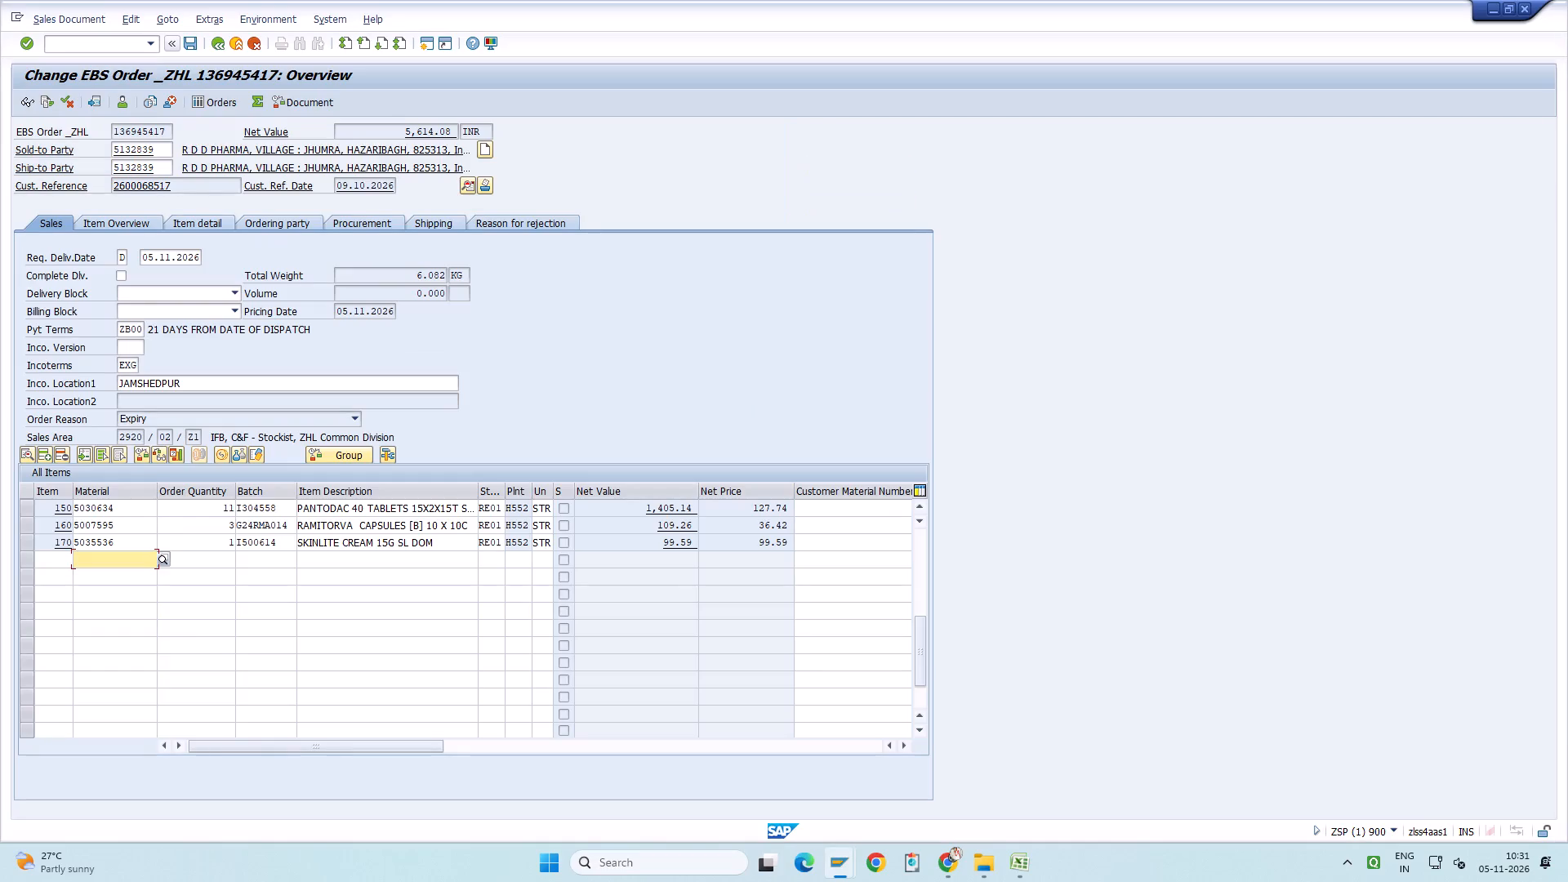
key("ctrl+y")
left_click_drag(217, 501, 274, 545)
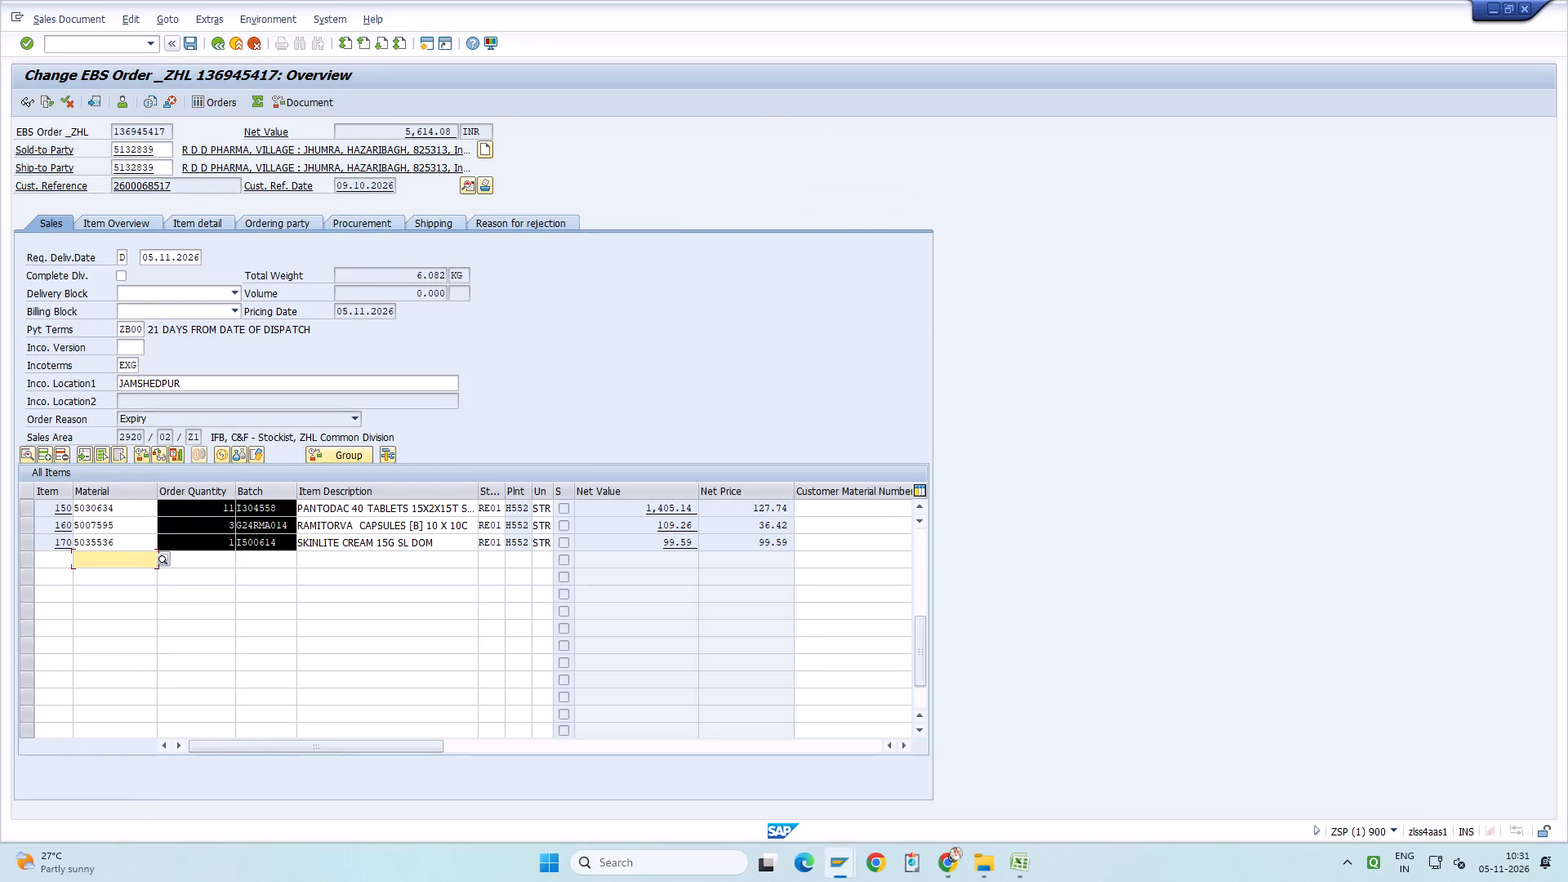
key("ctrl+c")
key("alt+Tab")
left_click(289, 257)
key("ctrl+v")
key("ctrl+Return")
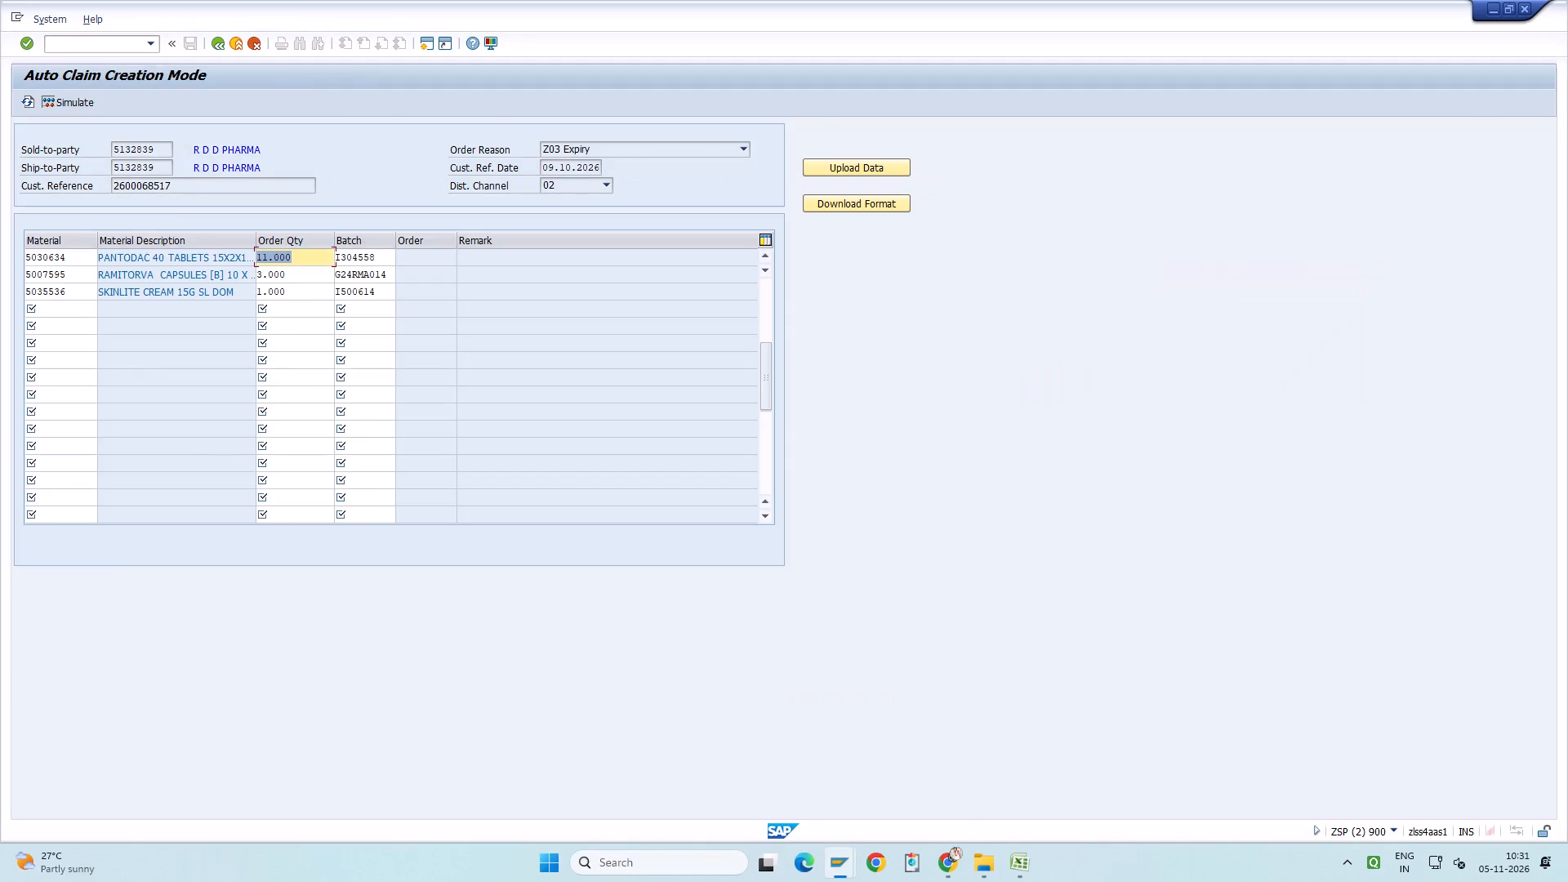
Clear the LOSACAR 25 claim row for material 5031989 with batch S401695, including its quantity and batch.
key("Page_Up")
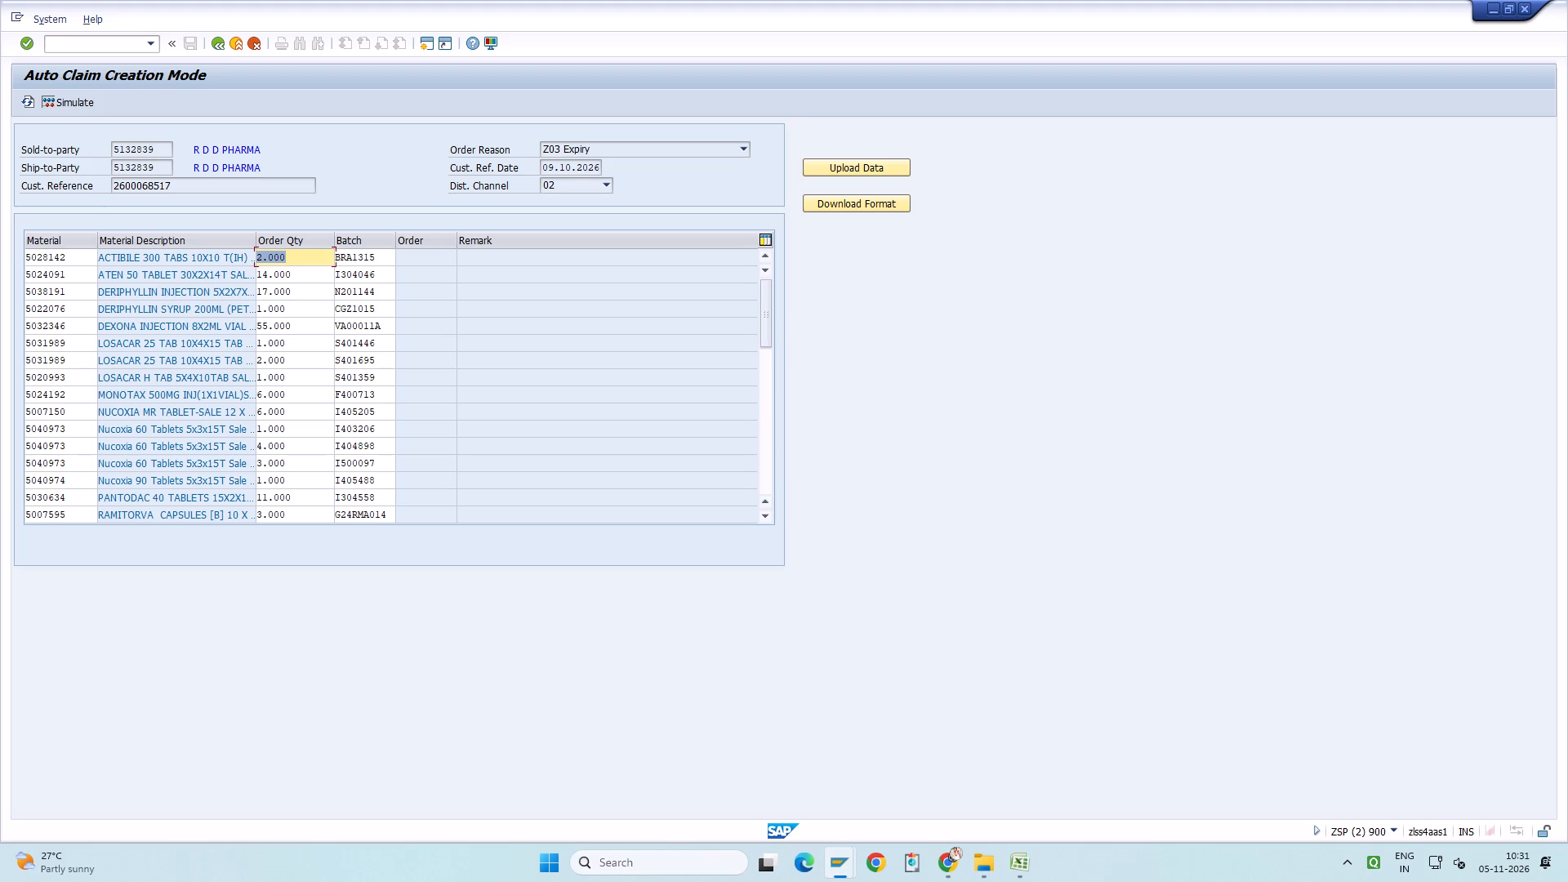
left_click(381, 363)
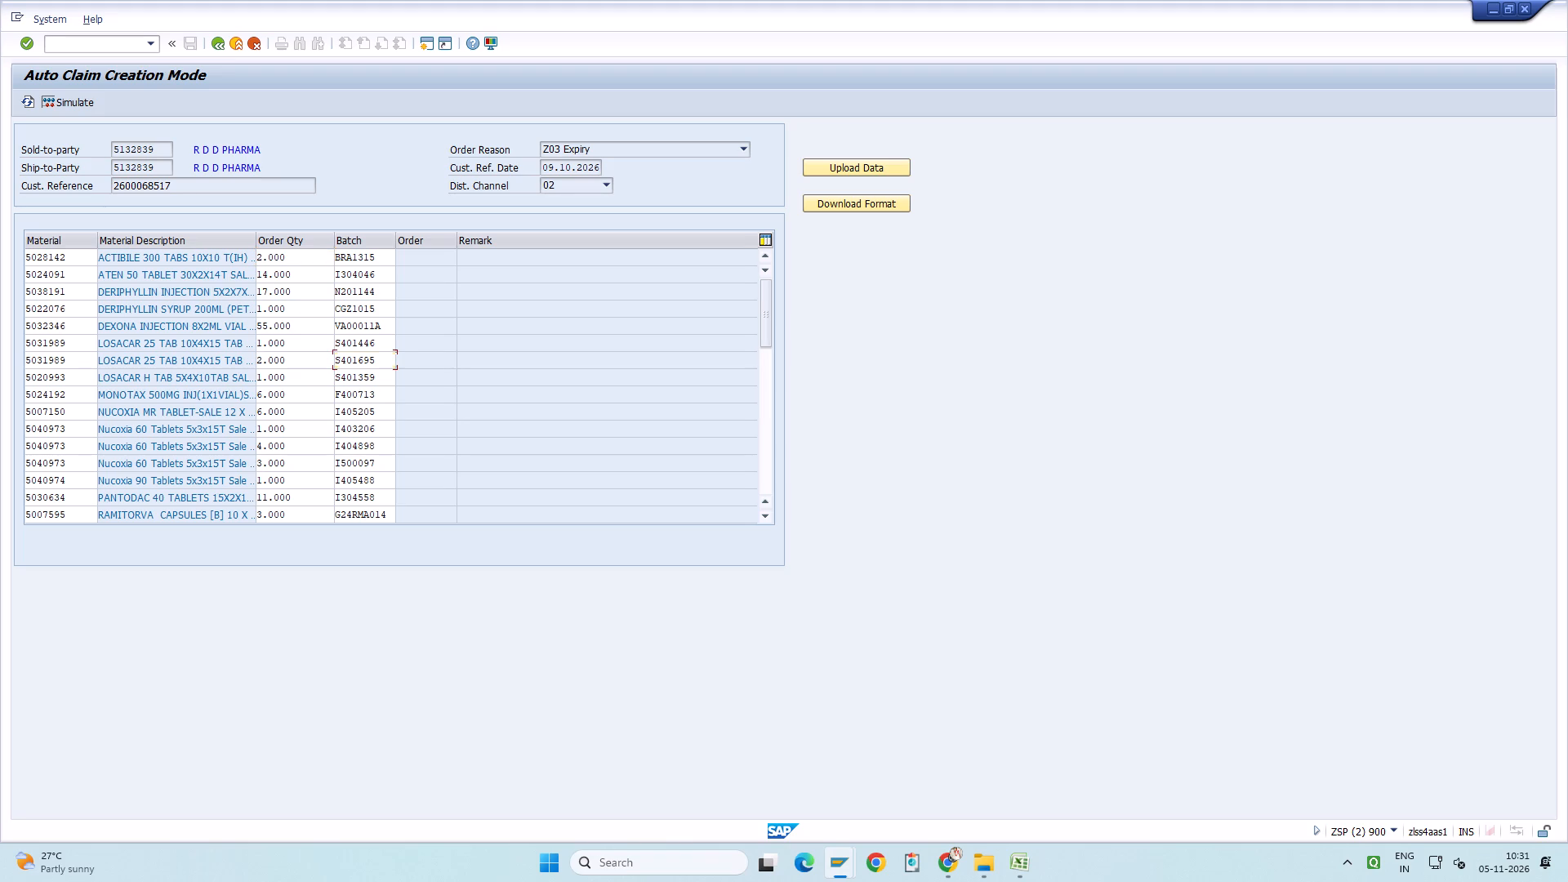
left_click(75, 357)
key("ctrl+y")
left_click_drag(65, 355, 139, 357)
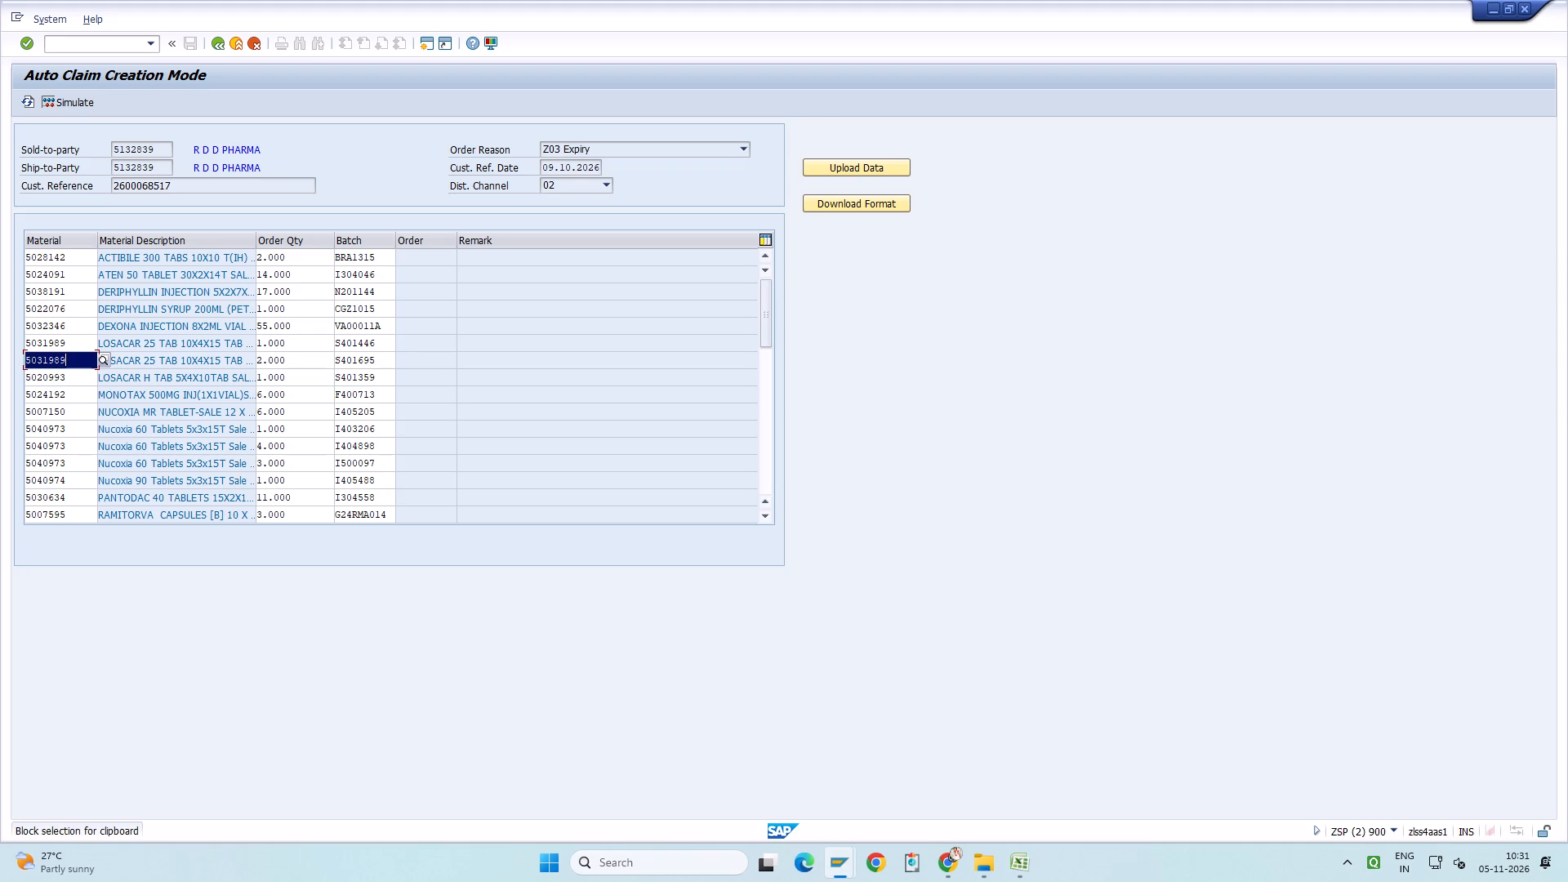
left_click_drag(139, 357, 356, 357)
key("Delete")
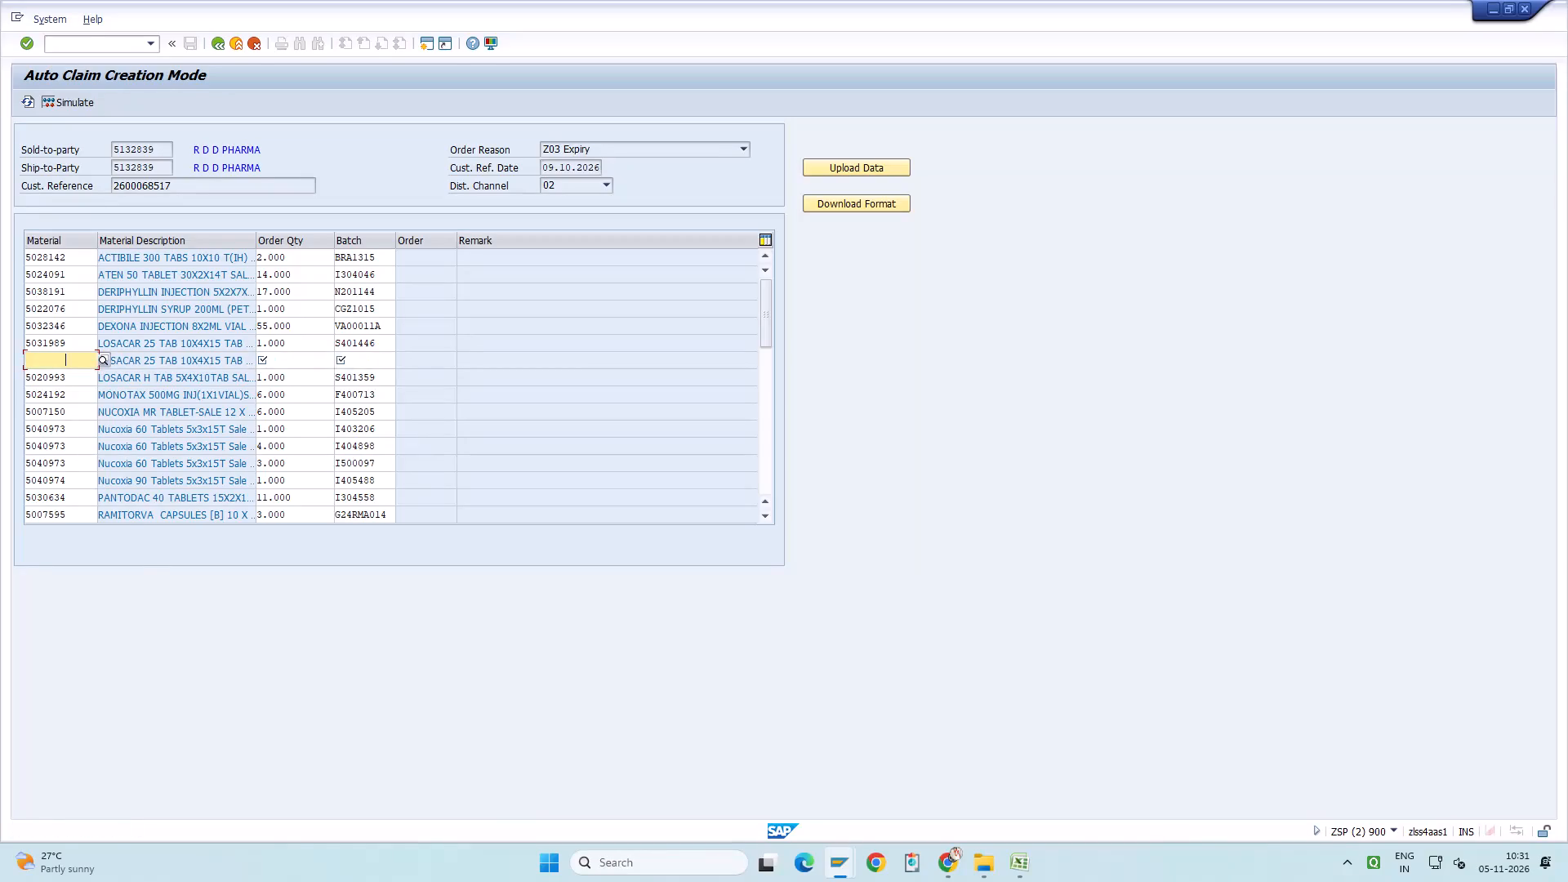
Simulate the claim with Desktop as the file path, and generate the claim order.
left_click(69, 97)
left_click(686, 373)
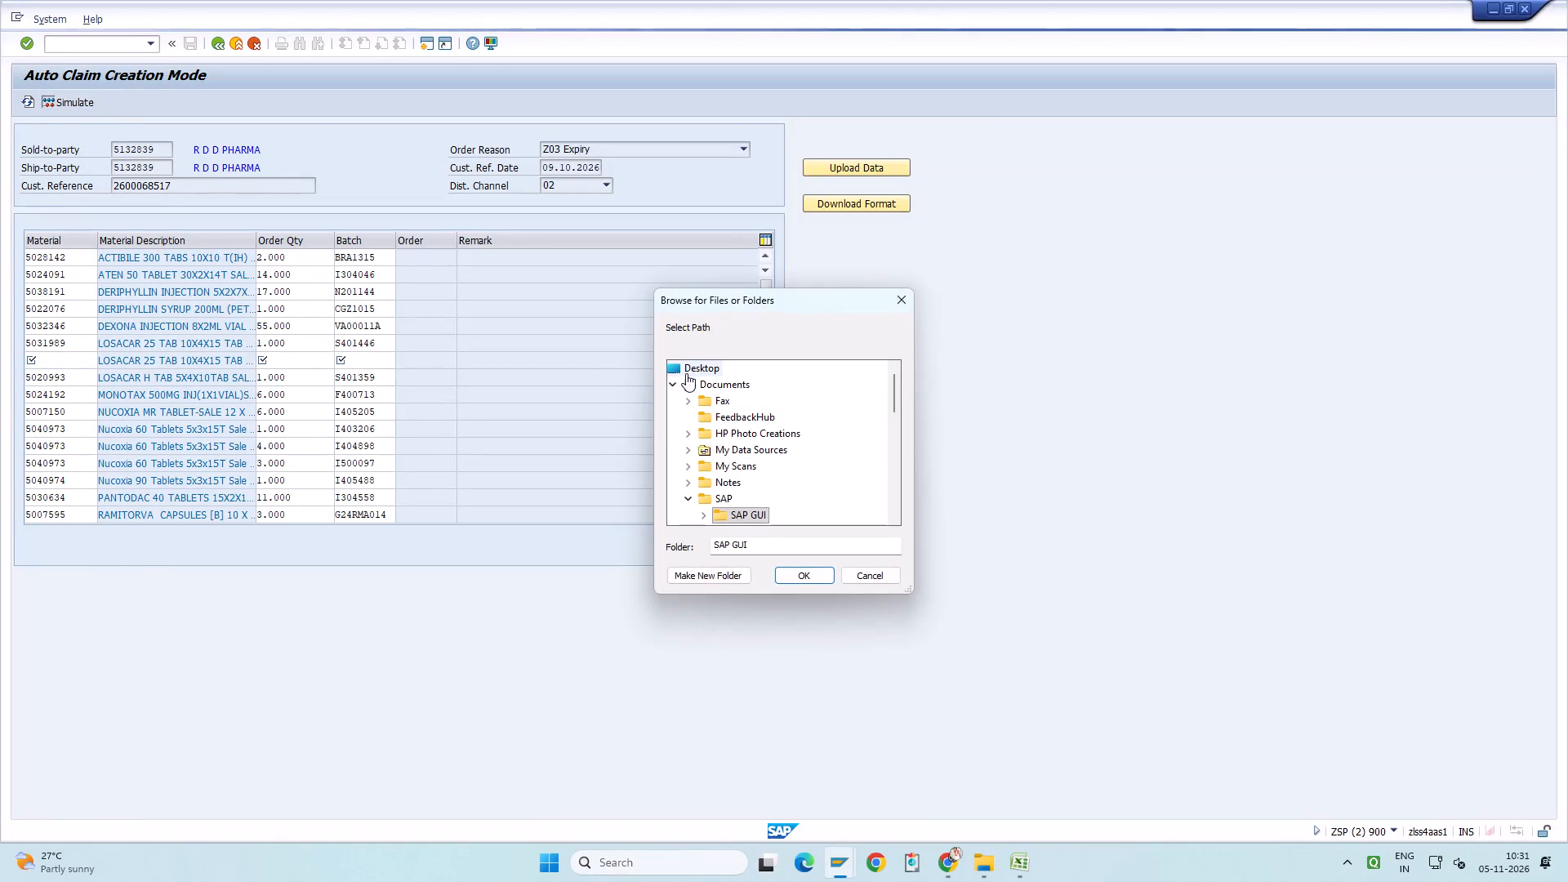
left_click(803, 578)
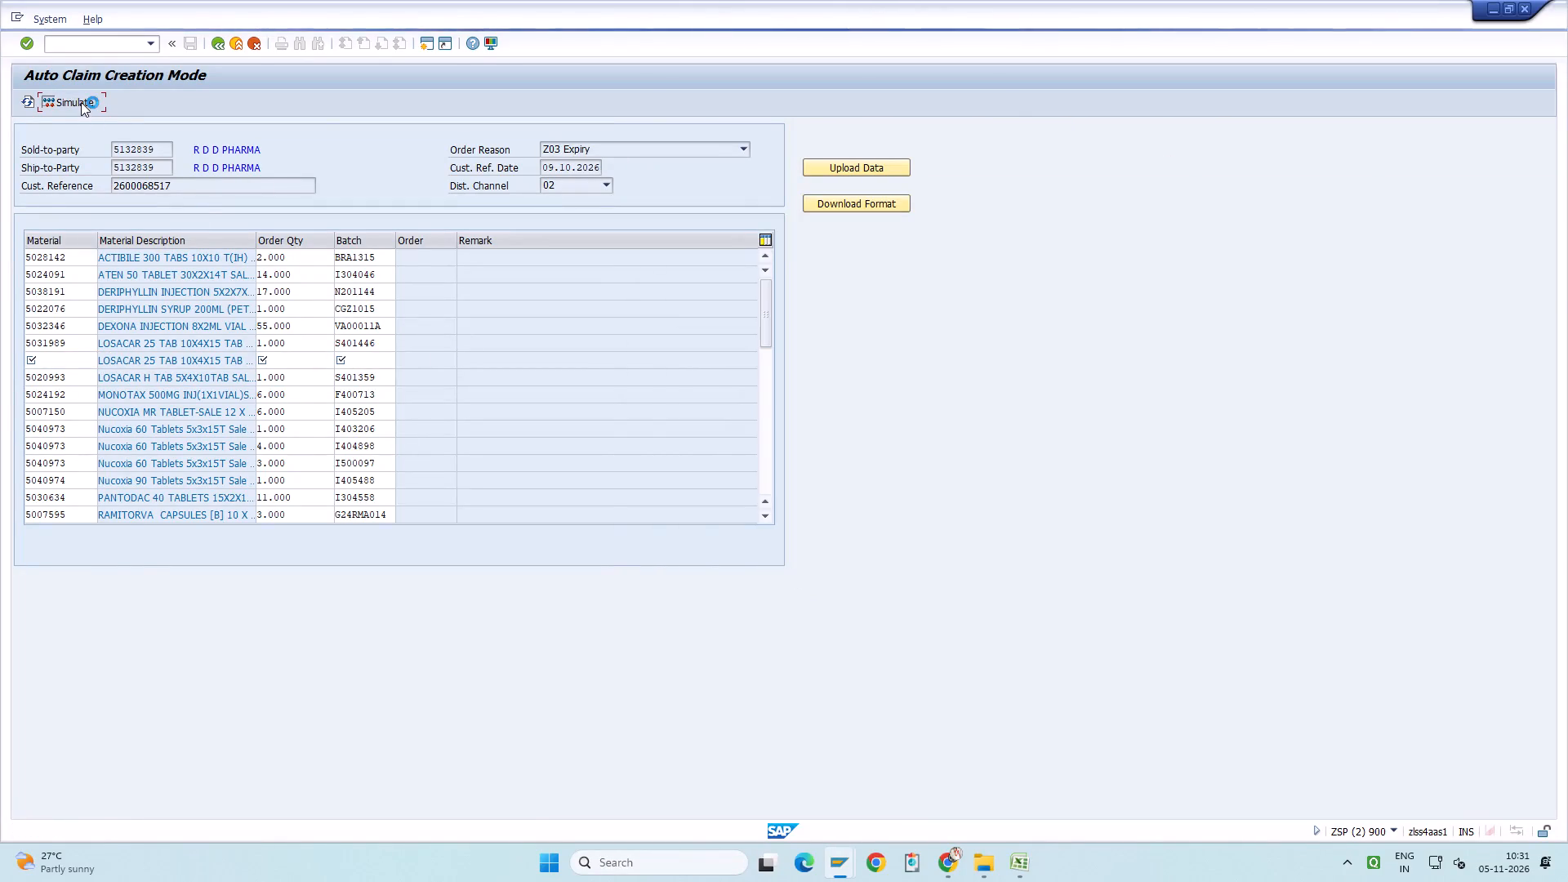
left_click(81, 102)
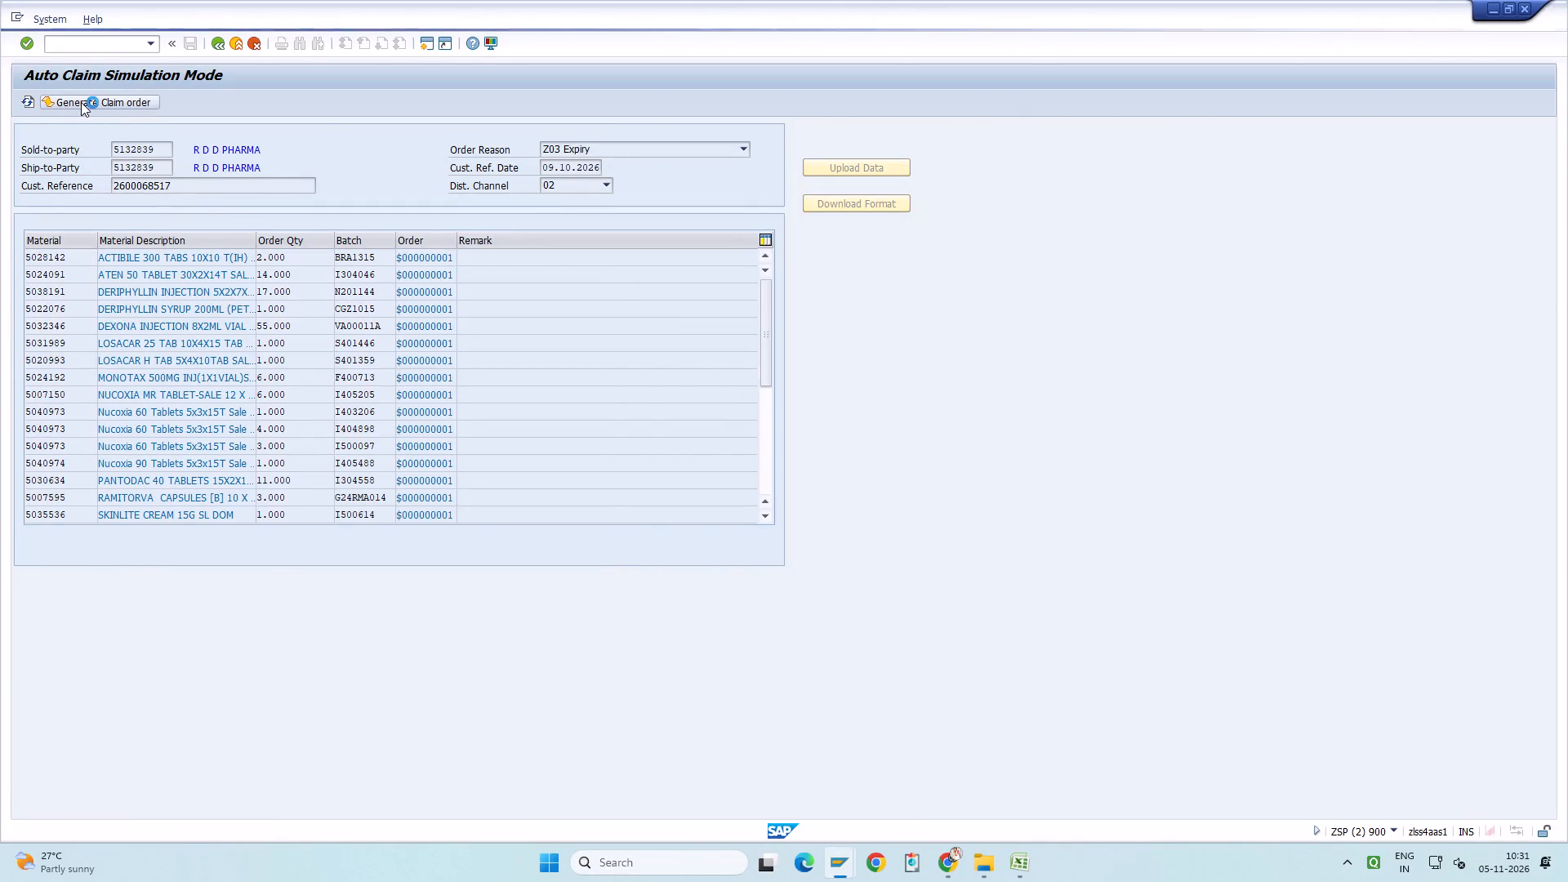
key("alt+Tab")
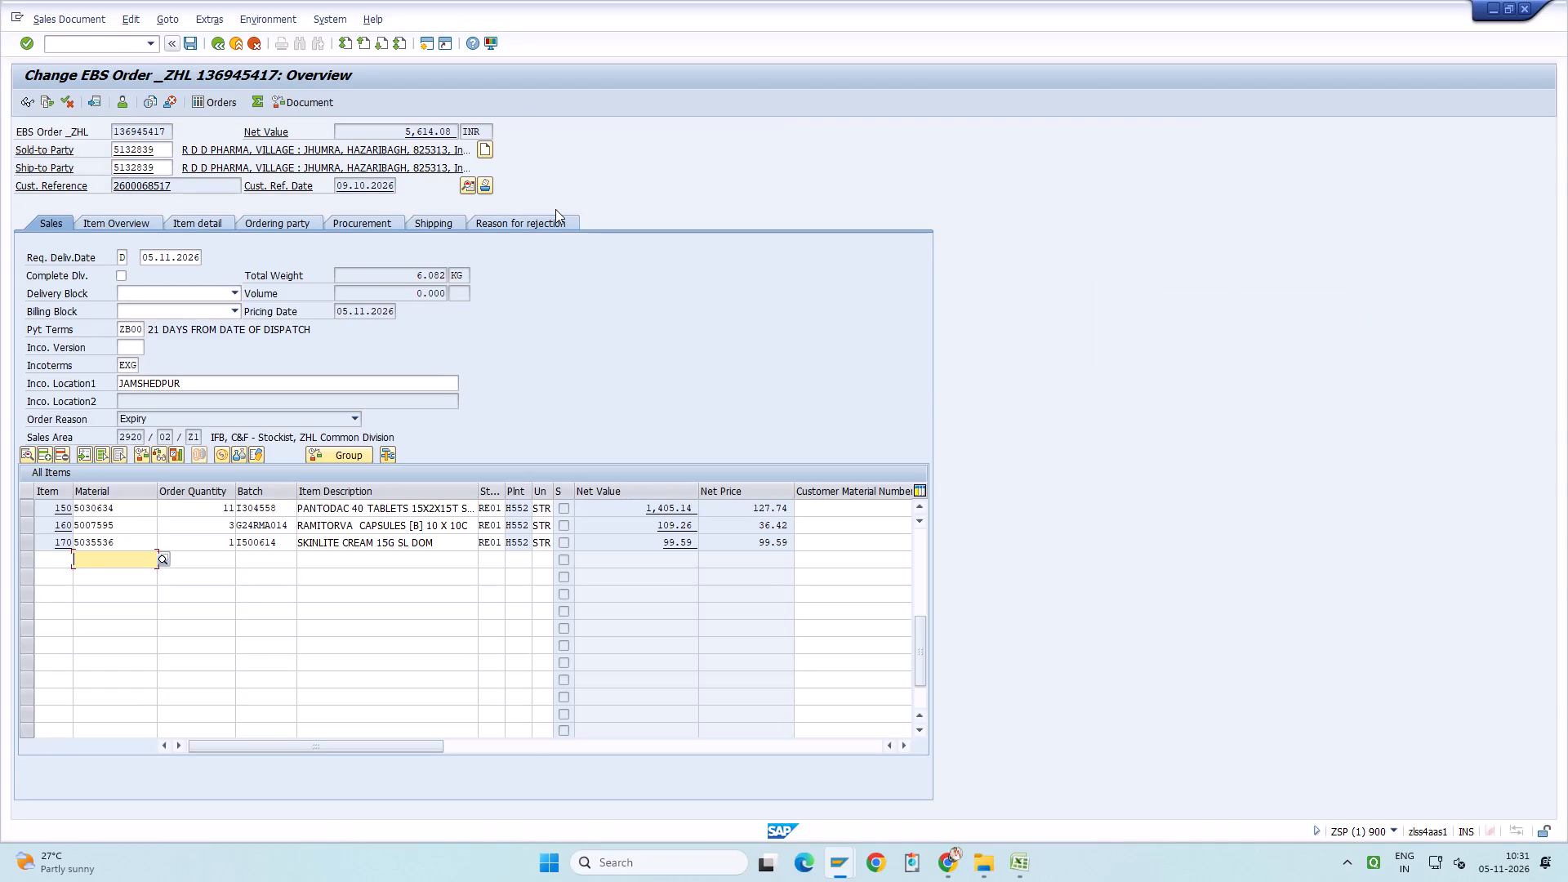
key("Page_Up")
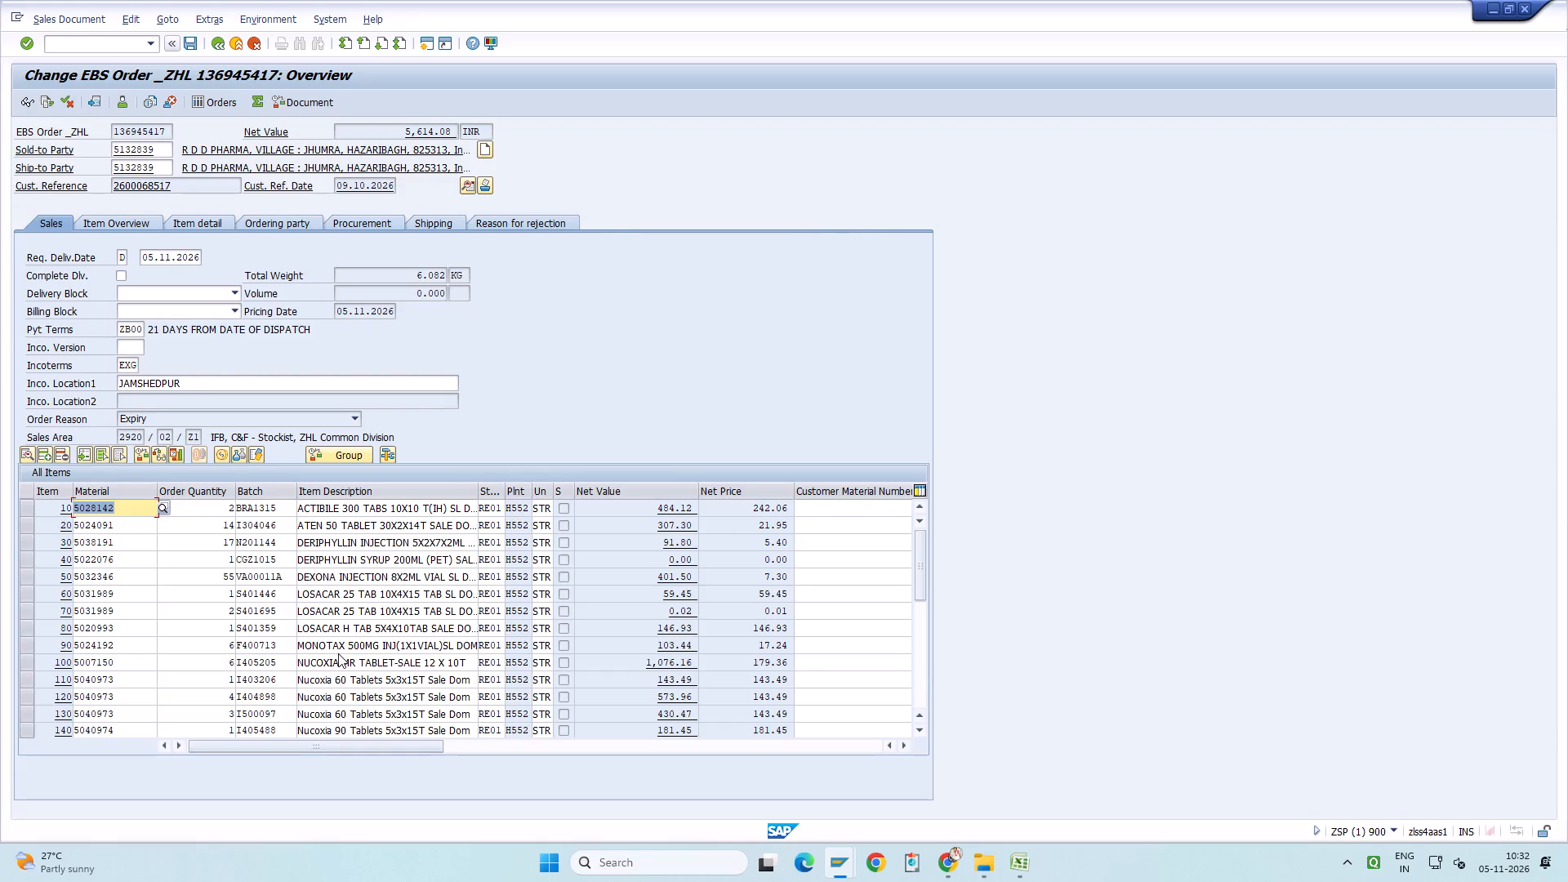
key("alt+Tab")
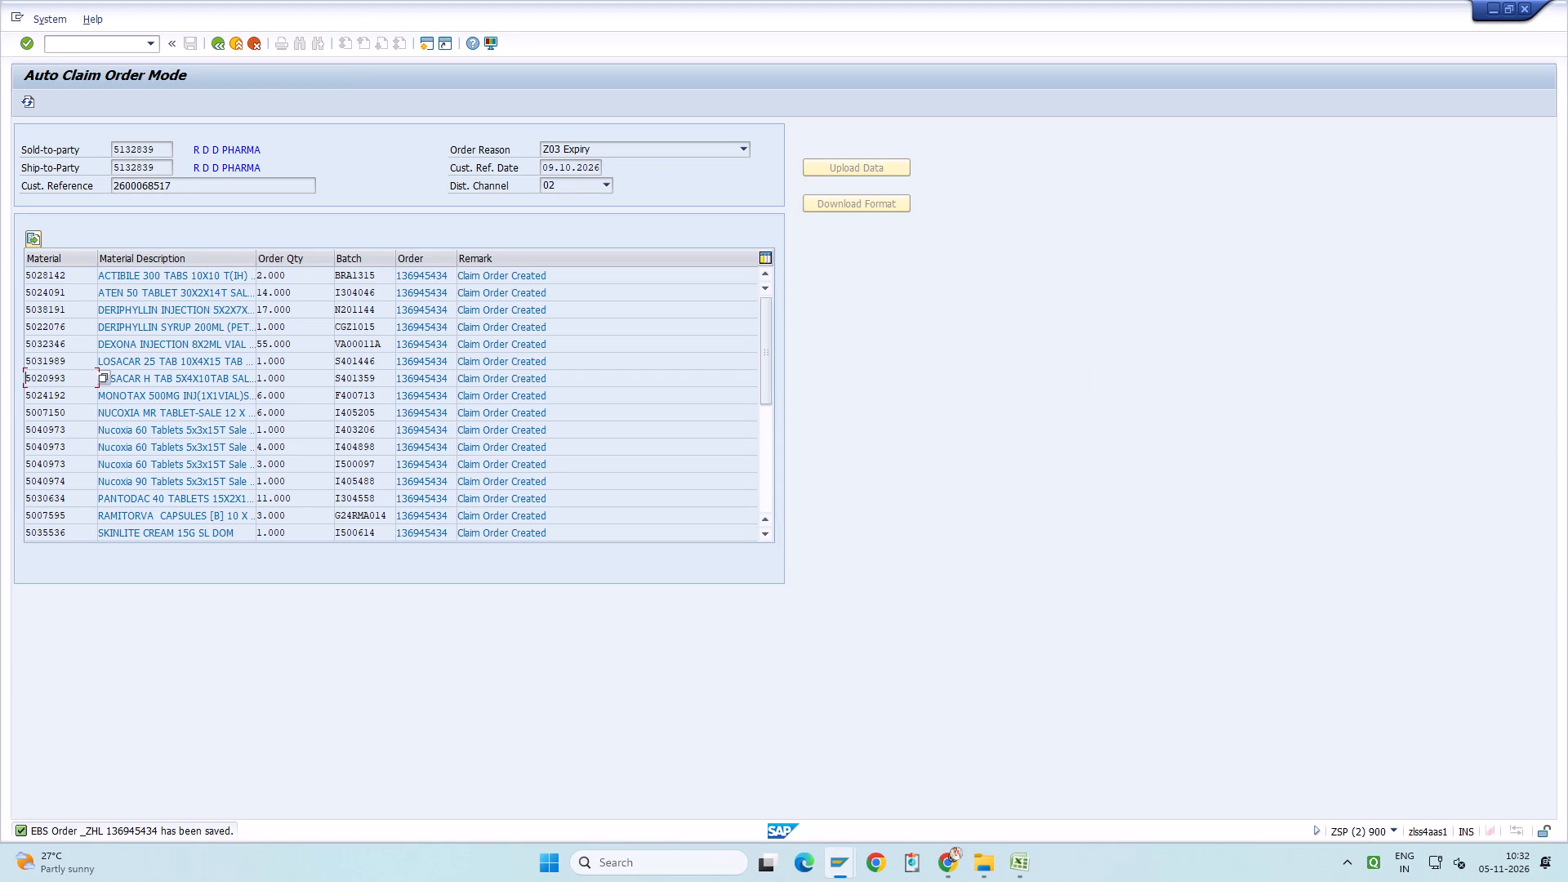
left_click_drag(445, 274, 382, 276)
key("ctrl+c")
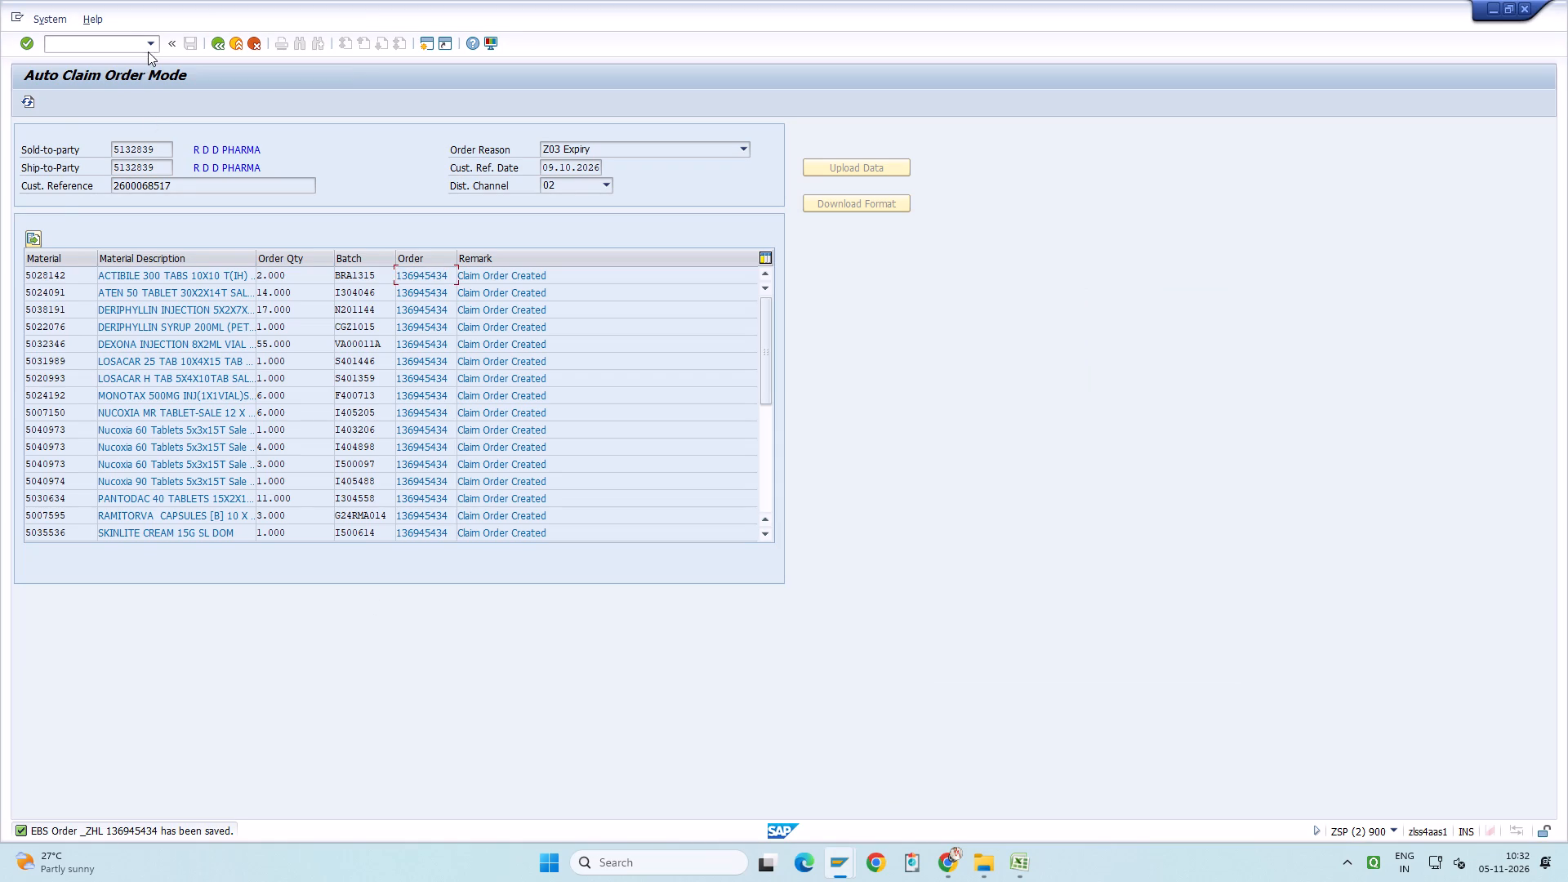
left_click(148, 51)
left_click(148, 68)
key("Return")
left_click_drag(198, 167, 78, 167)
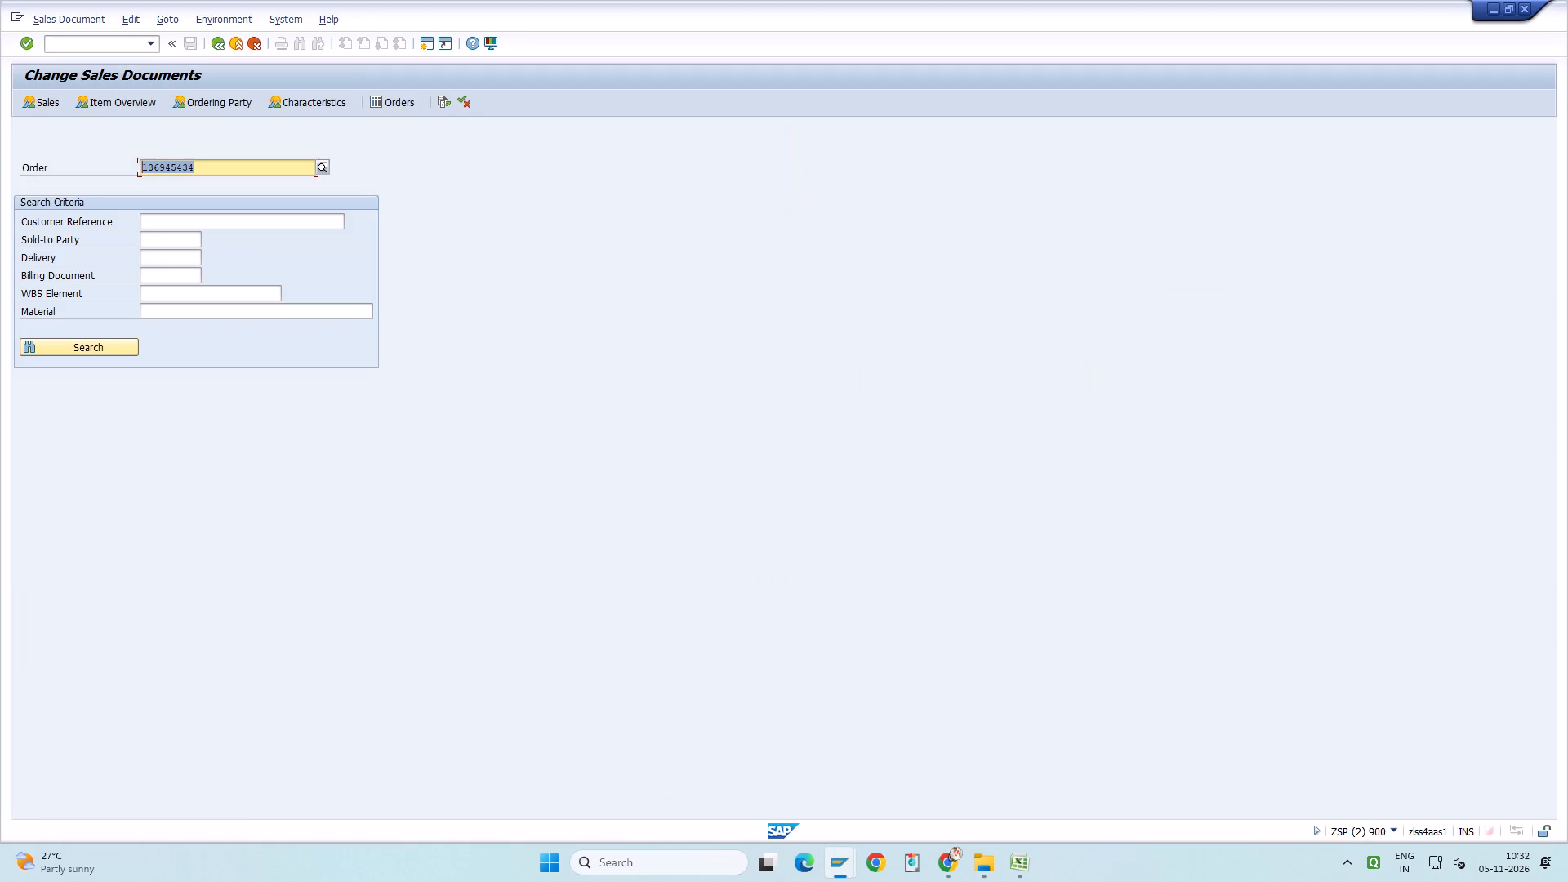
key("ctrl+v")
key("Return")
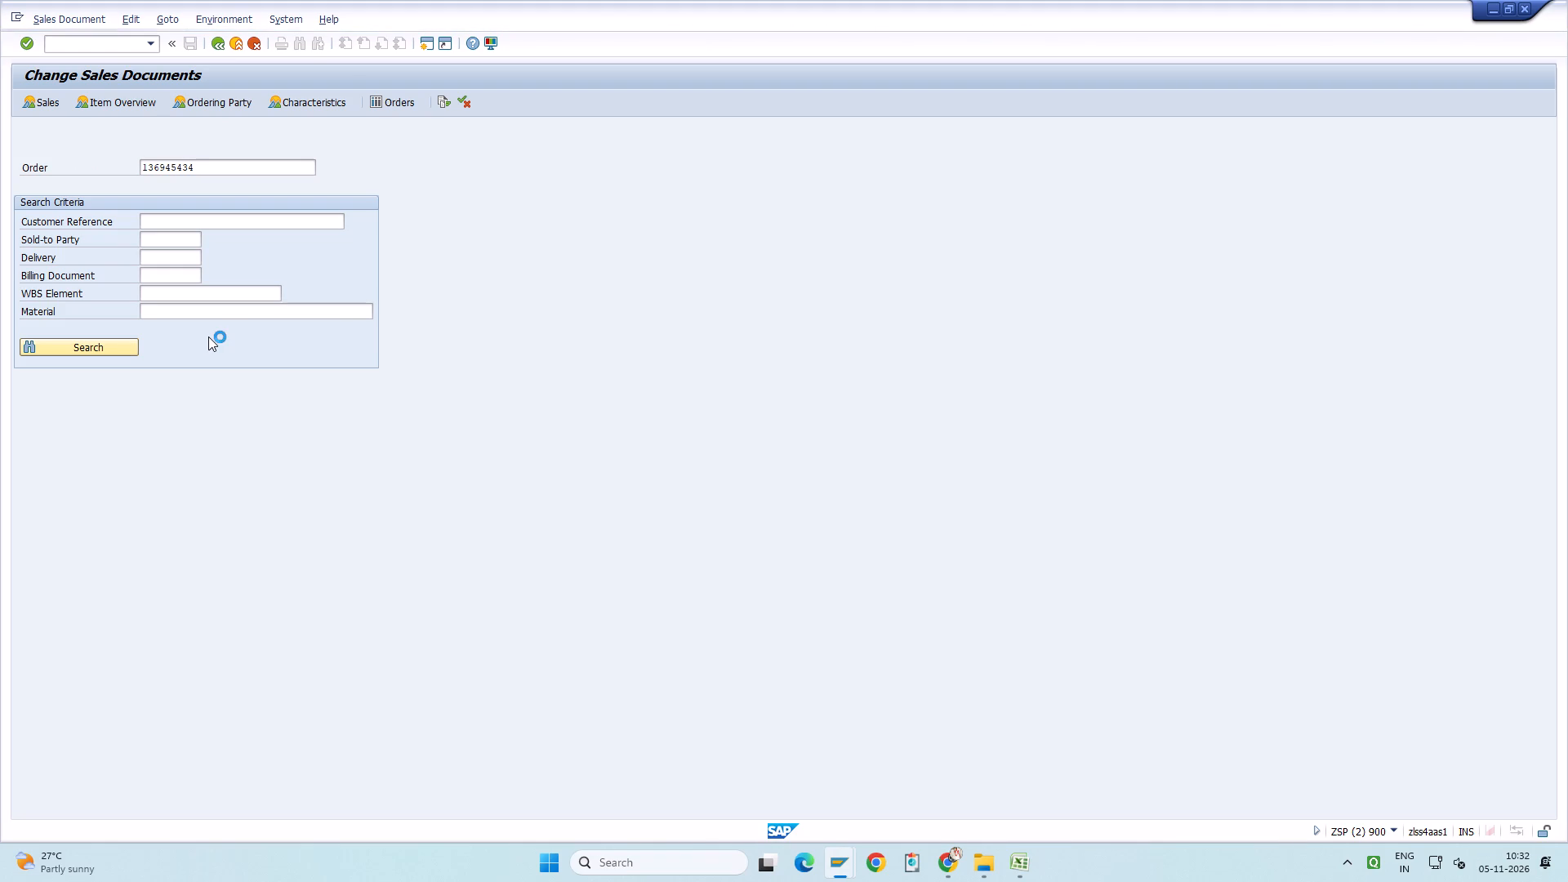
key("Page_Down")
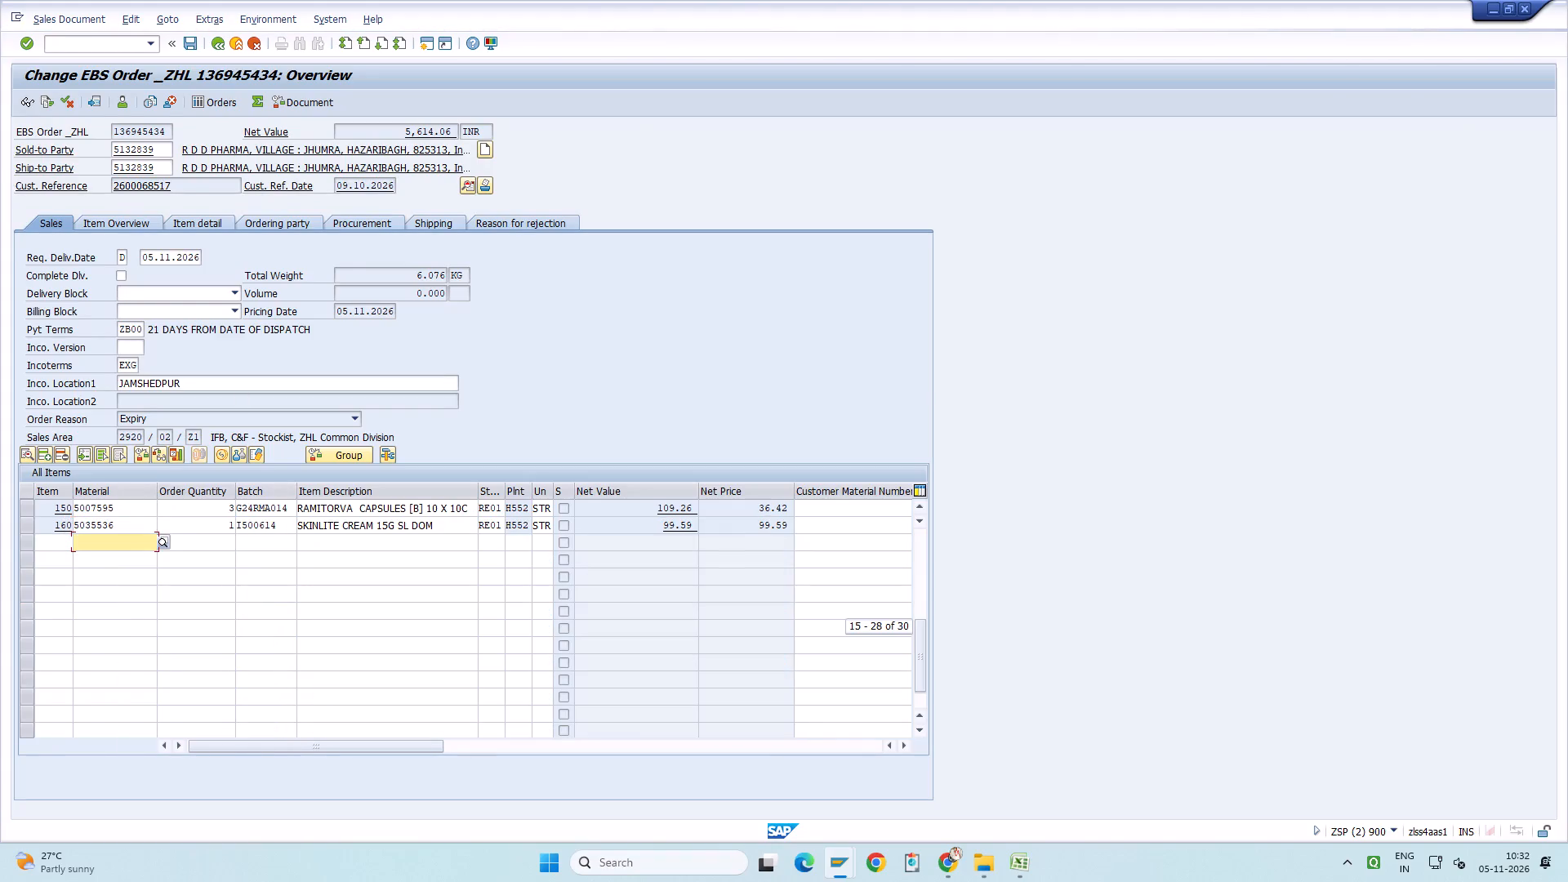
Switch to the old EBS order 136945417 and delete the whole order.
key("alt+Tab")
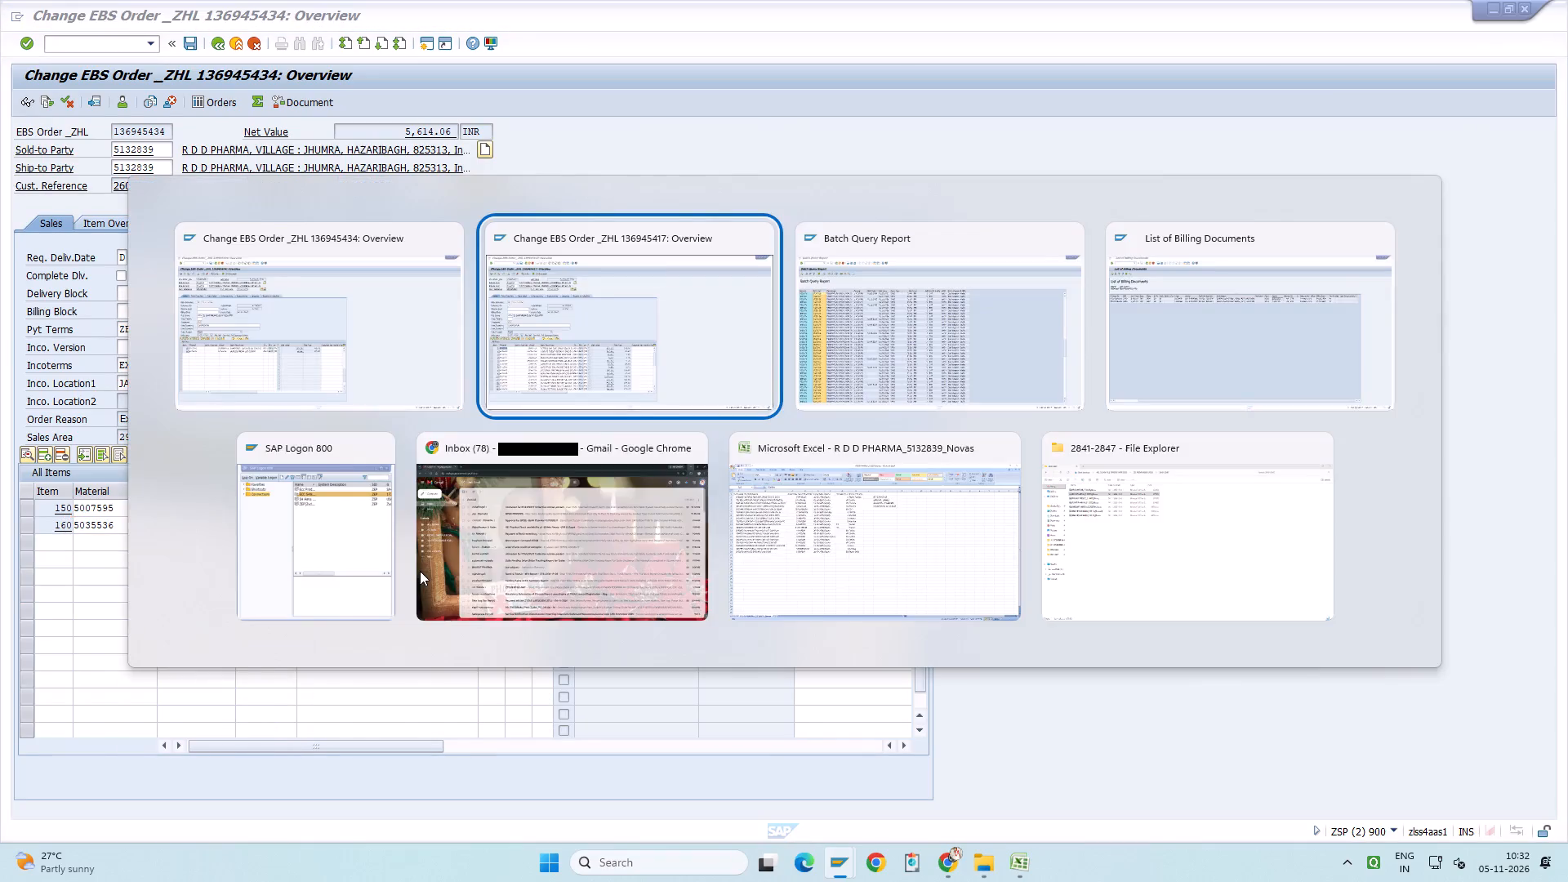
key("Page_Down")
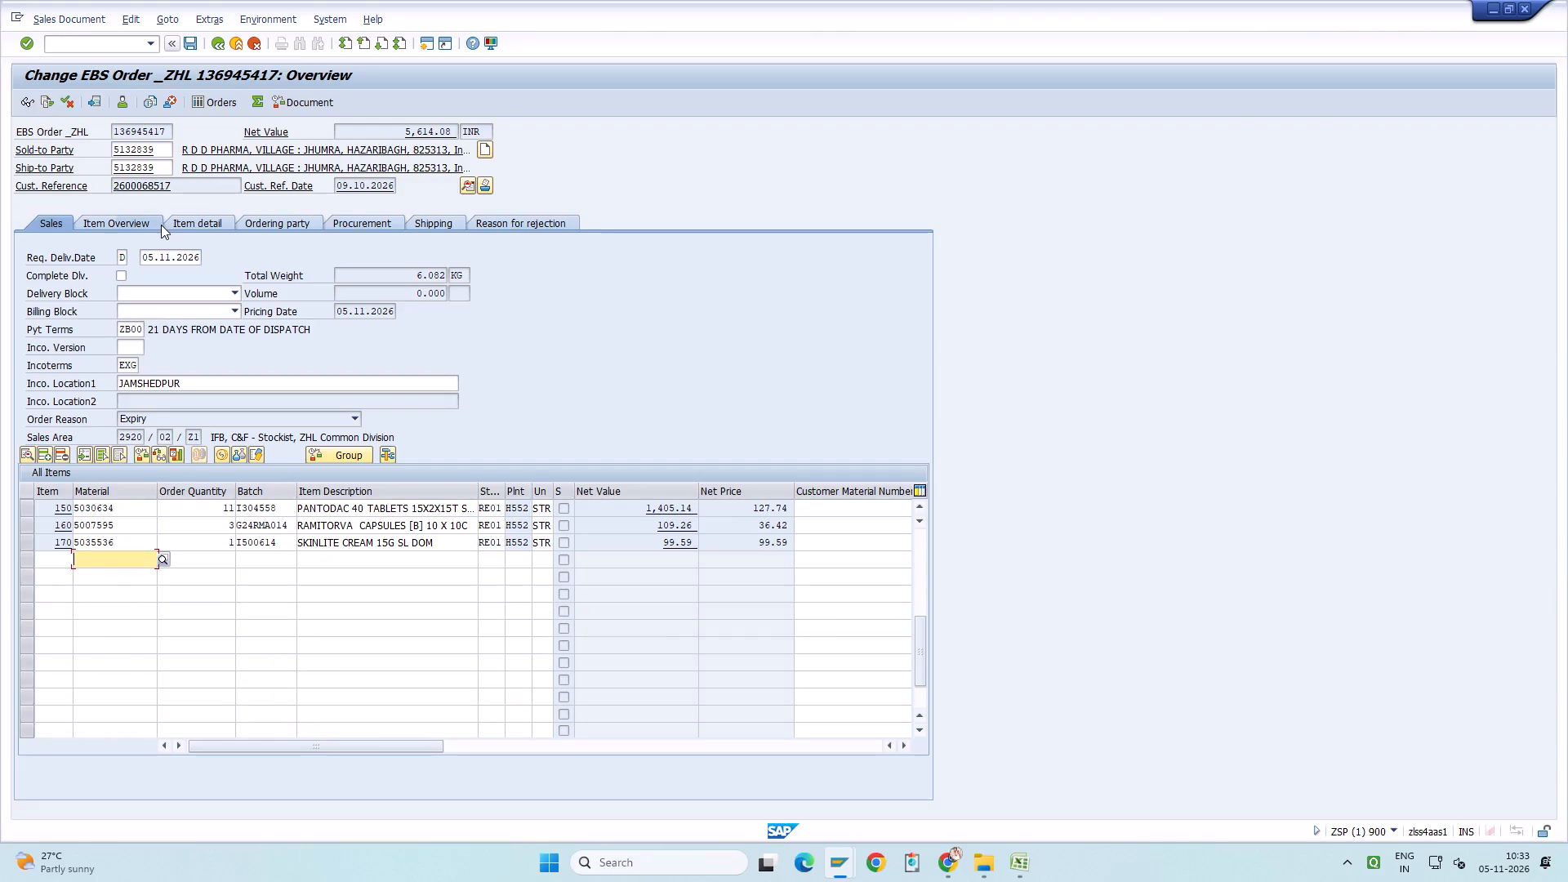
left_click(60, 22)
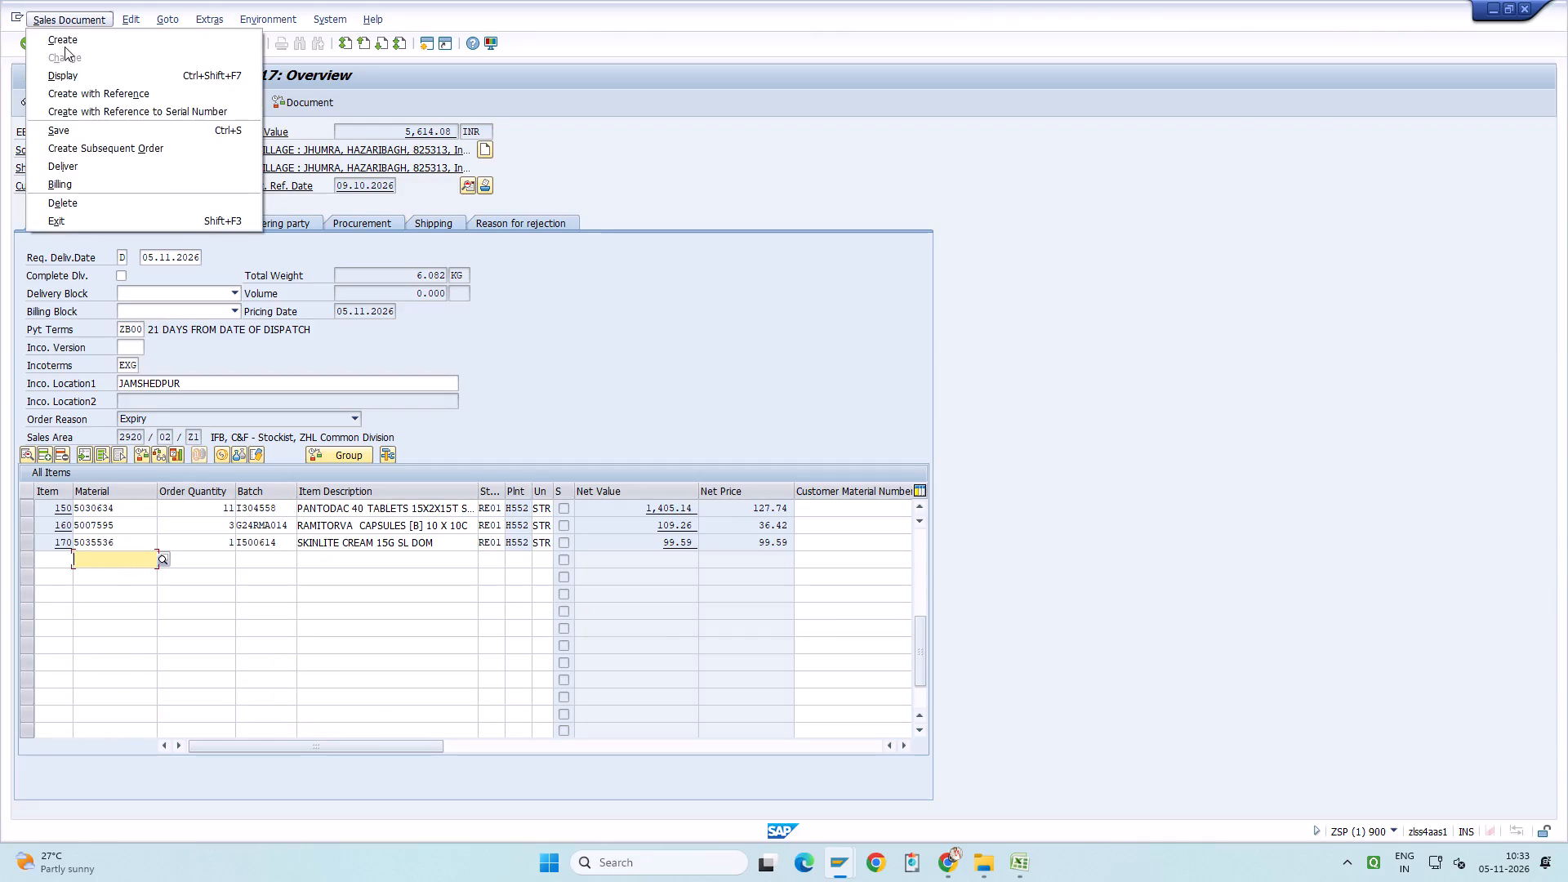
left_click(115, 201)
left_click(209, 303)
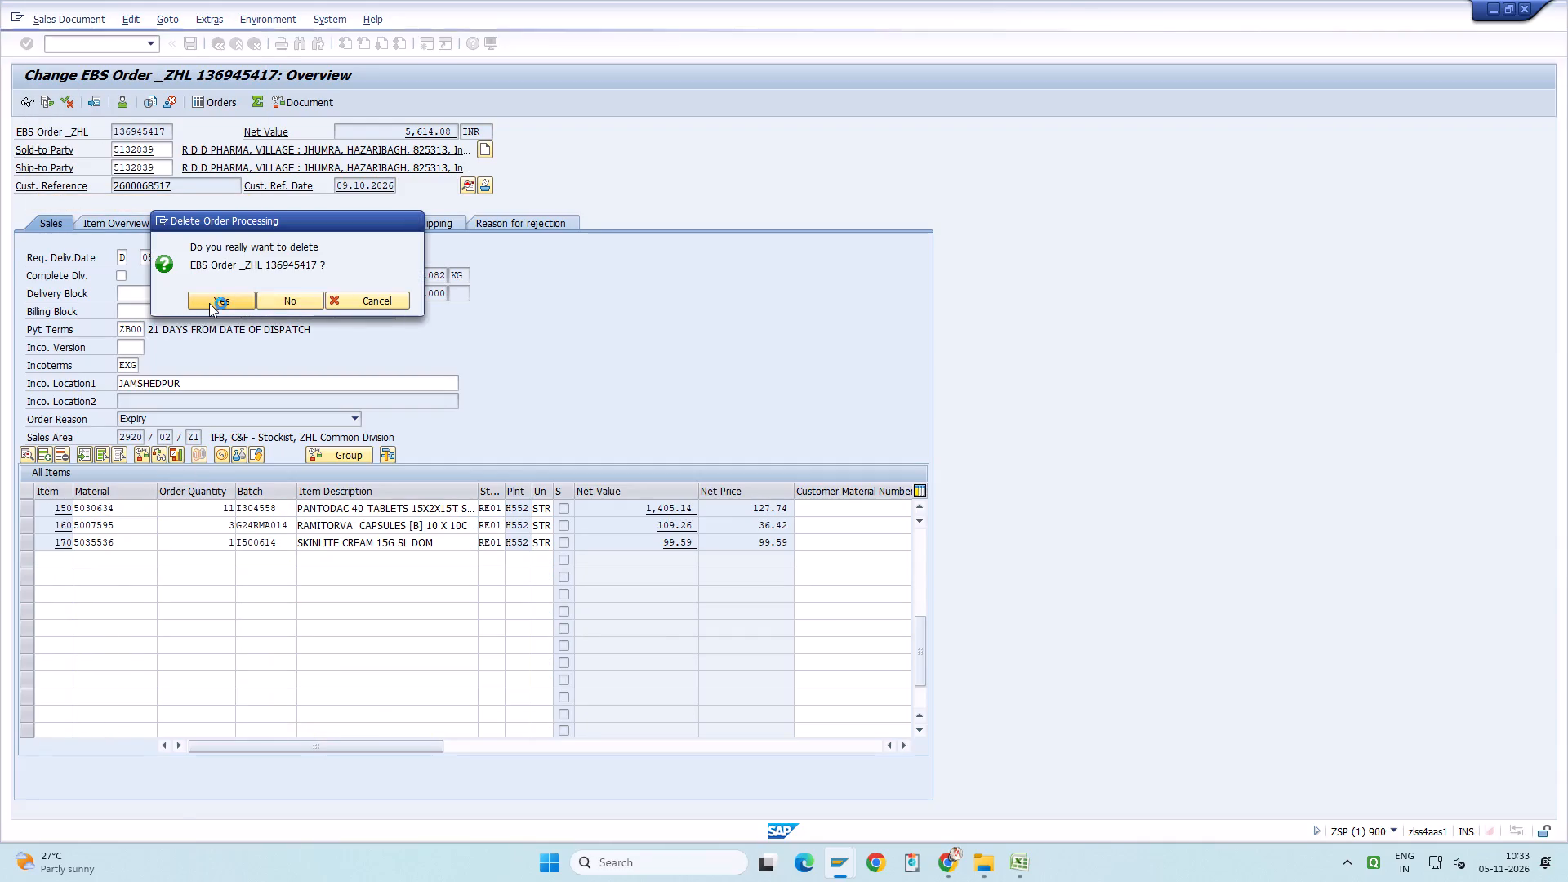
key("alt+Tab")
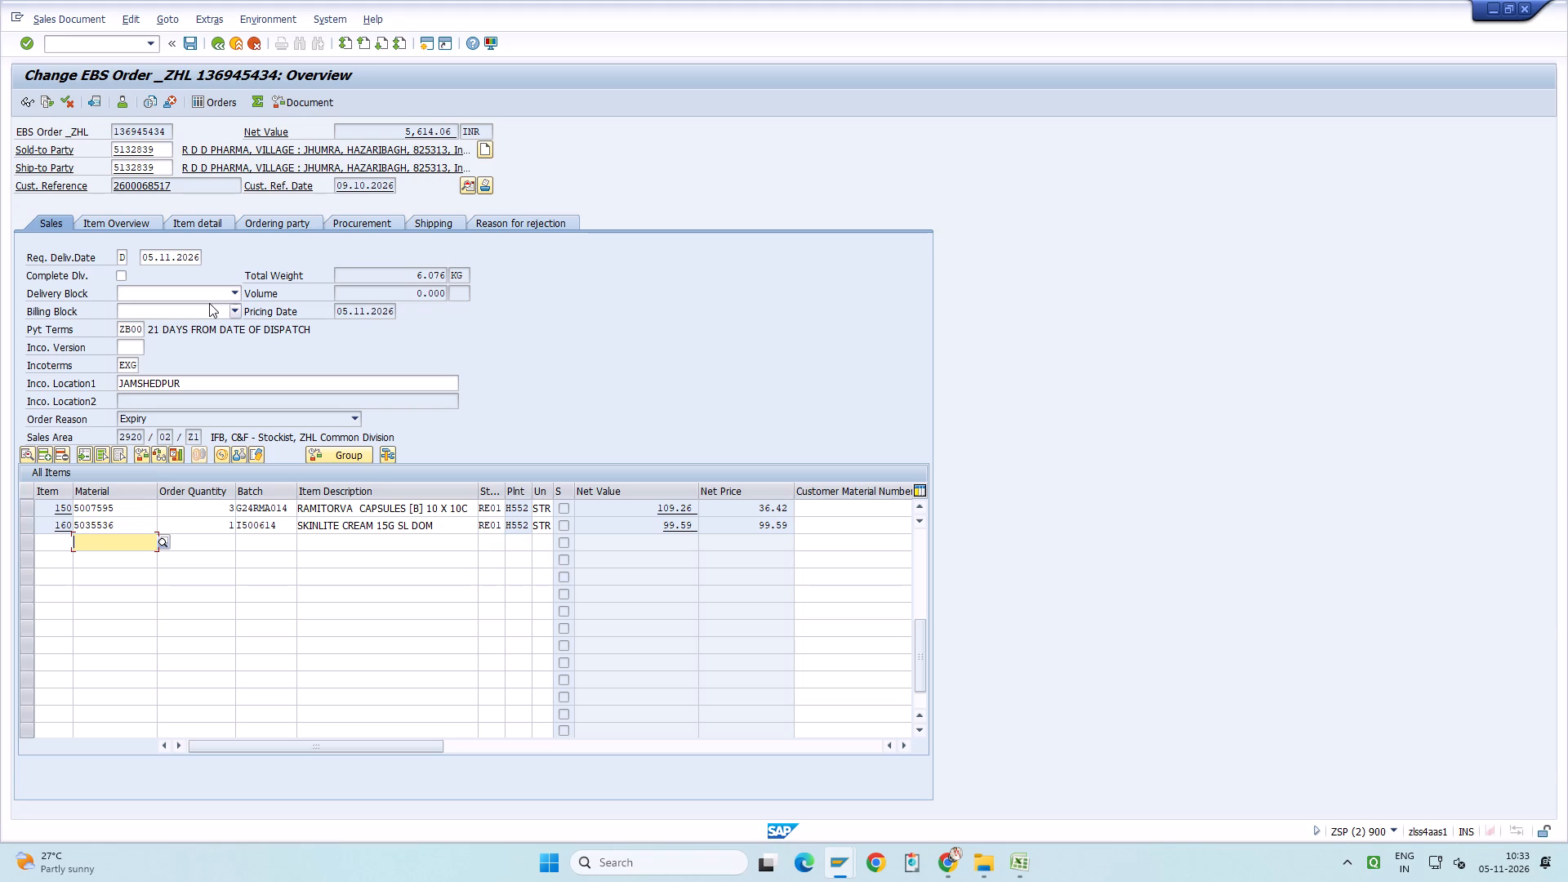
key("Page_Up")
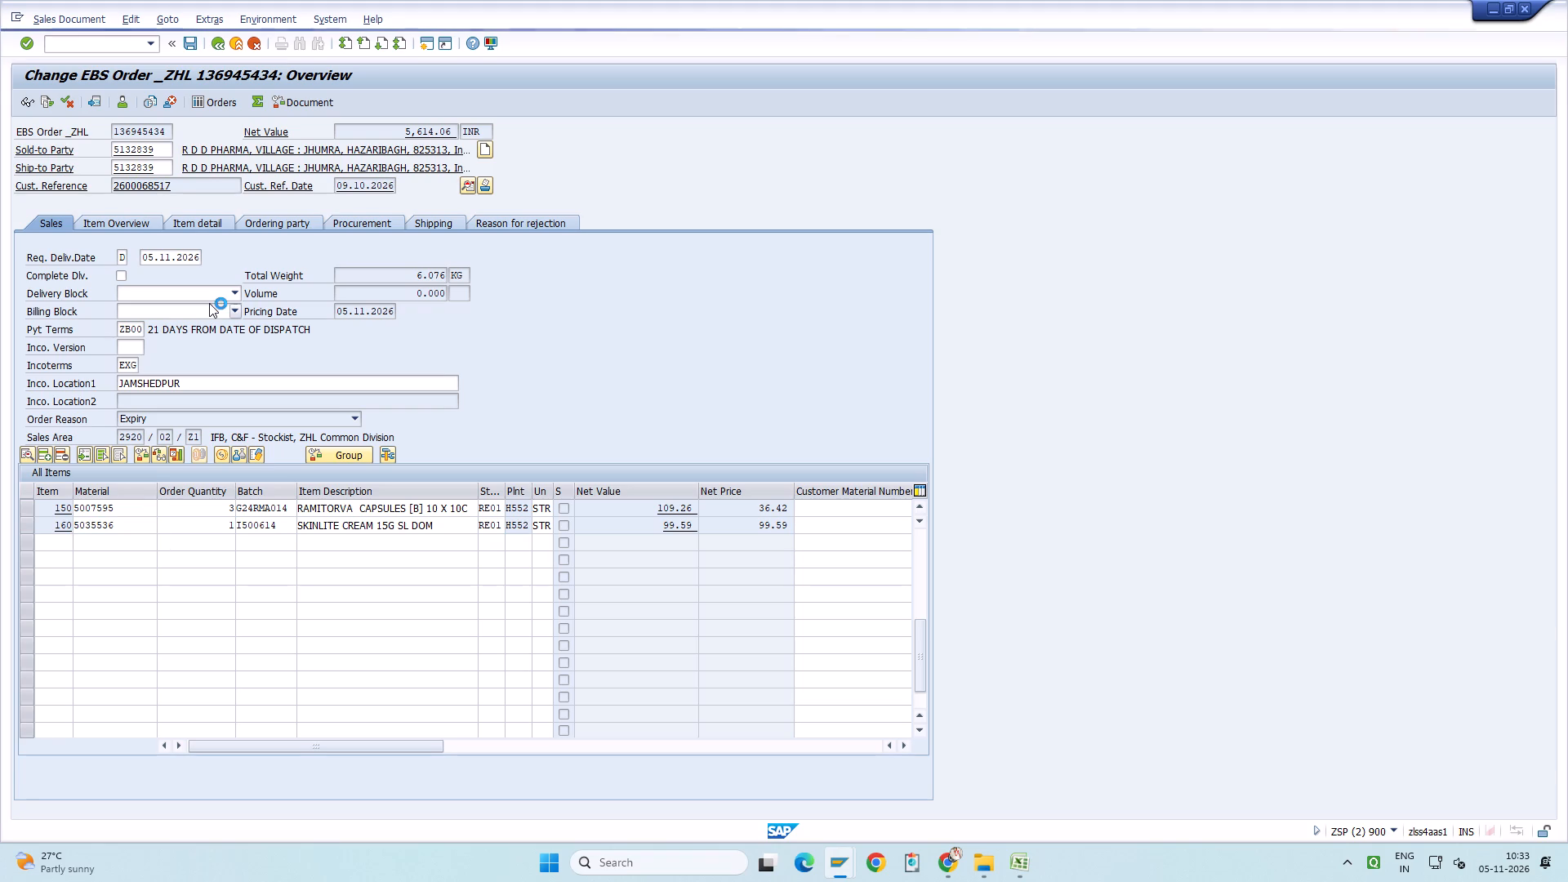
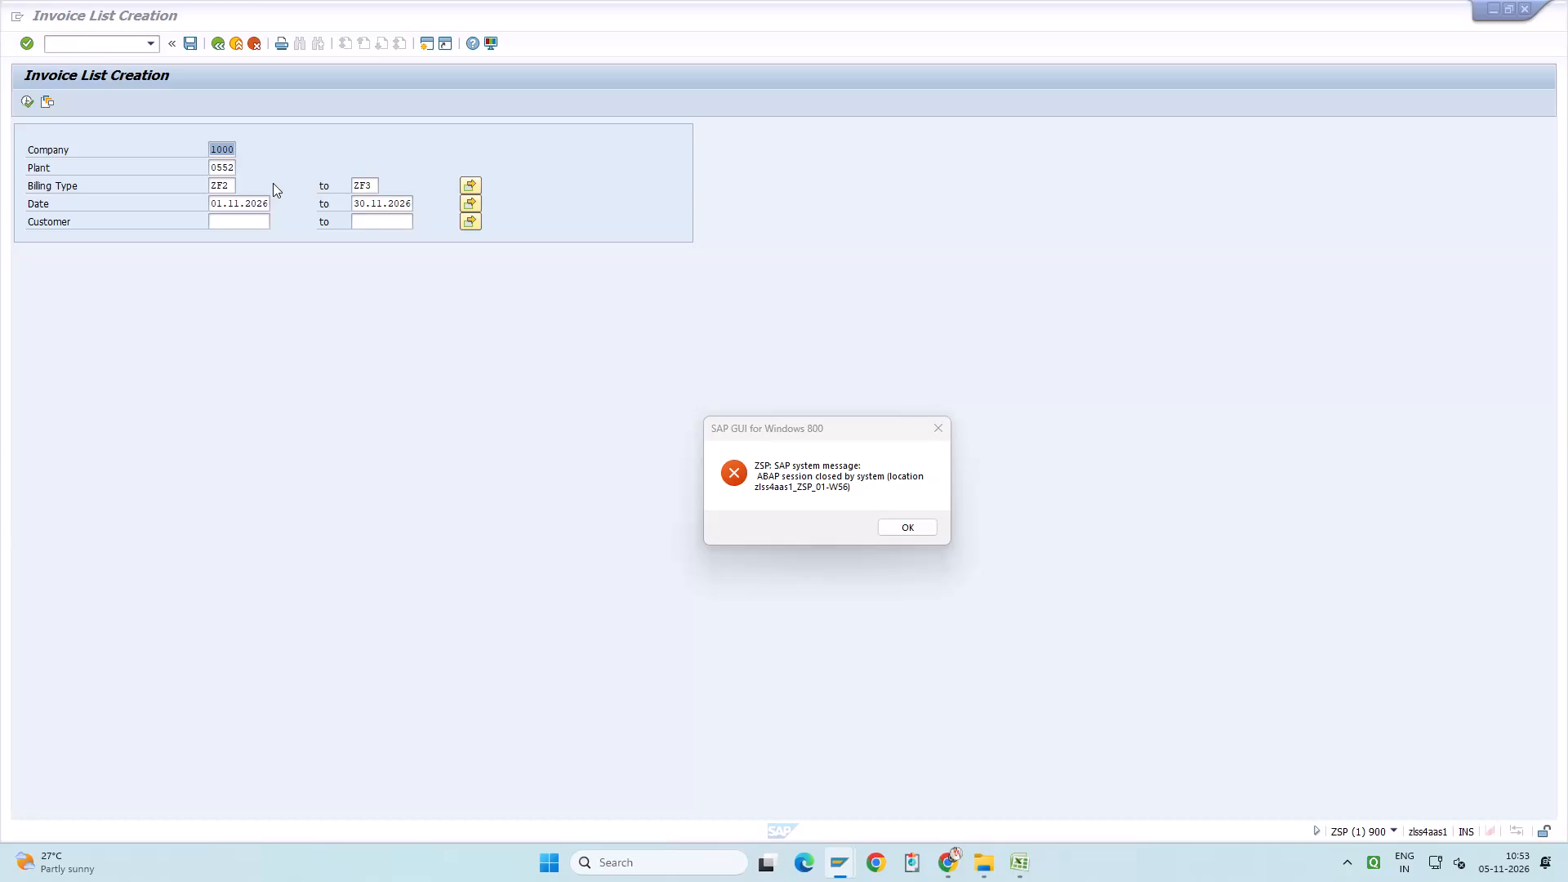
Dismiss the system messages of the closed SAP session.
left_click(911, 535)
left_click(901, 504)
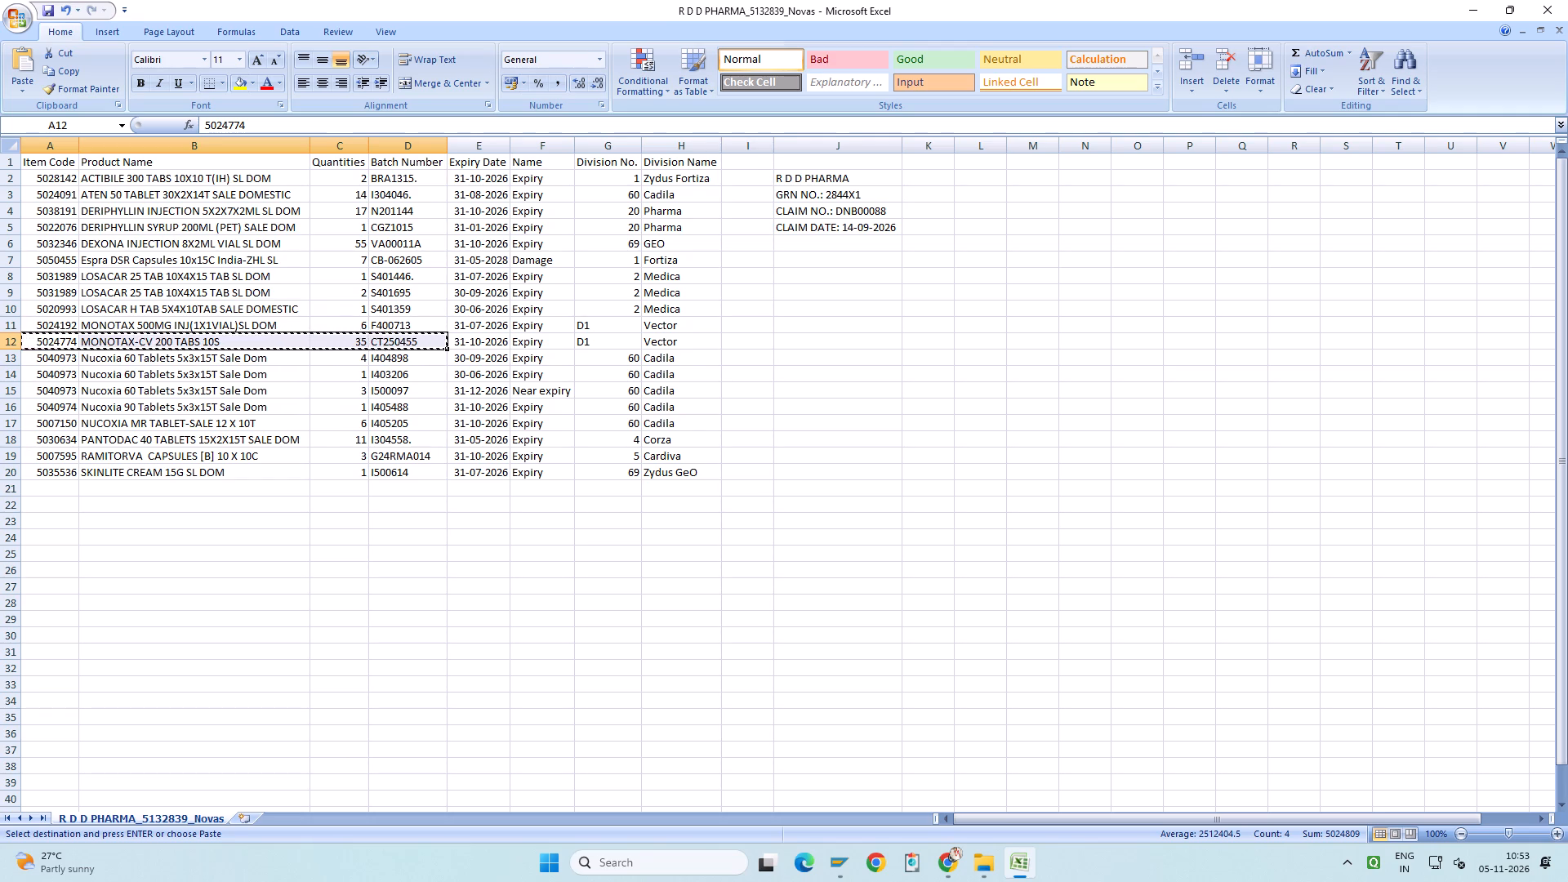
Close the R D D PHARMA_5132839_Novas workbook without saving the changes.
left_click(1539, 0)
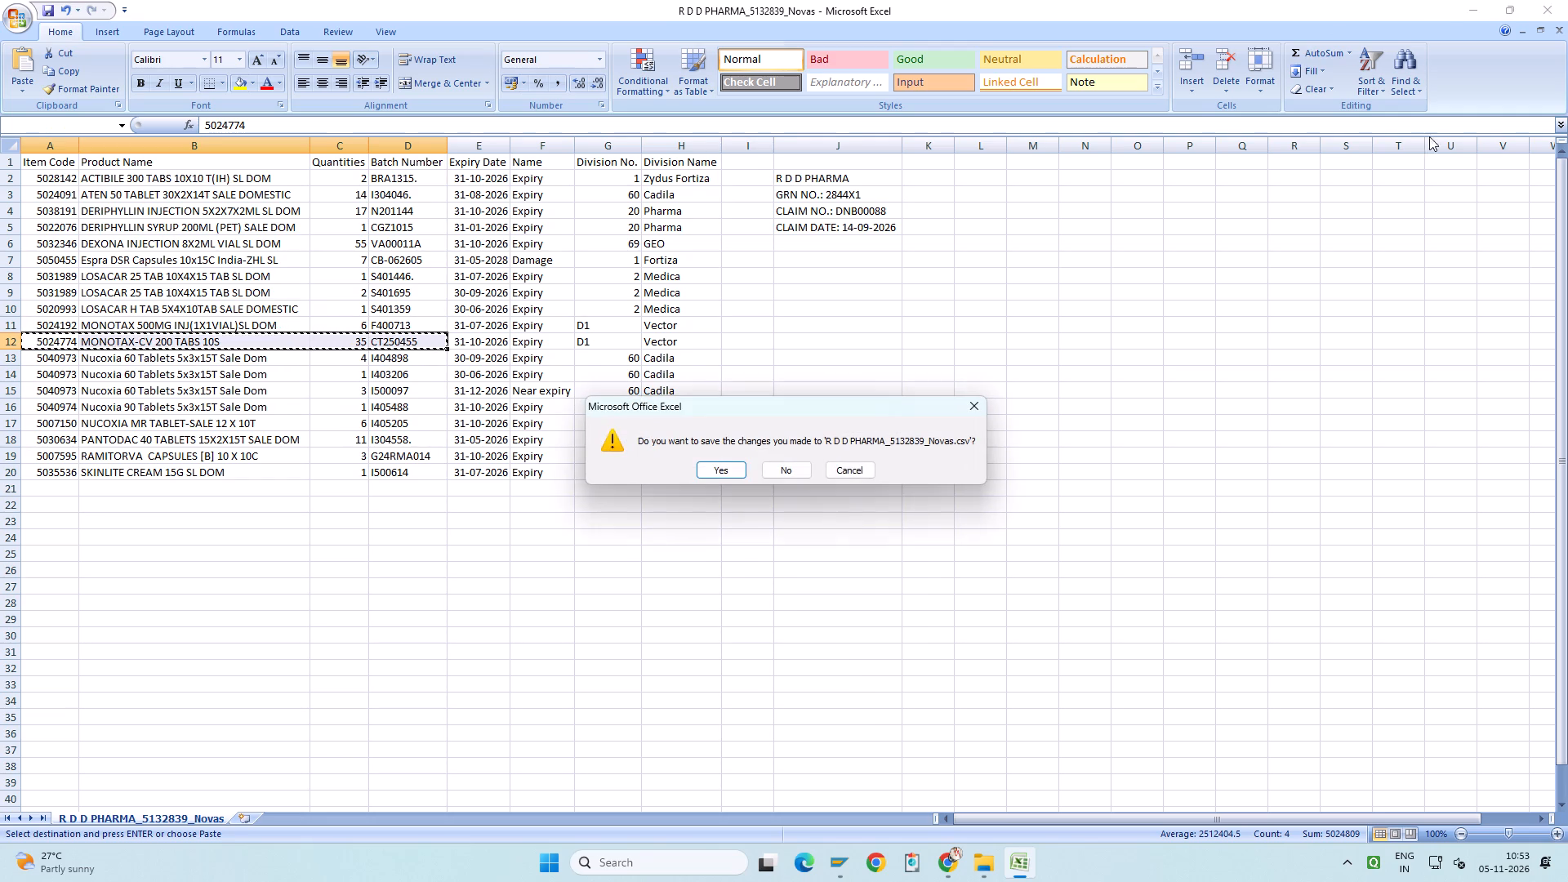
left_click(777, 474)
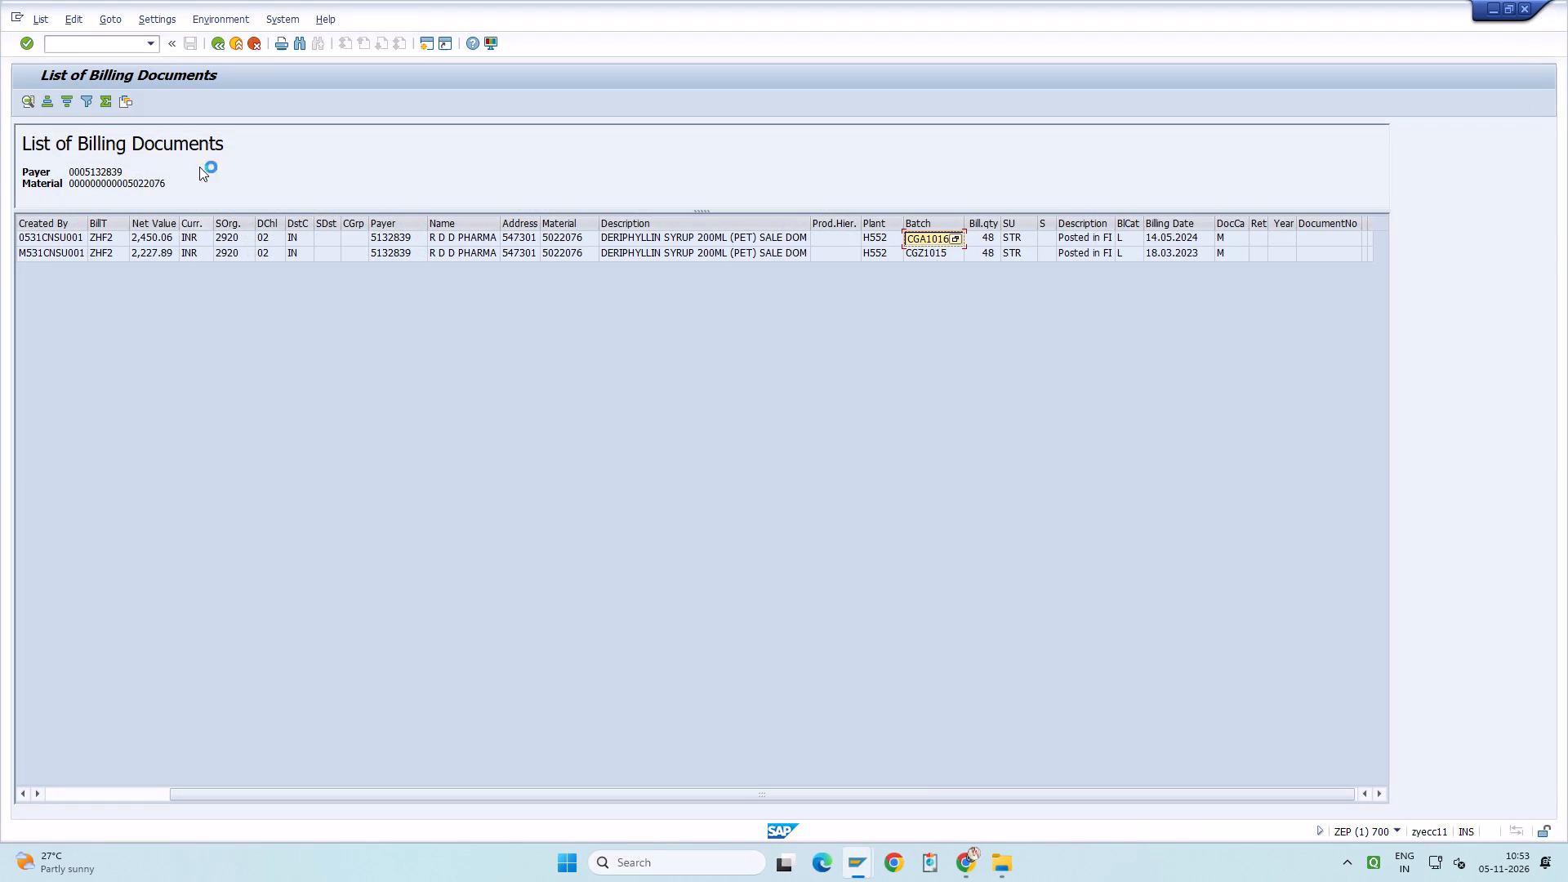
Switch to SAP Logon and open the S4 Hana connection.
left_click(849, 869)
left_click(773, 791)
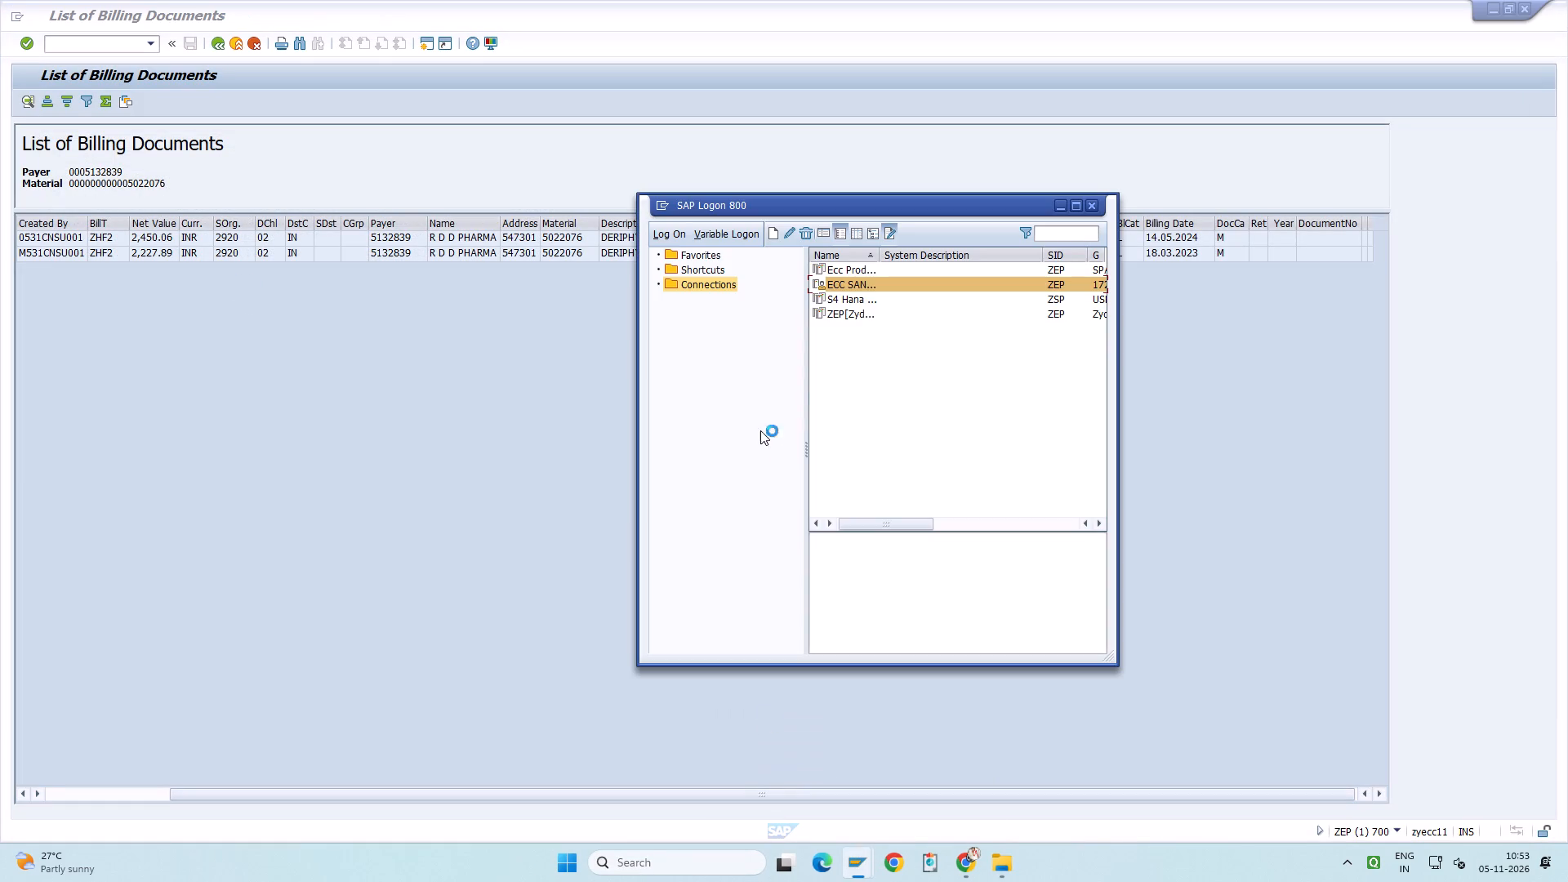
double_click(849, 298)
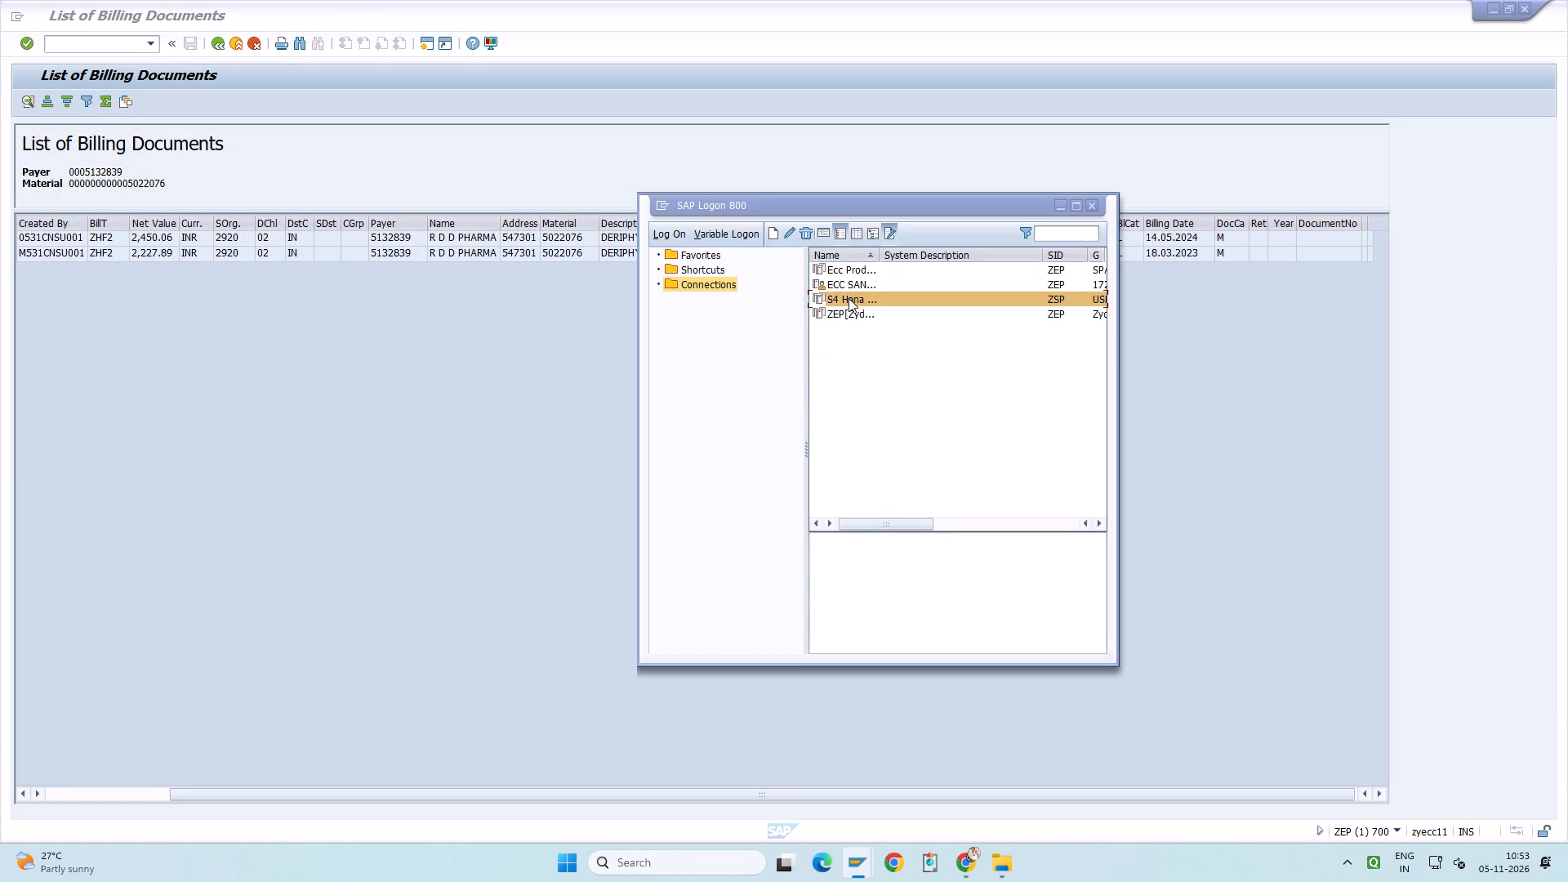
Log on to the S4 Hana production client with the saved user ID and the account password.
key("space")
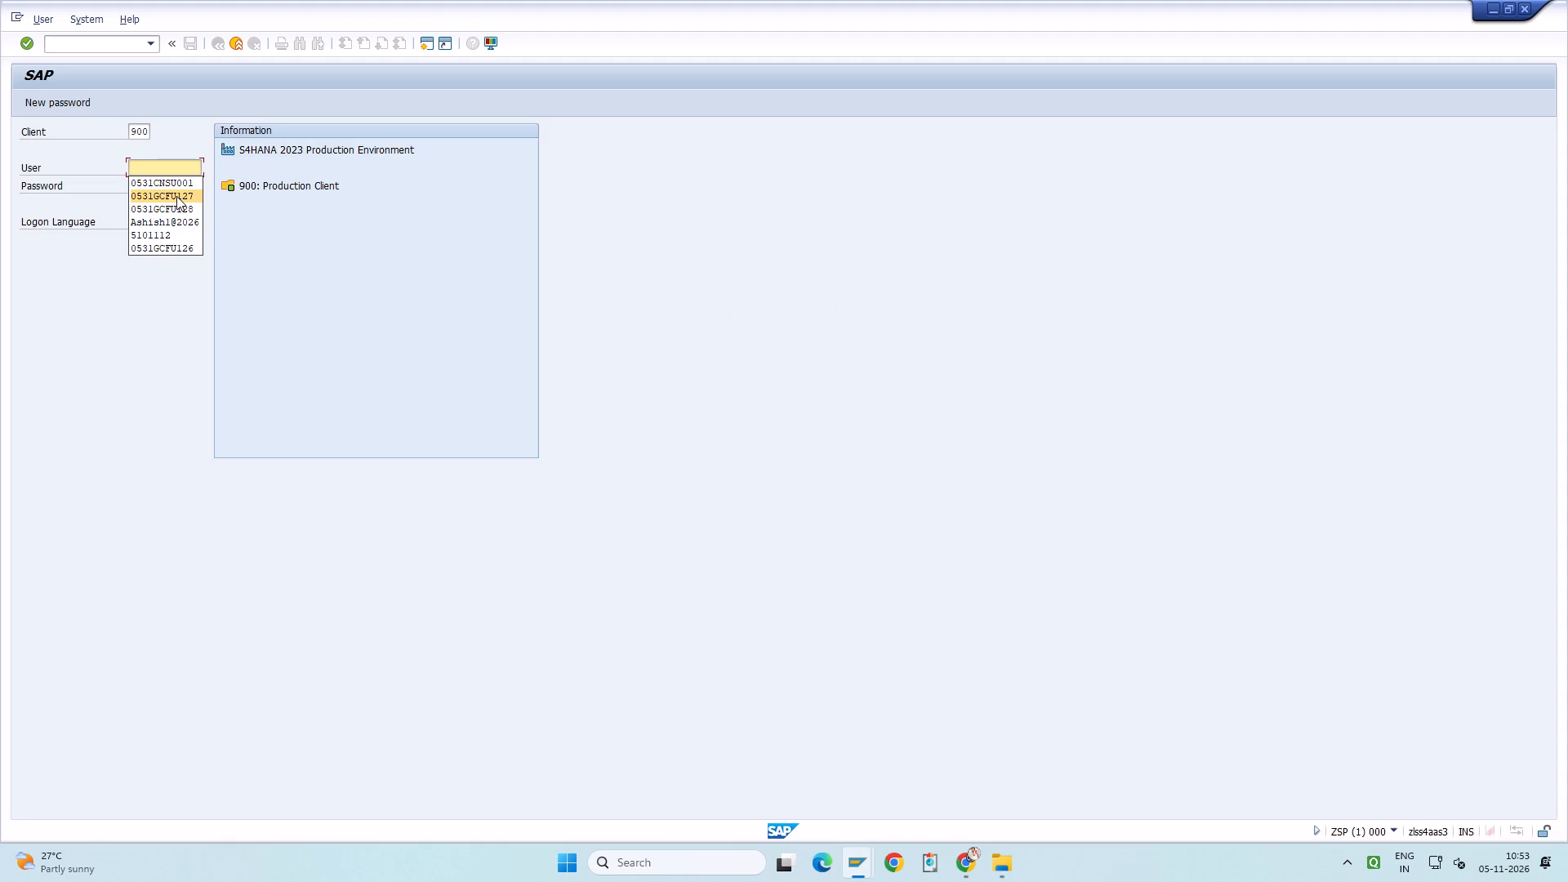
left_click(192, 223)
key("ctrl+a")
key("ctrl+x")
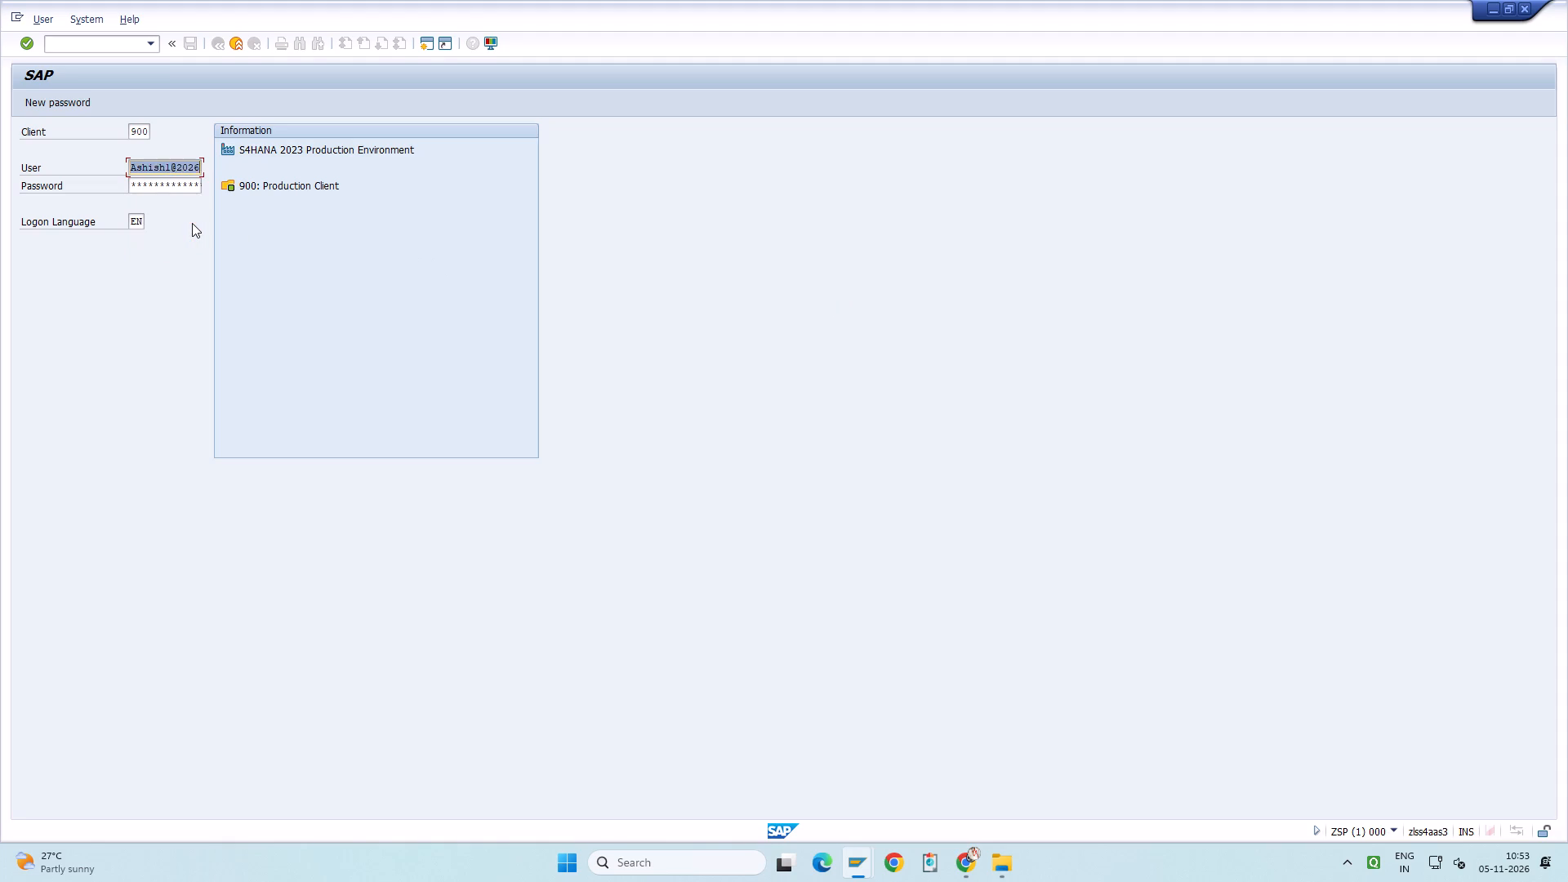
key("space")
left_click(189, 195)
left_click(188, 185)
key("ctrl+v")
key("Return")
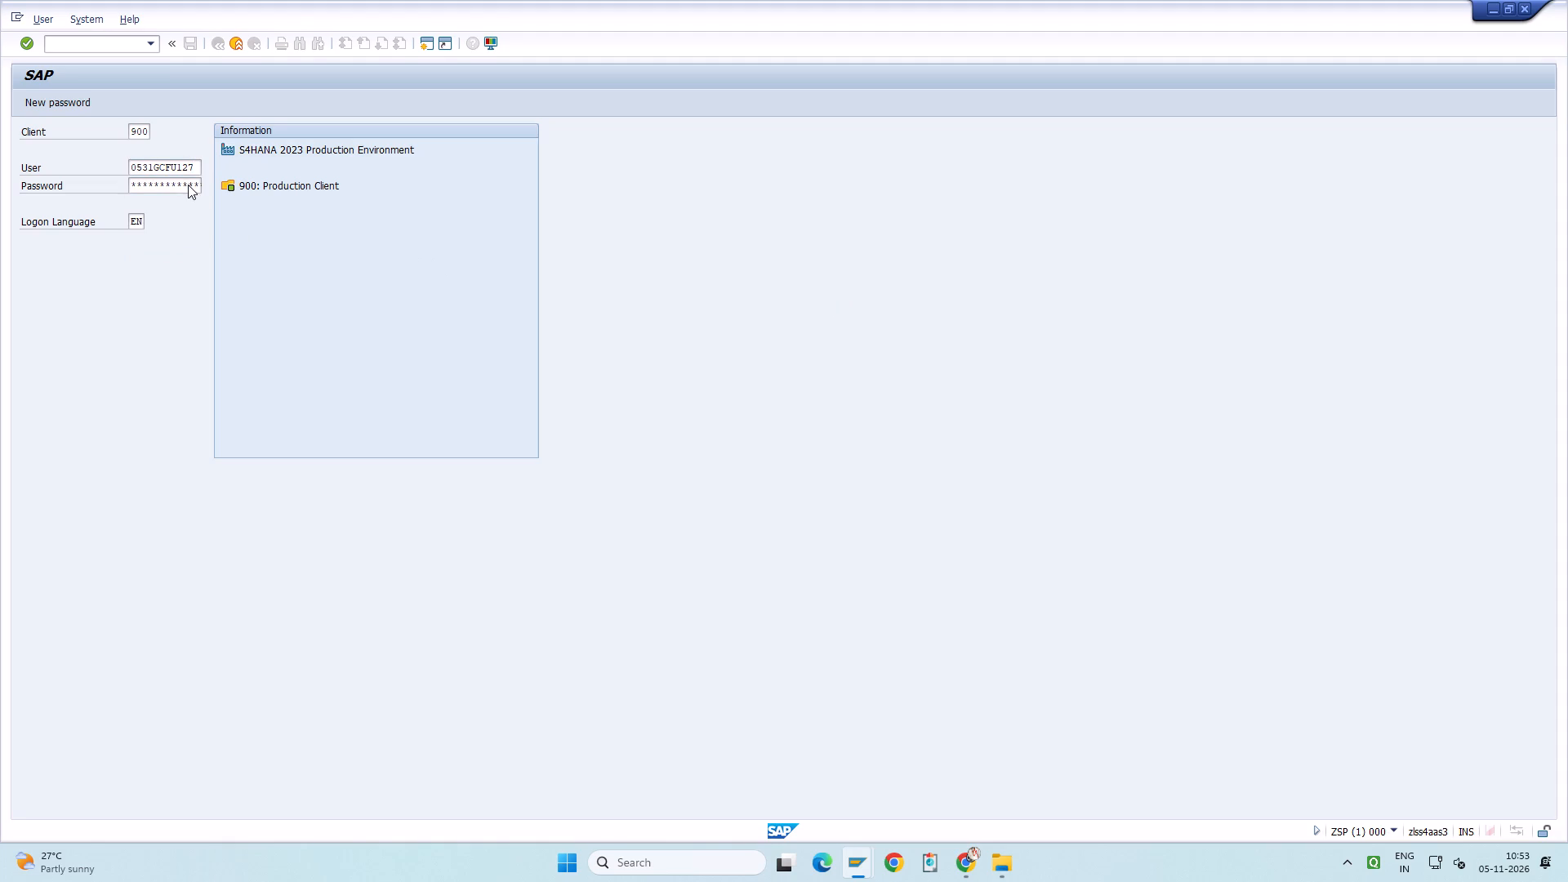
left_click(76, 465)
key("Return")
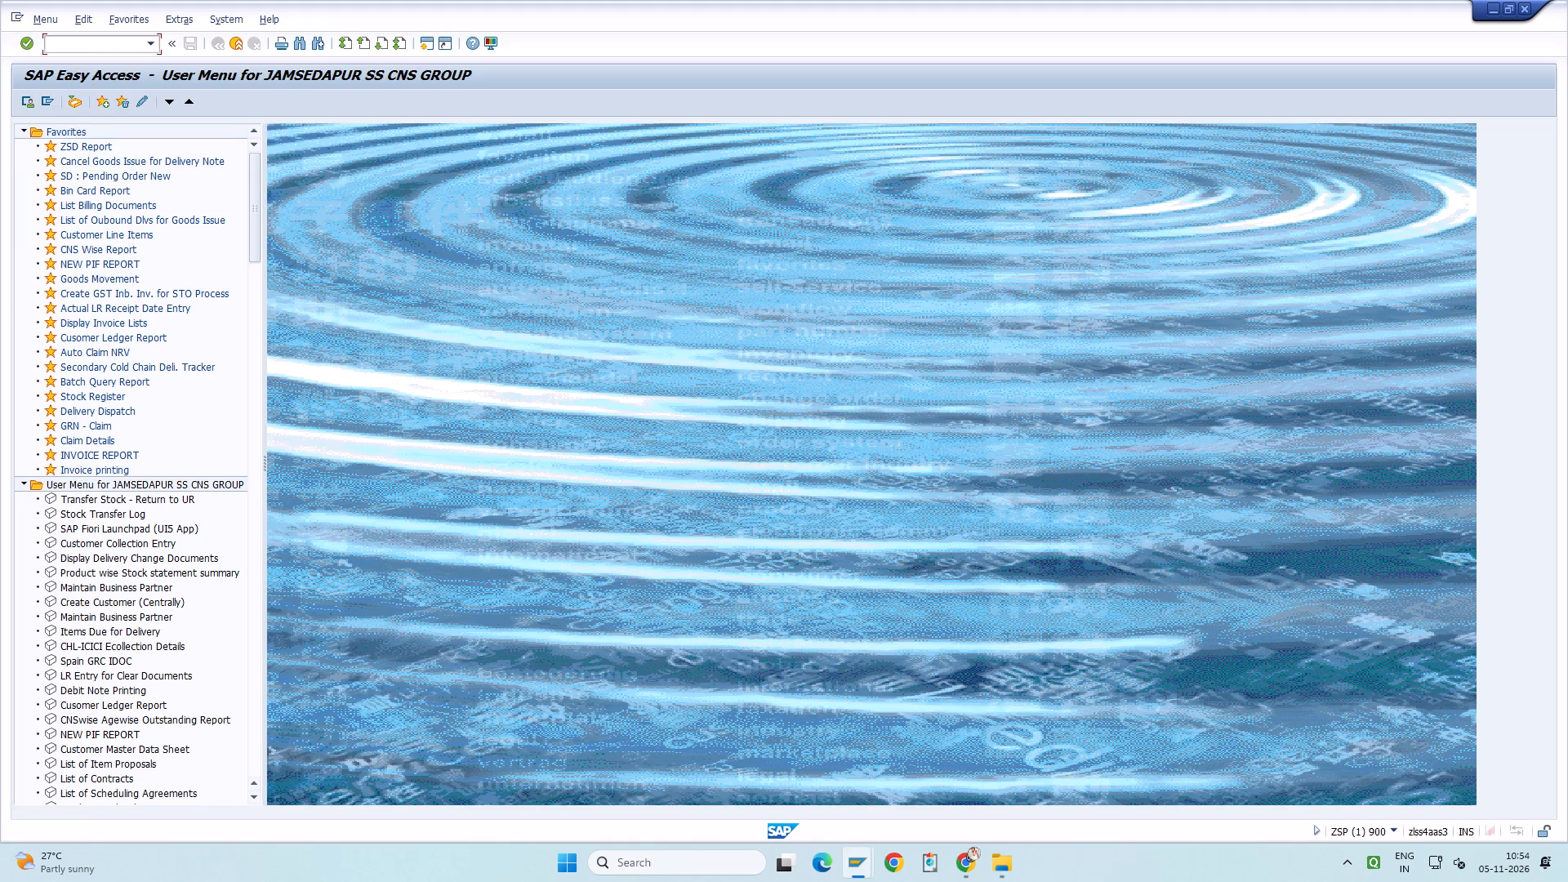
left_click(154, 44)
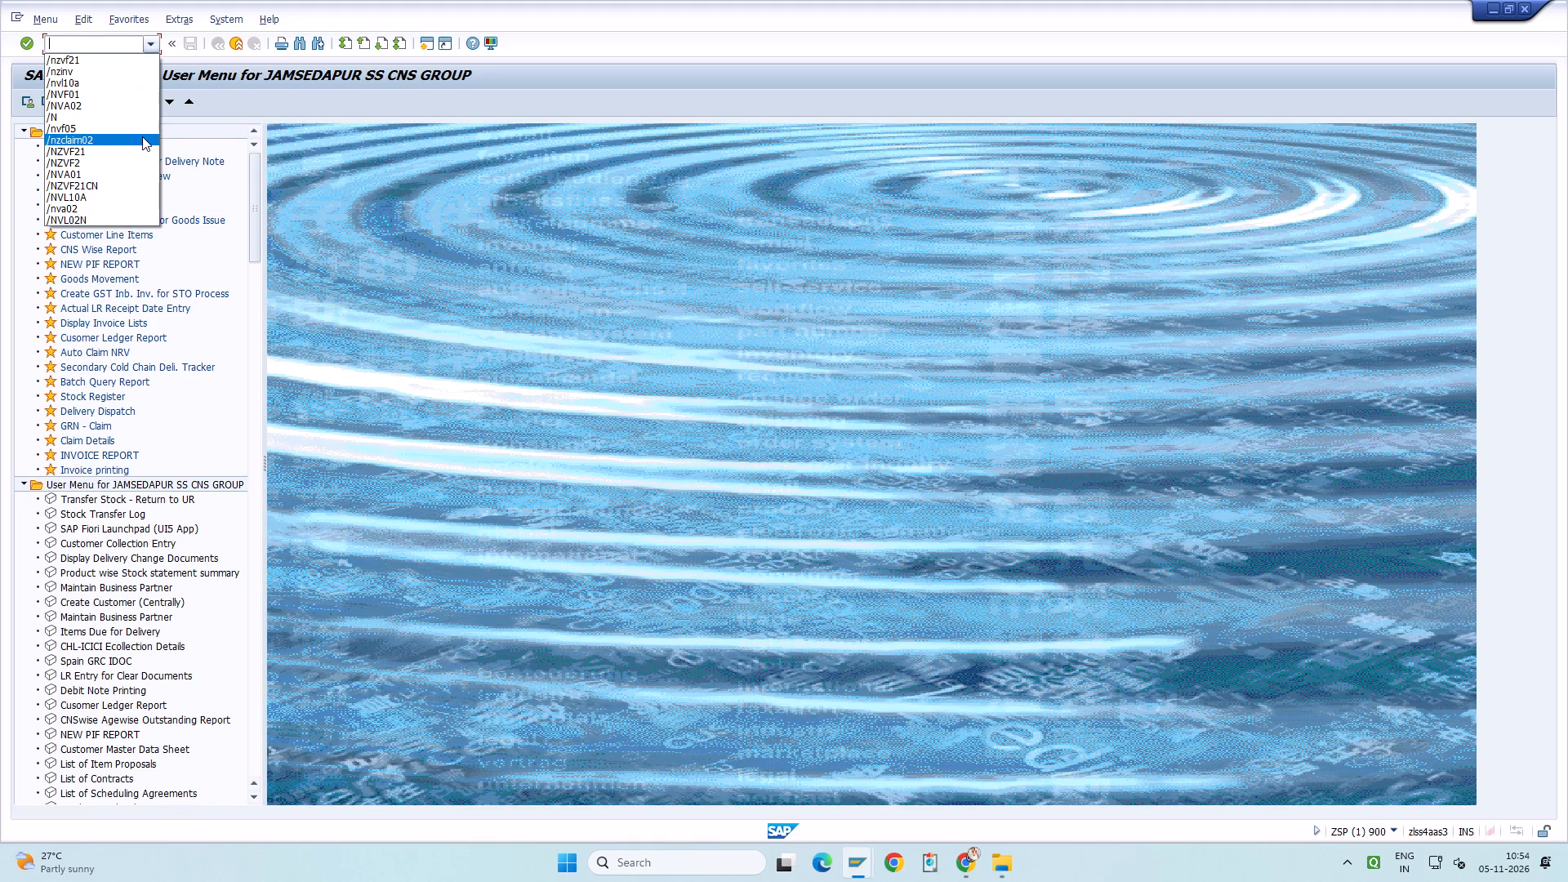
left_click(142, 136)
key("Return")
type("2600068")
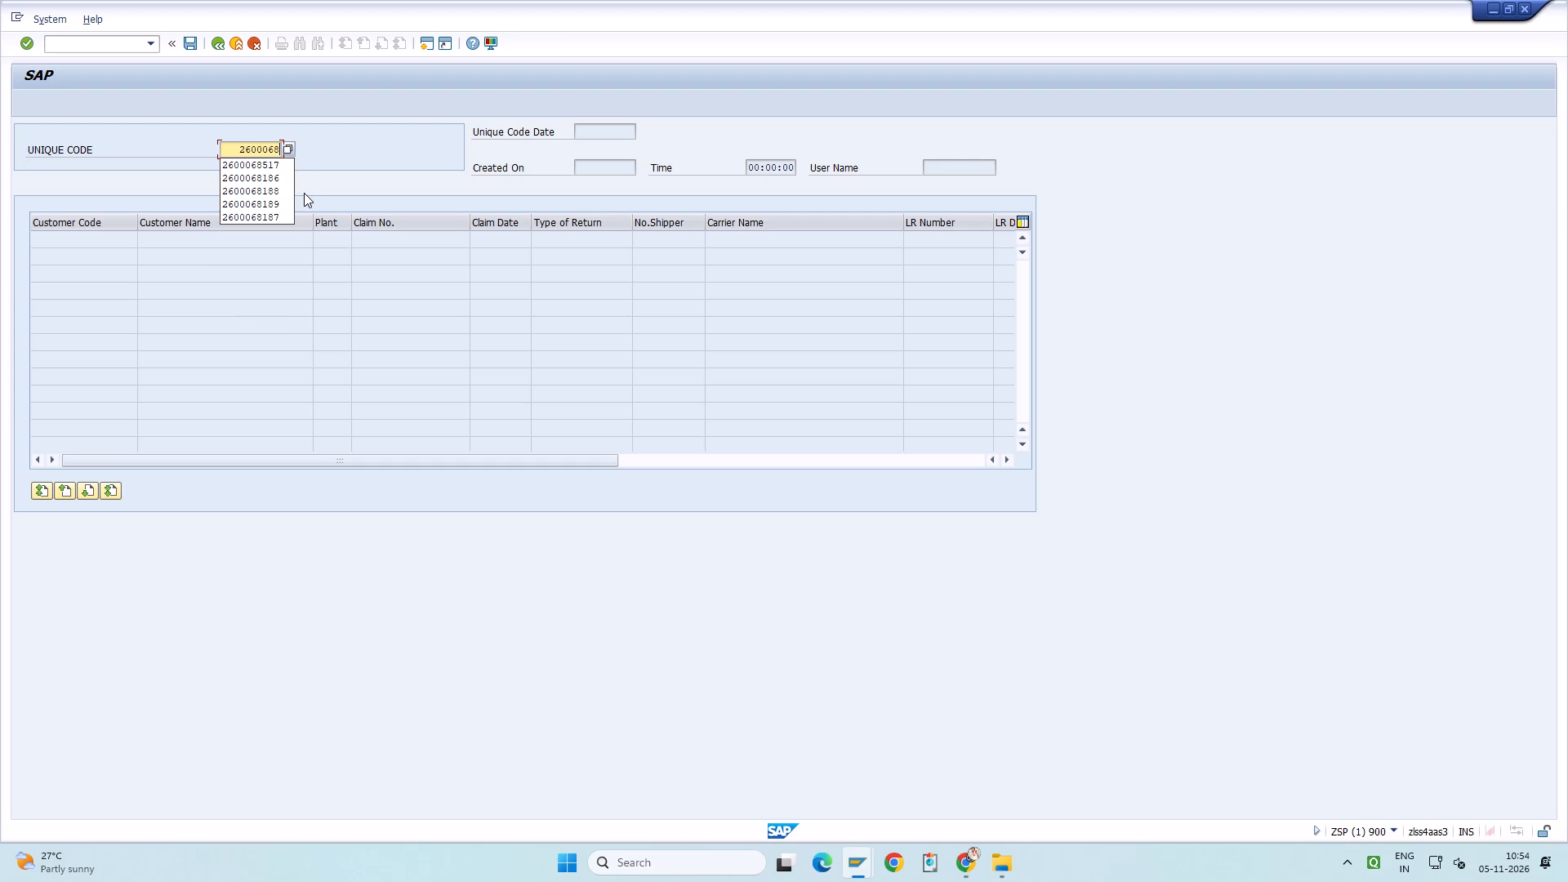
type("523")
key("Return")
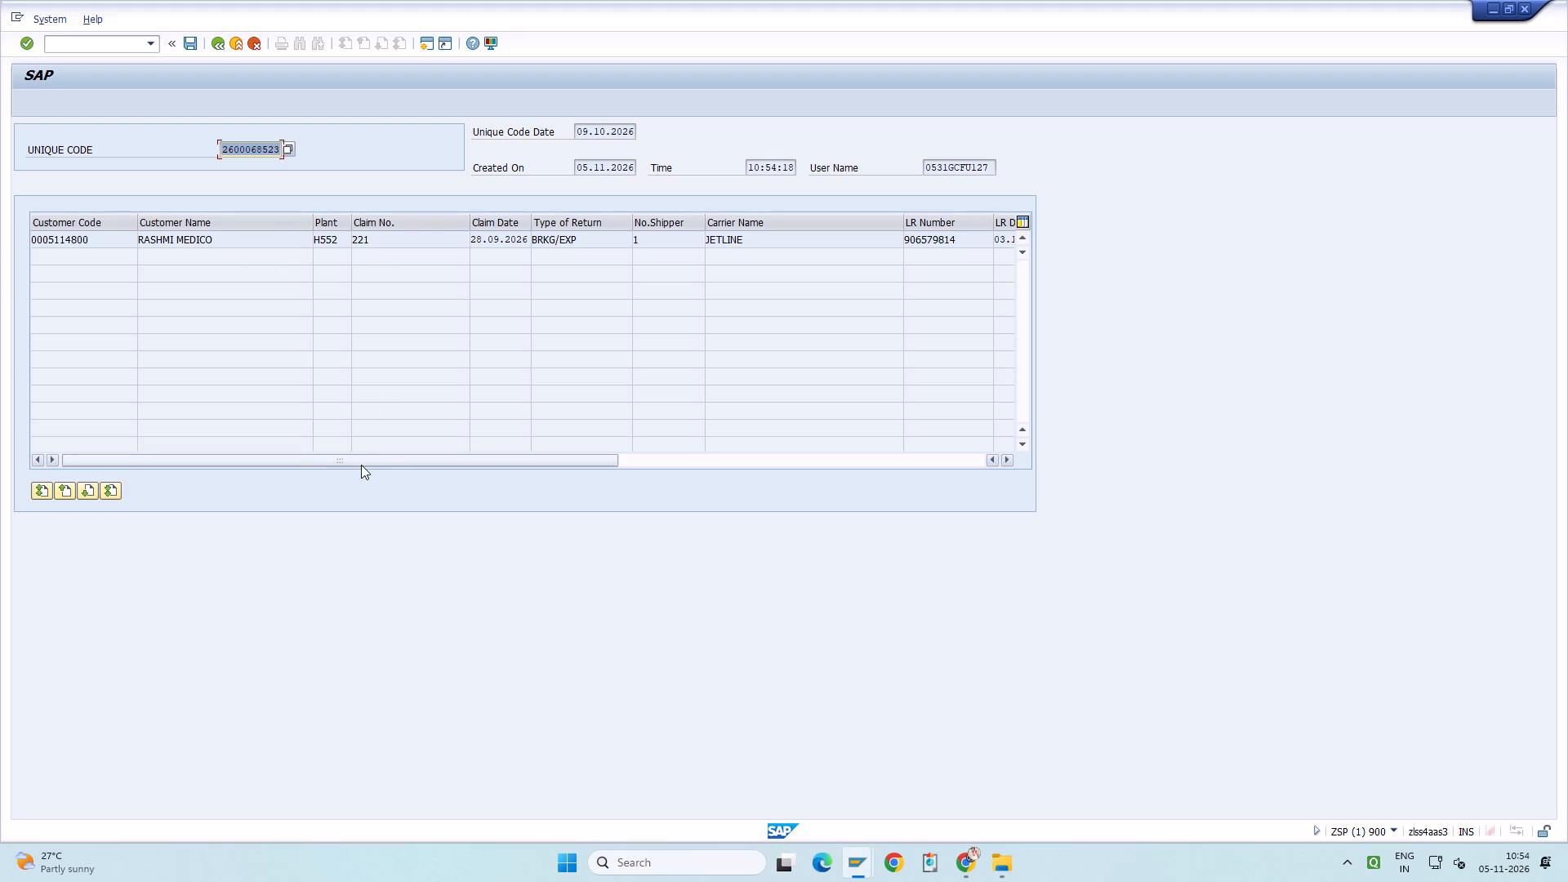
Enter GRN number 2842 and GRN date 05.11.2026 for the RASHMI MEDICO claim and save it.
left_click_drag(361, 465, 605, 460)
left_click(569, 242)
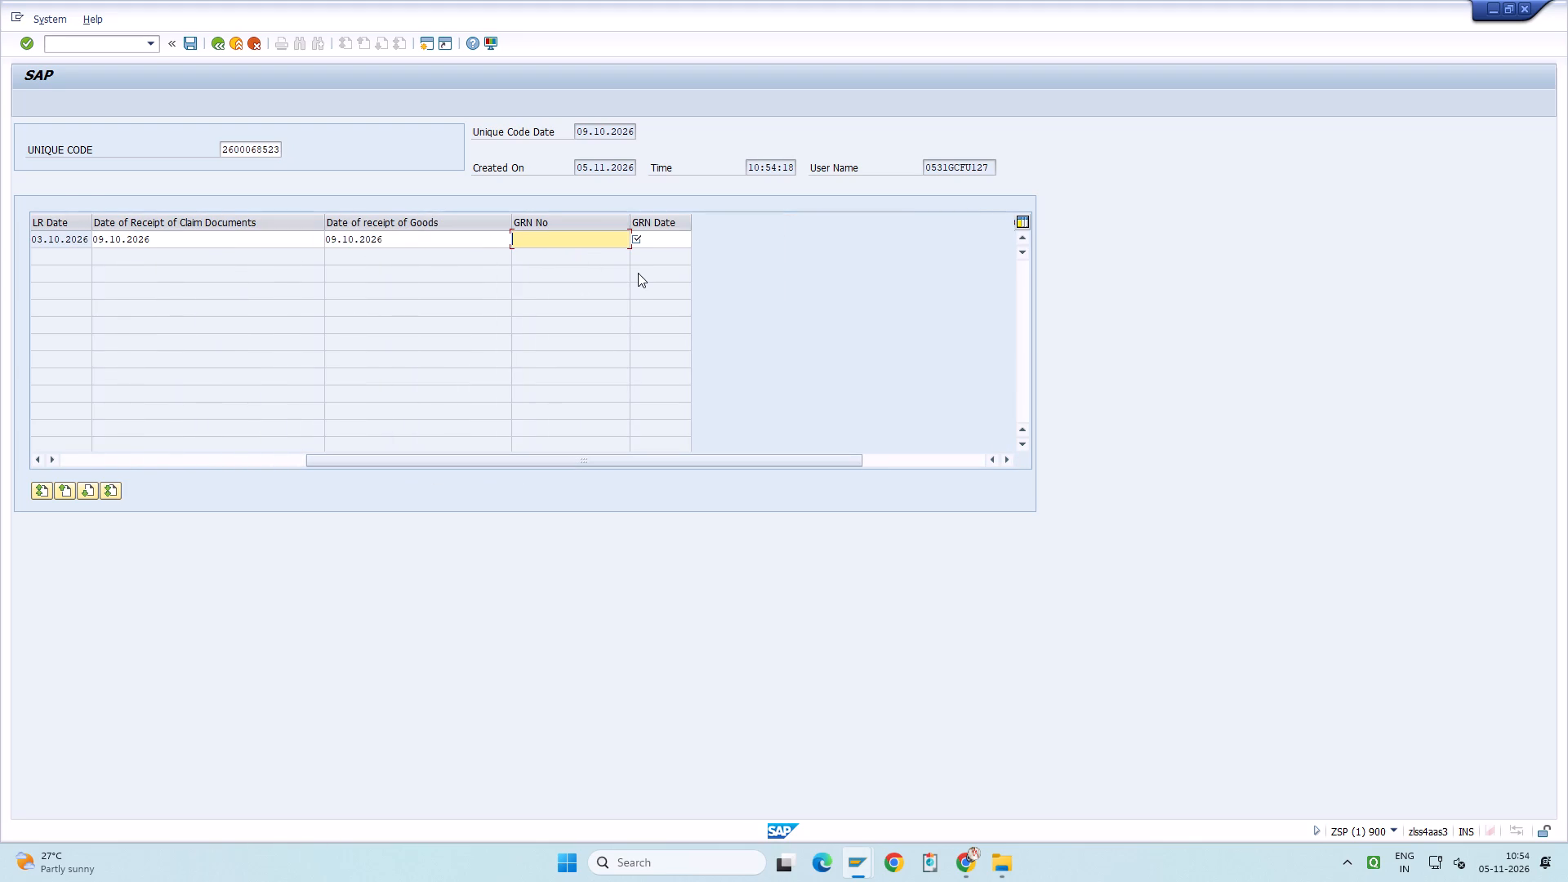
type("2842")
key("Tab")
key("space")
key("Down")
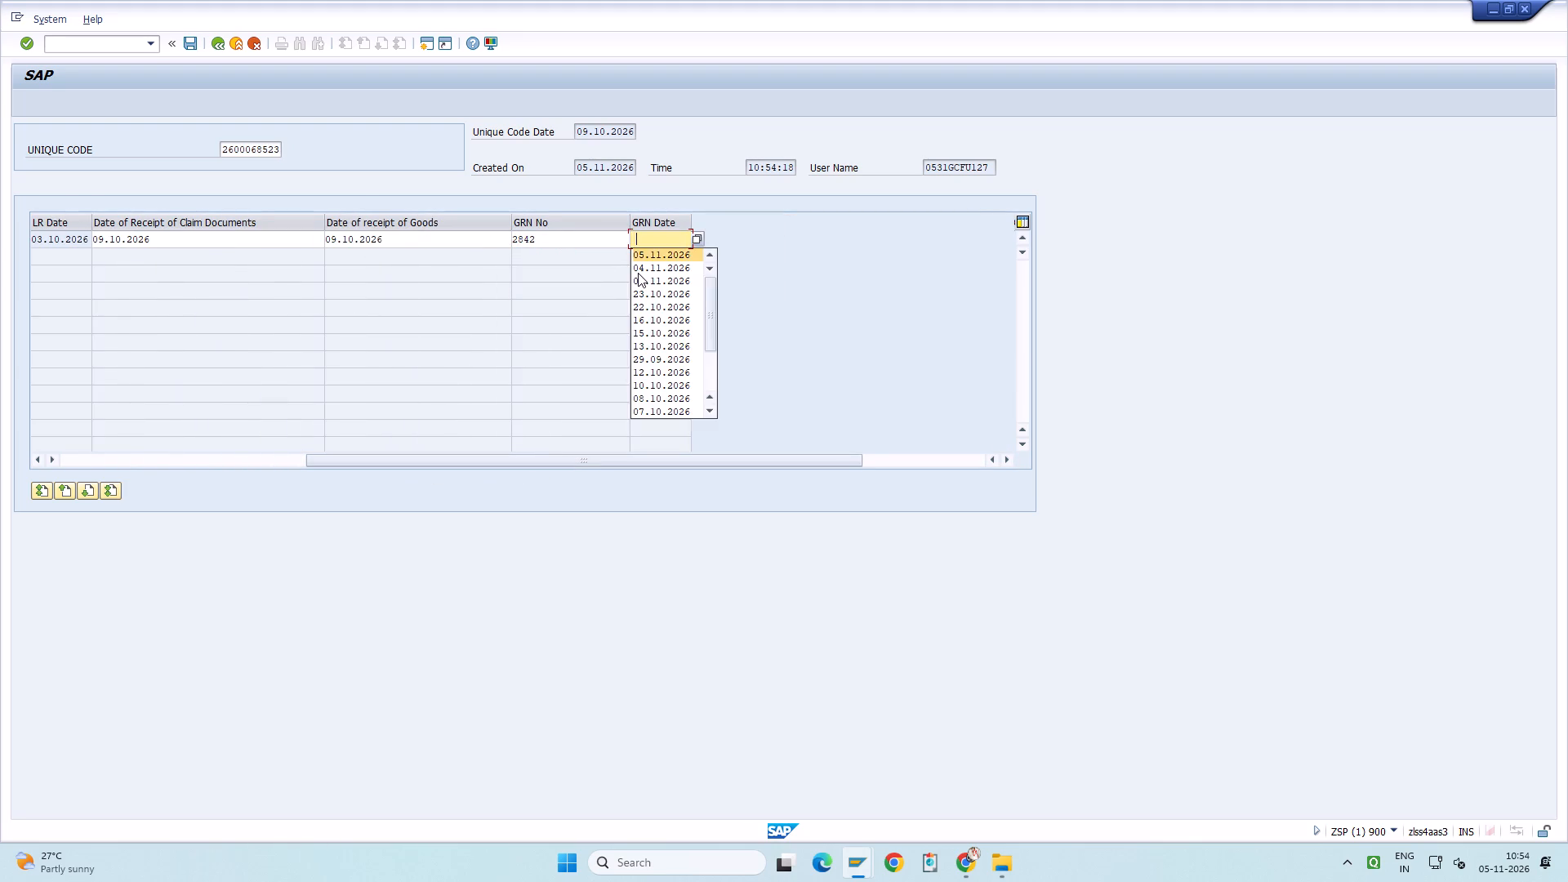
key("Return")
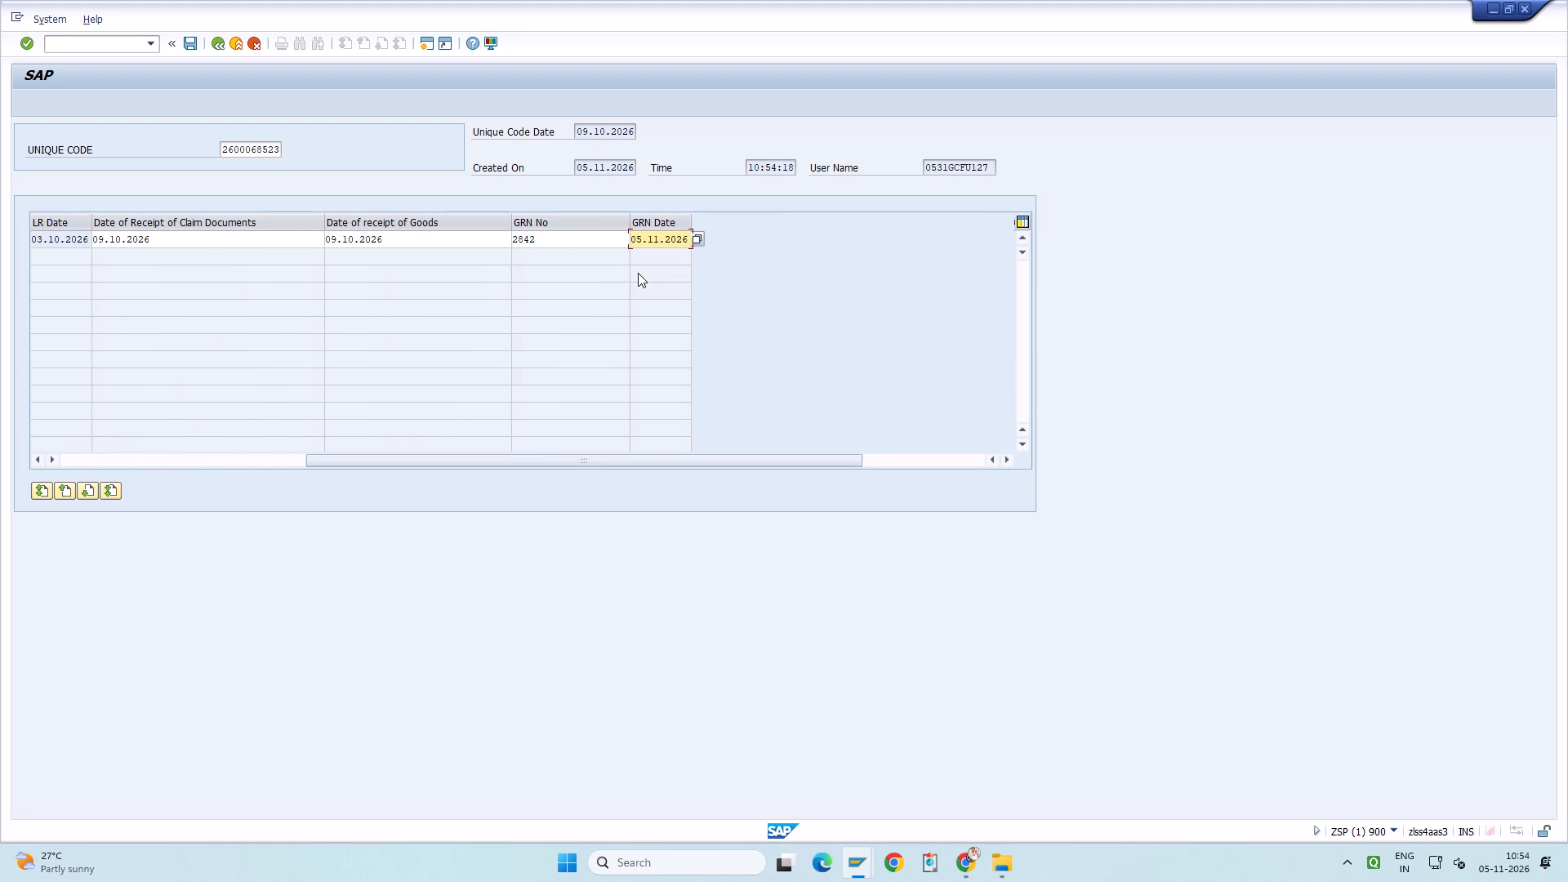
left_click_drag(729, 462, 327, 454)
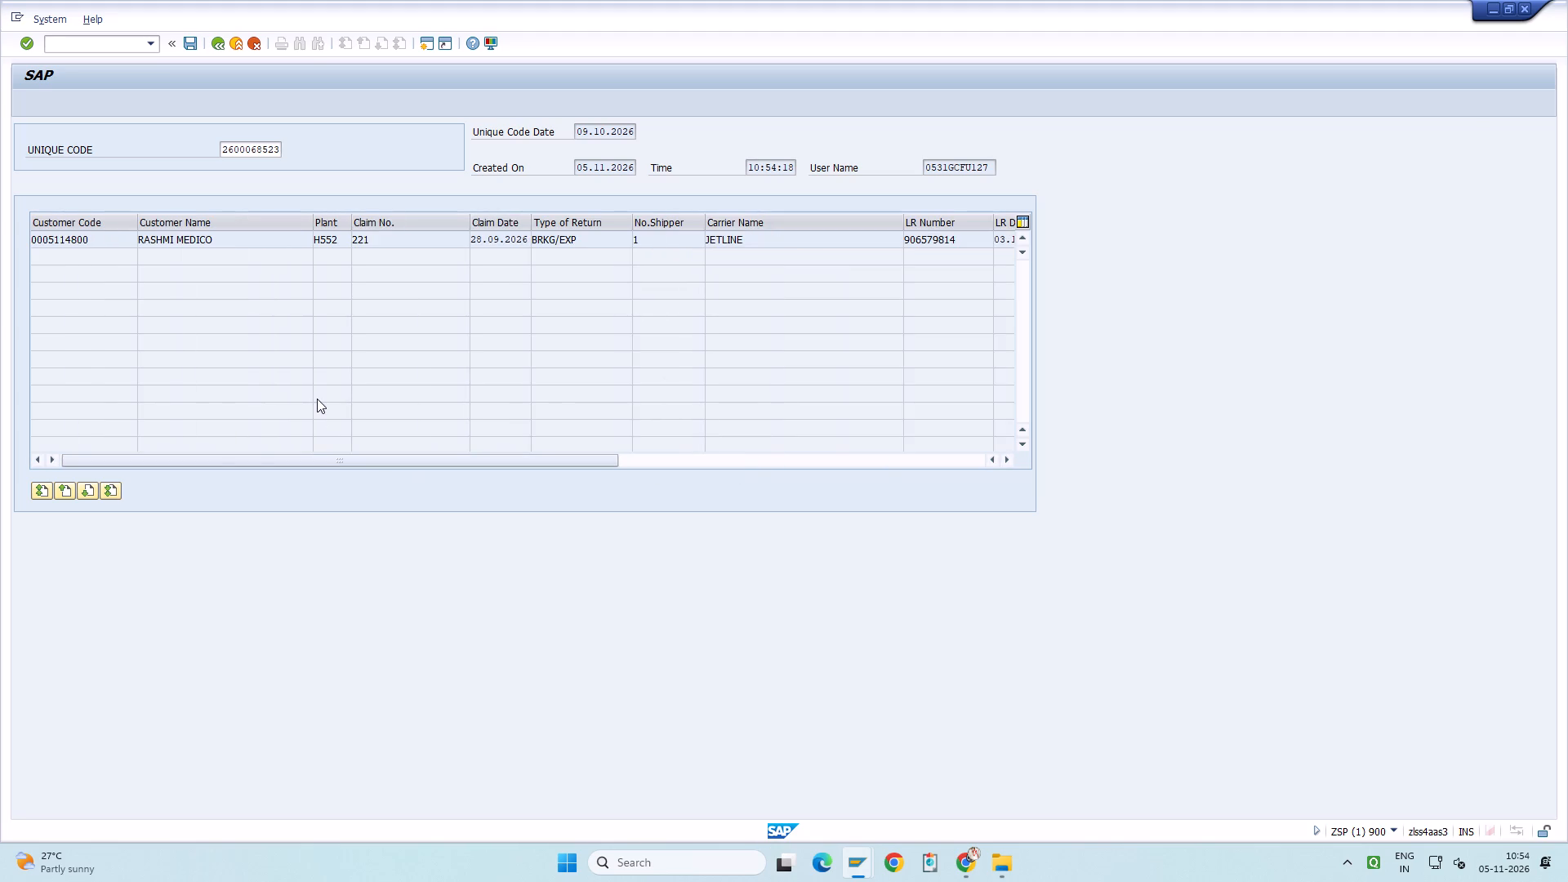
key("ctrl+s")
double_click(115, 350)
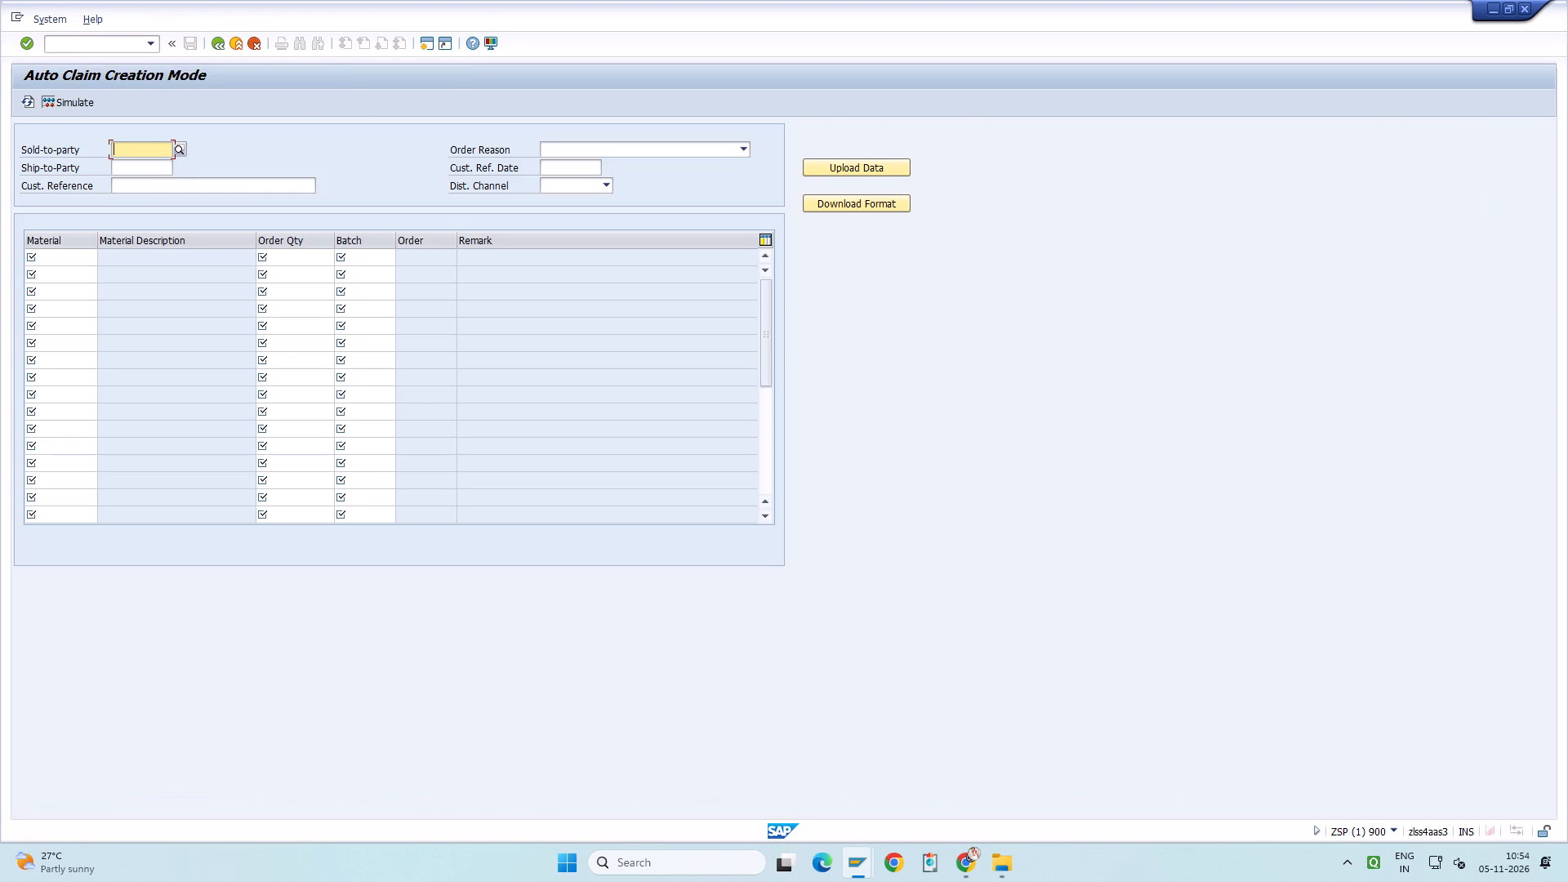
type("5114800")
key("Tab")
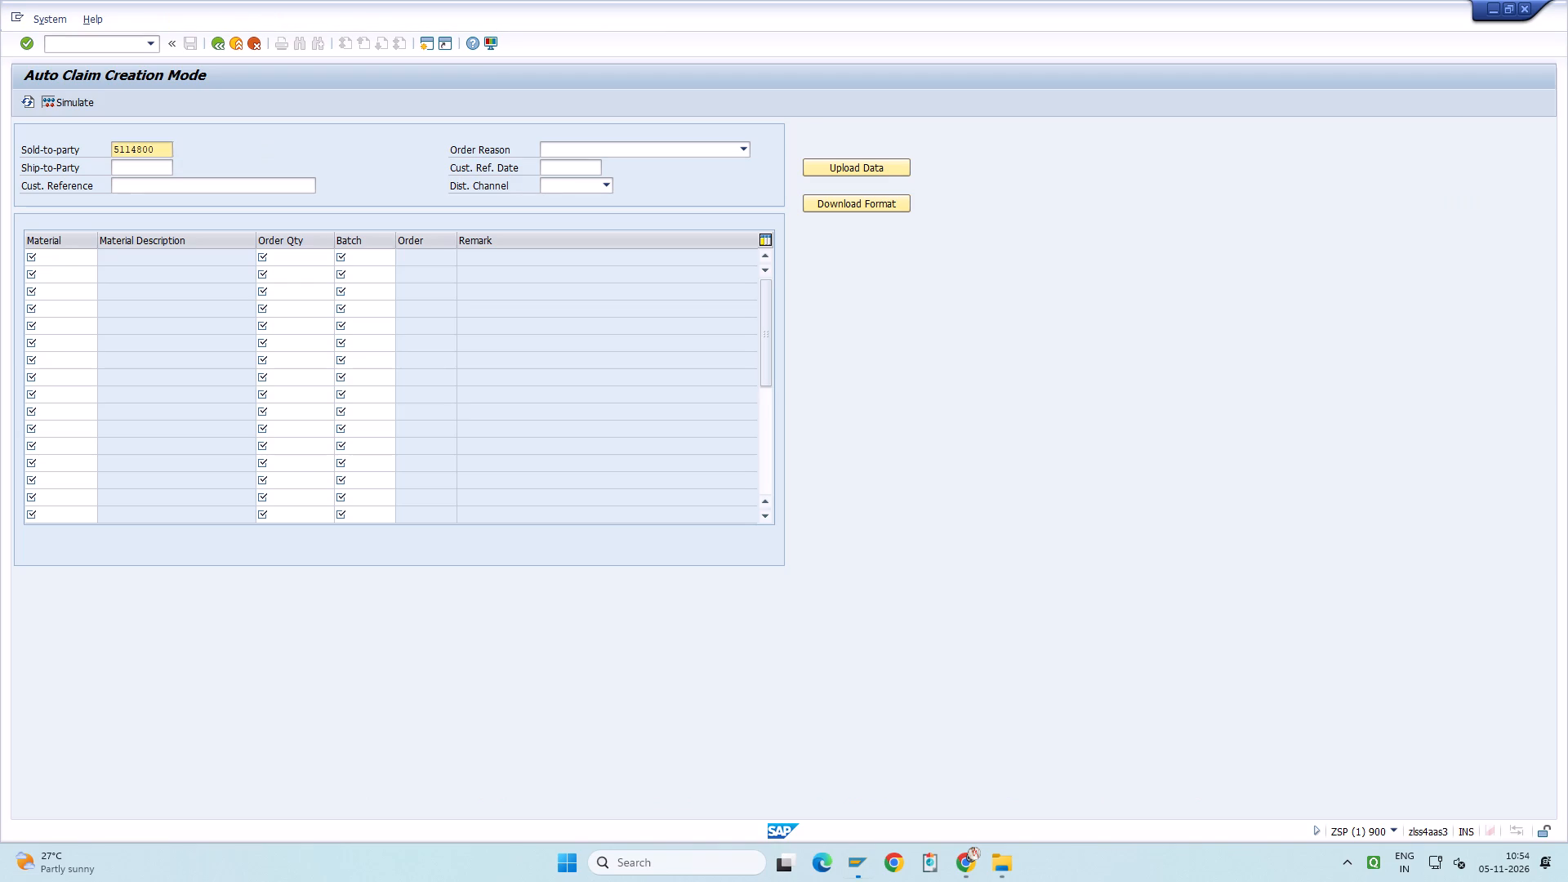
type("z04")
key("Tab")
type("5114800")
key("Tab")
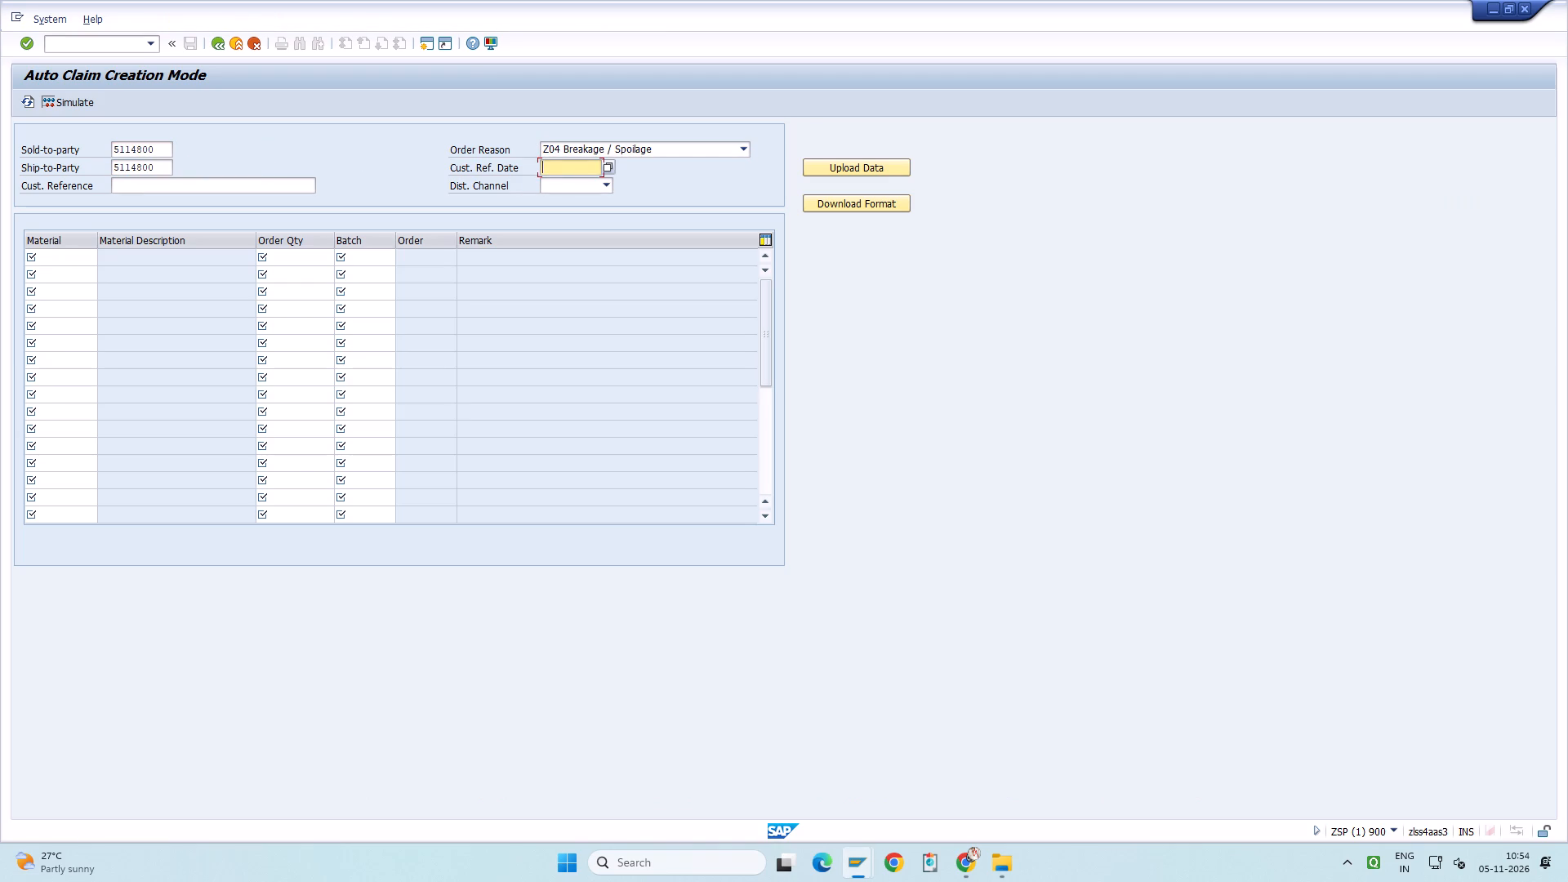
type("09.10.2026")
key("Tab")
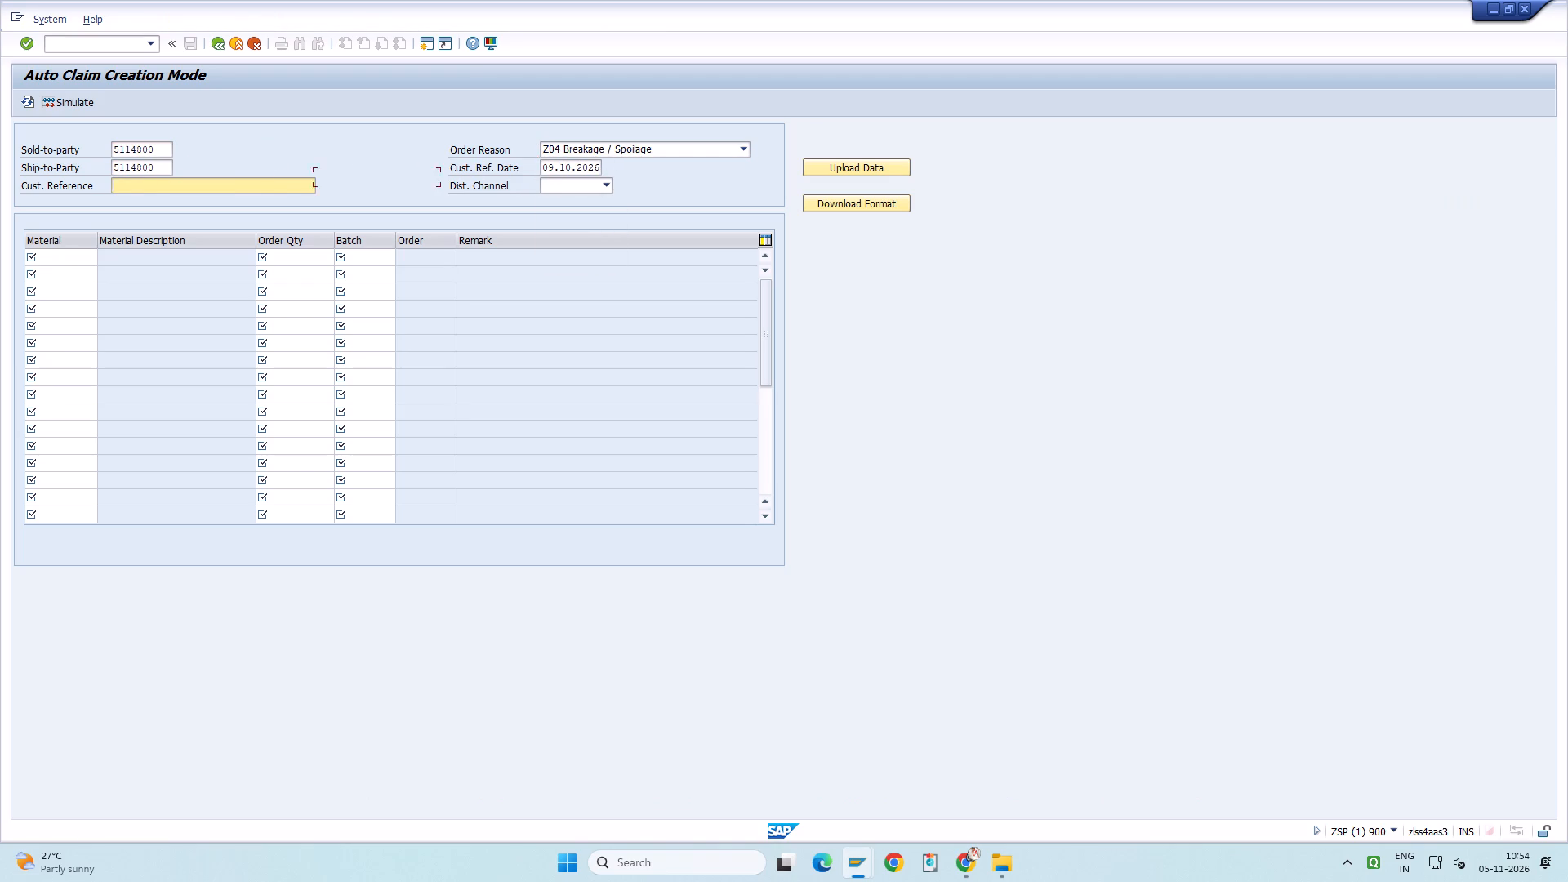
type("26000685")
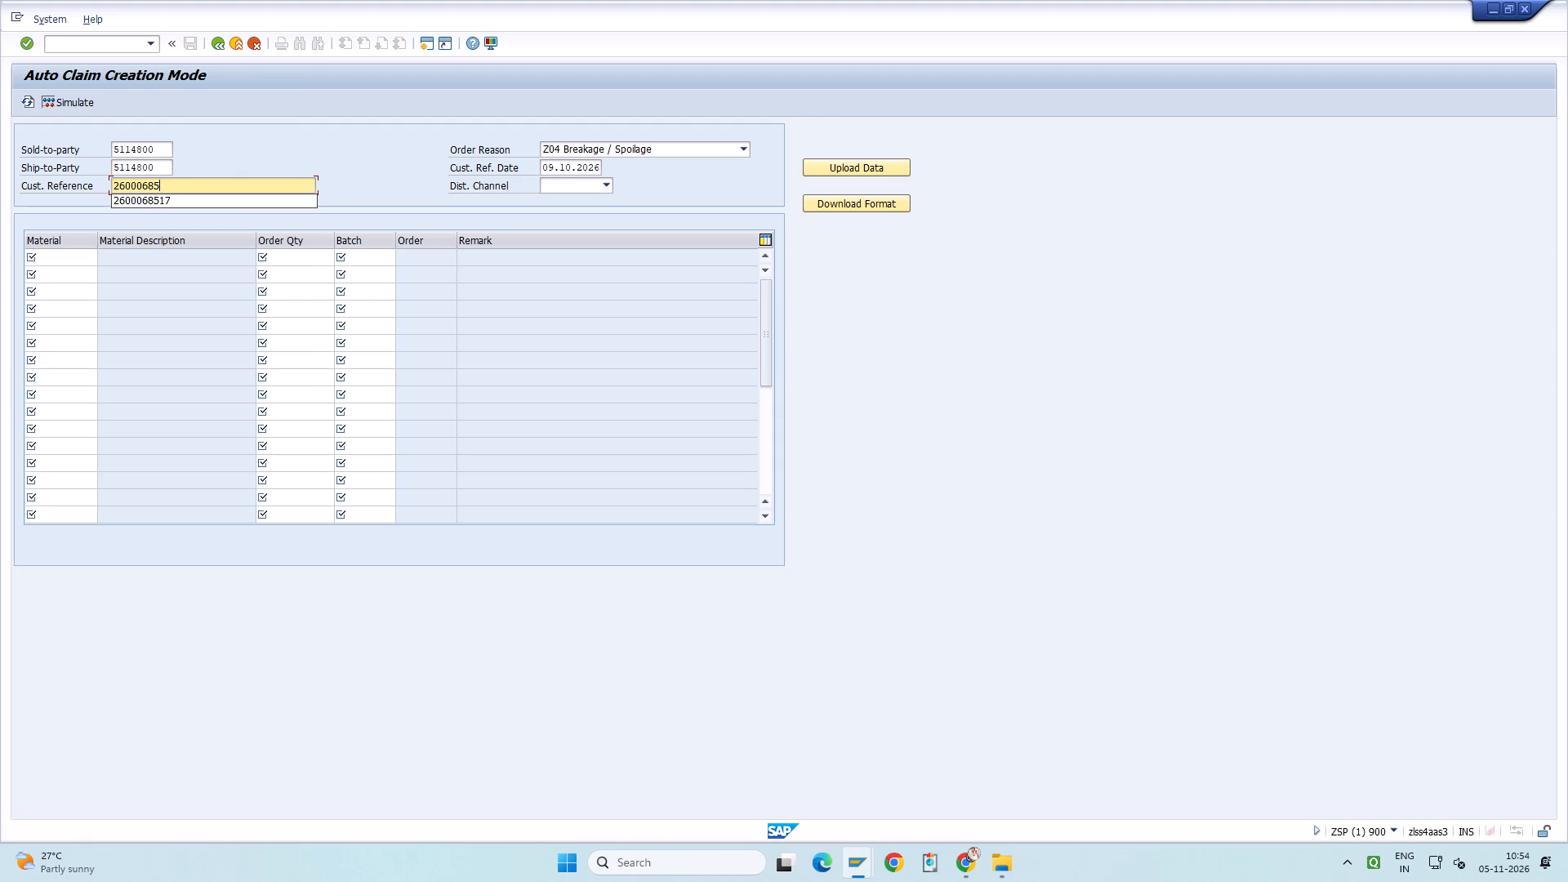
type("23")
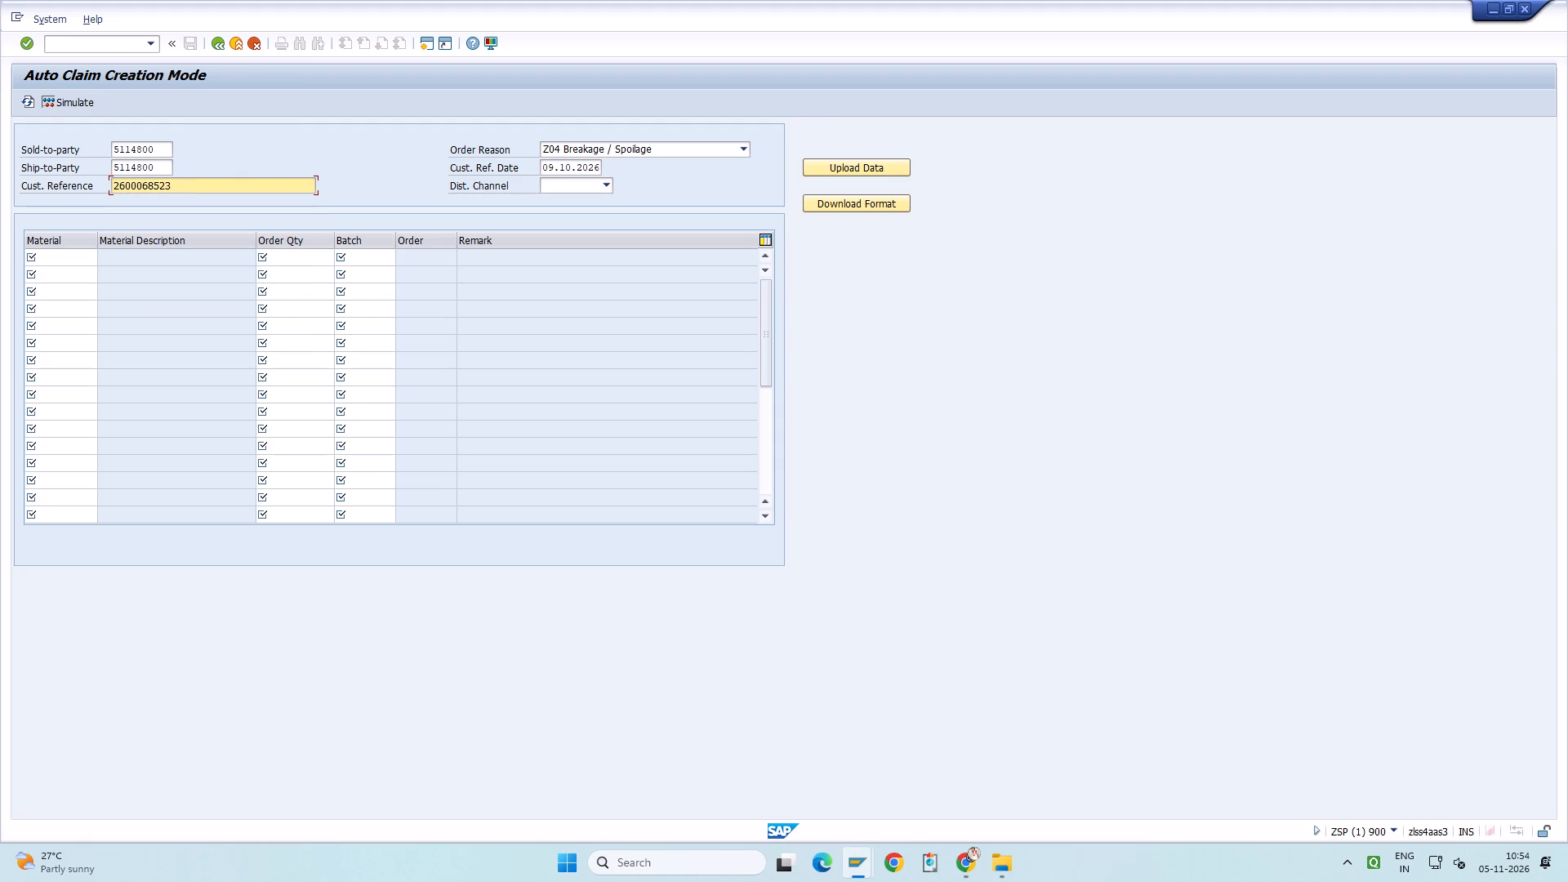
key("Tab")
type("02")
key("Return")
left_click(1009, 857)
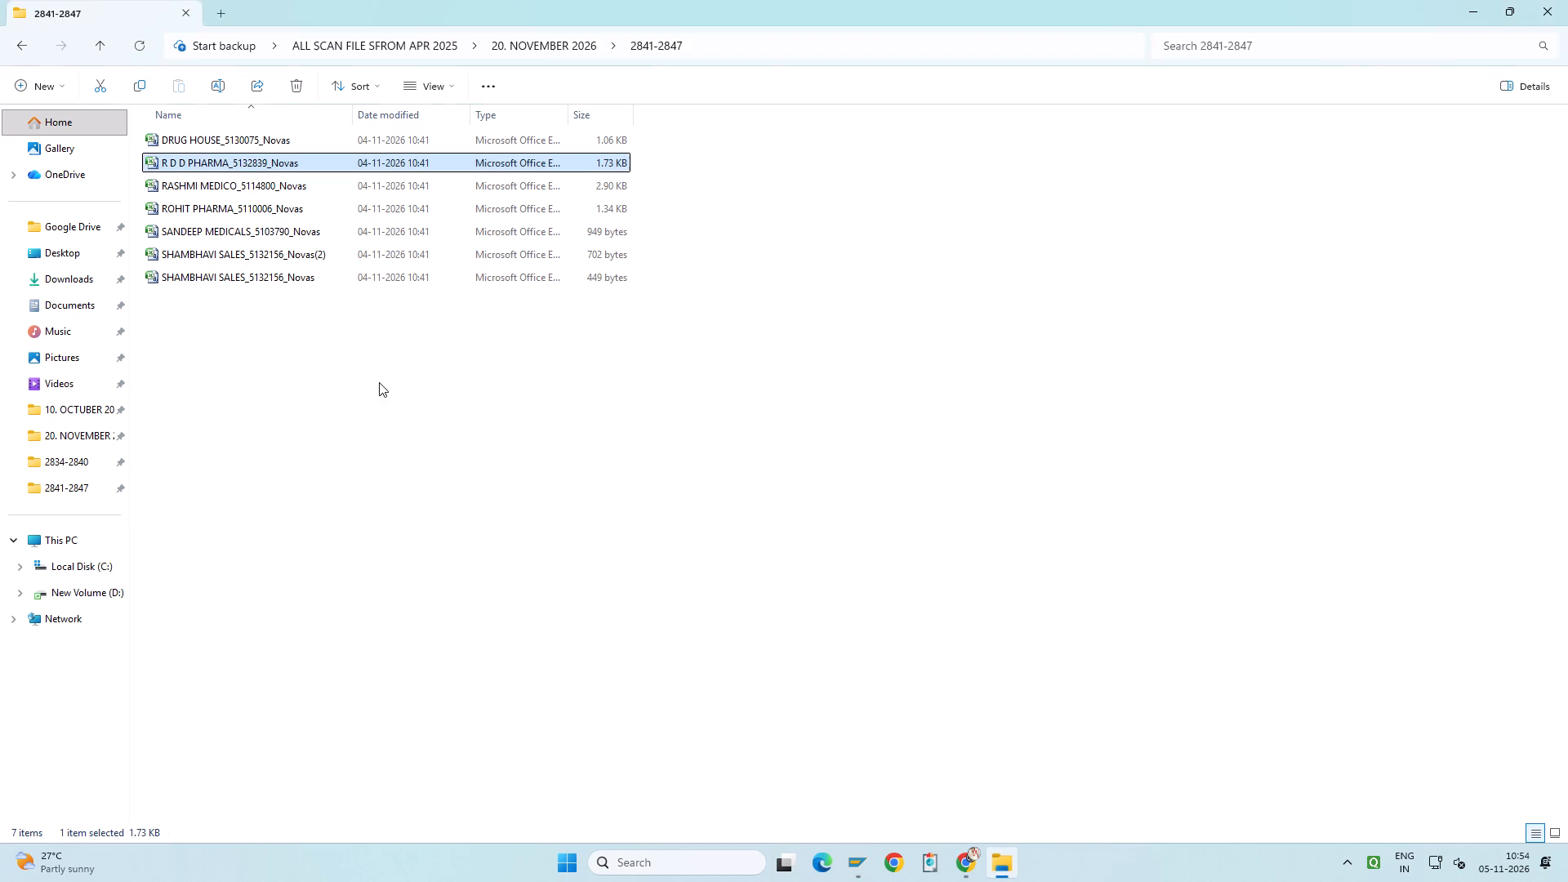
double_click(276, 187)
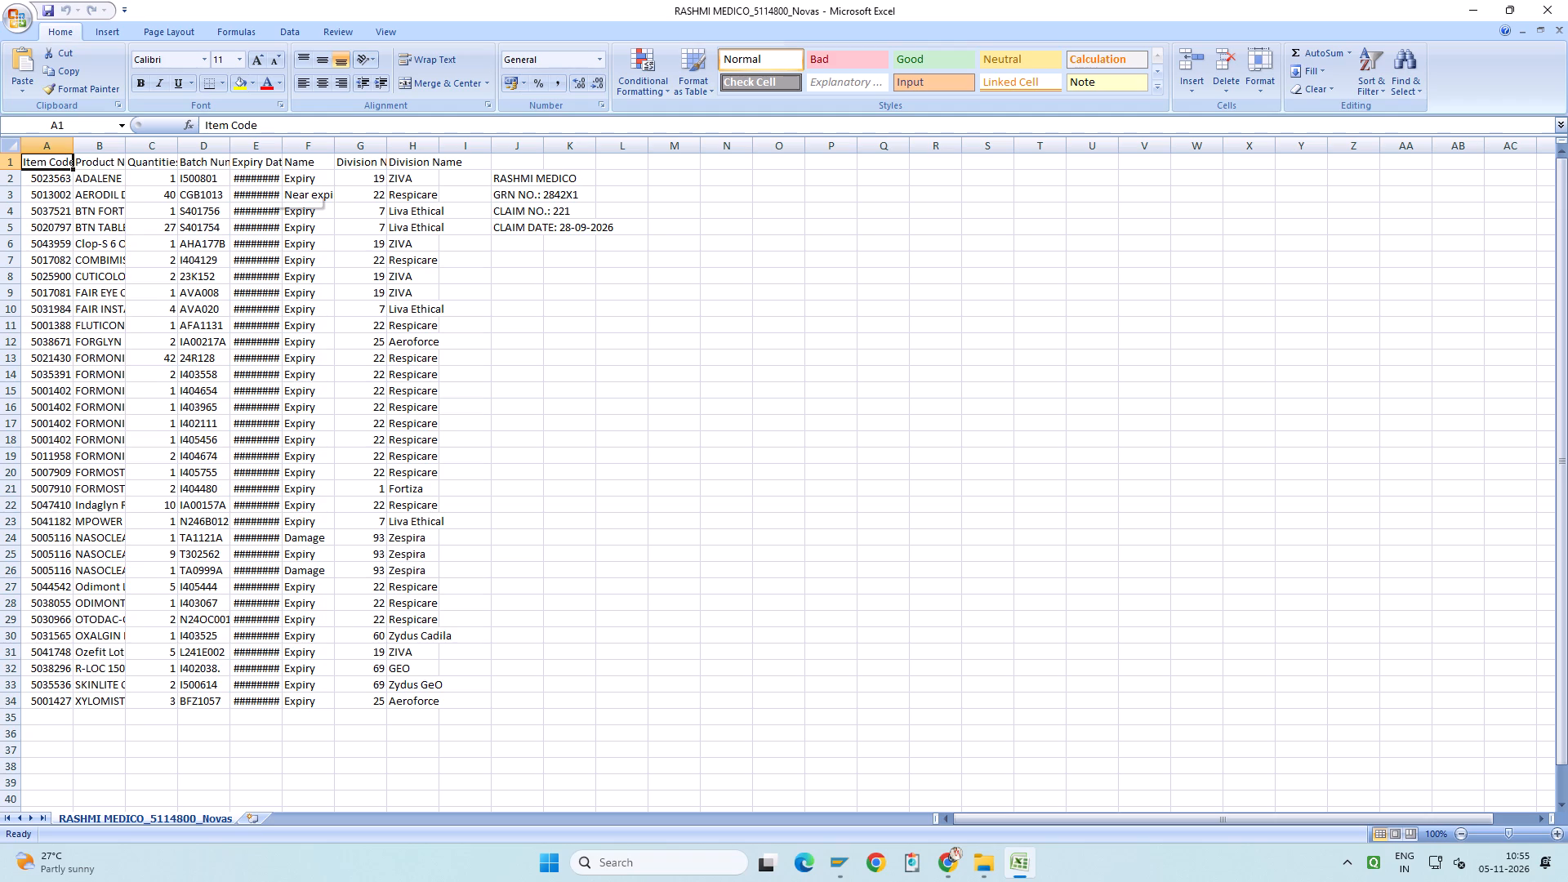
left_click(17, 146)
double_click(73, 150)
left_click(53, 181)
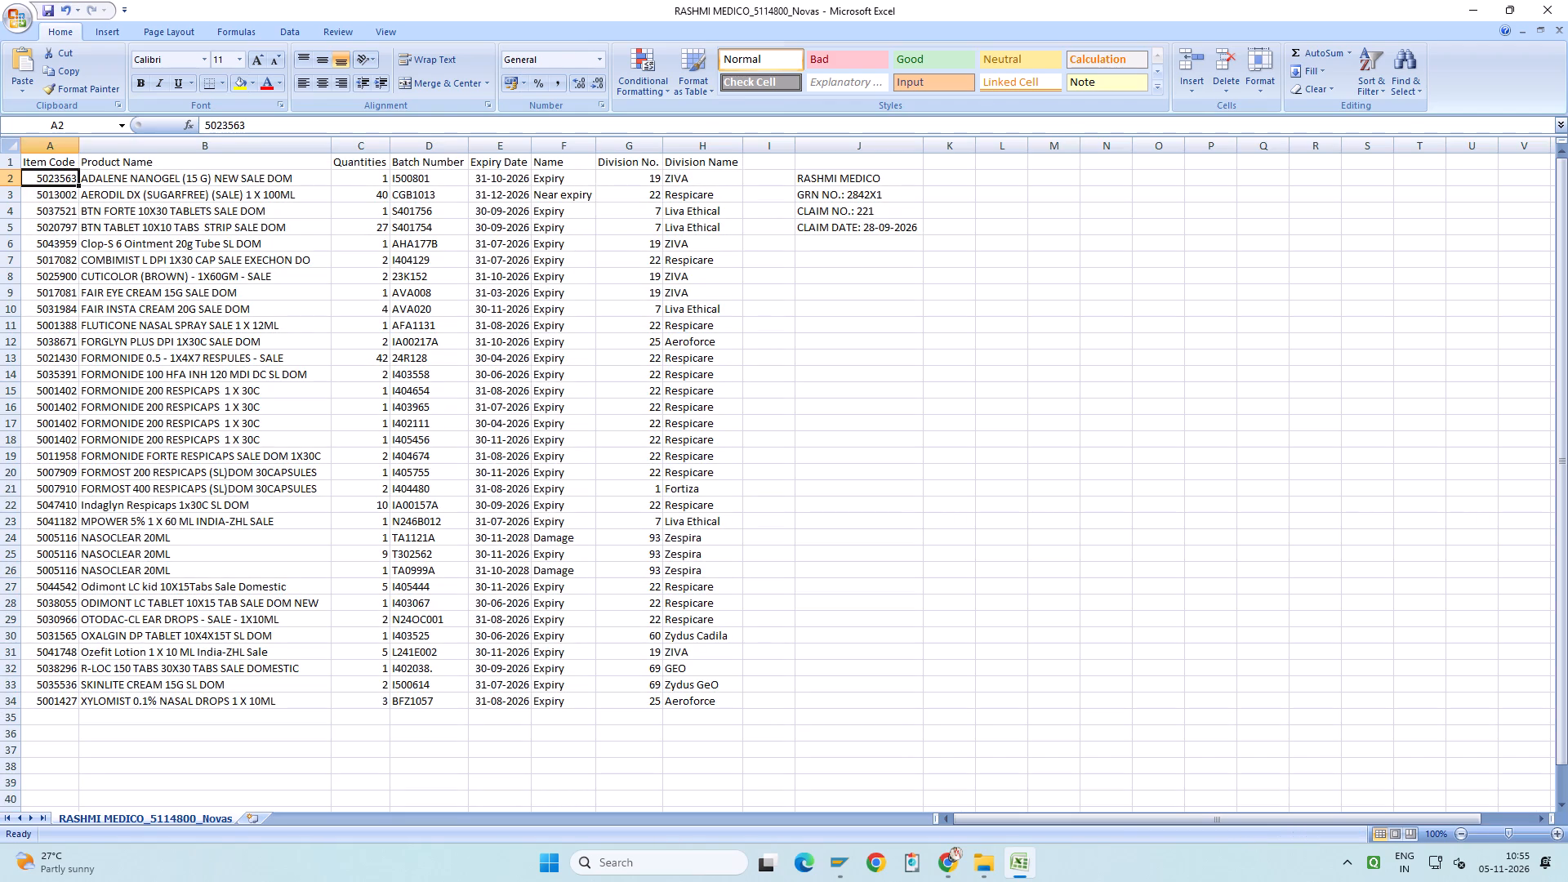
key("ctrl+shift+Down")
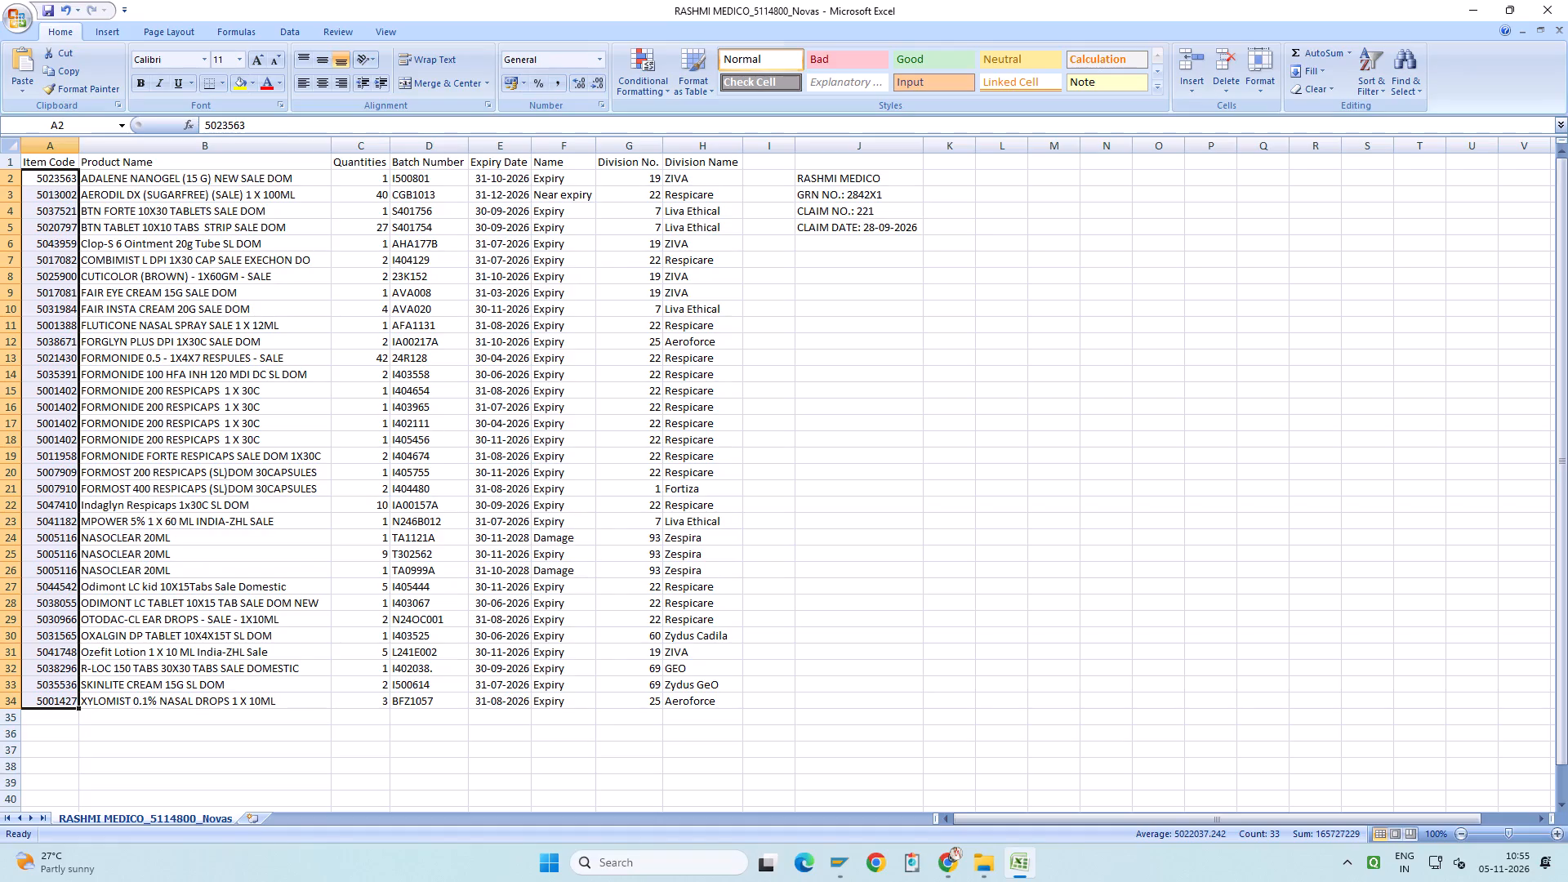
Copy the damaged NASOCLEAR 20ML row with batch TA1121A into the first item line of the SAP claim.
left_click_drag(54, 537, 440, 536)
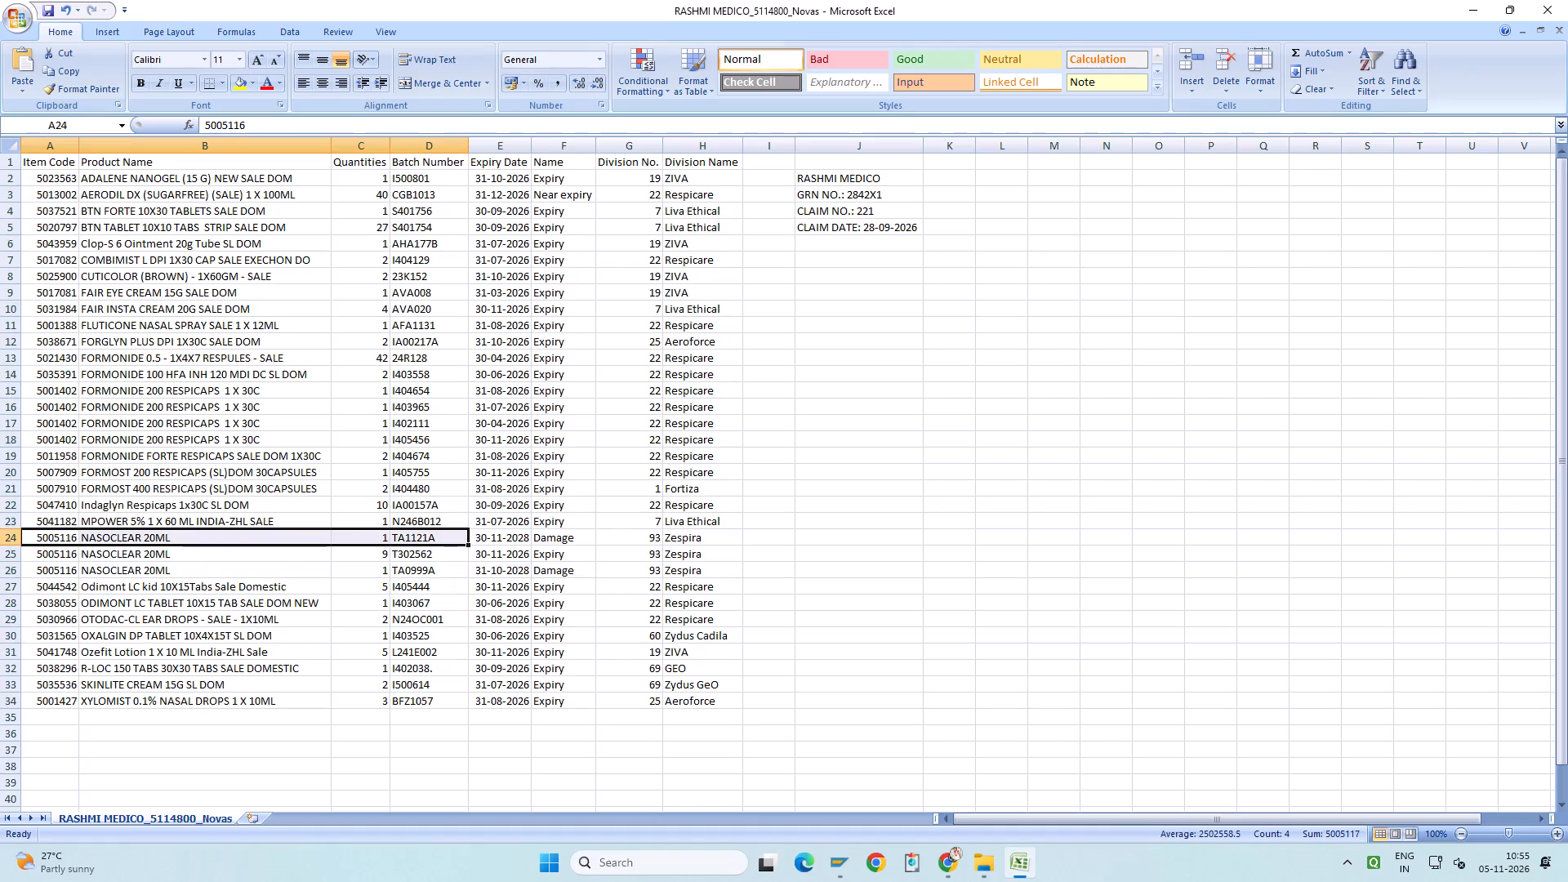
key("ctrl+c")
key("alt+Tab")
key("alt+Tab")
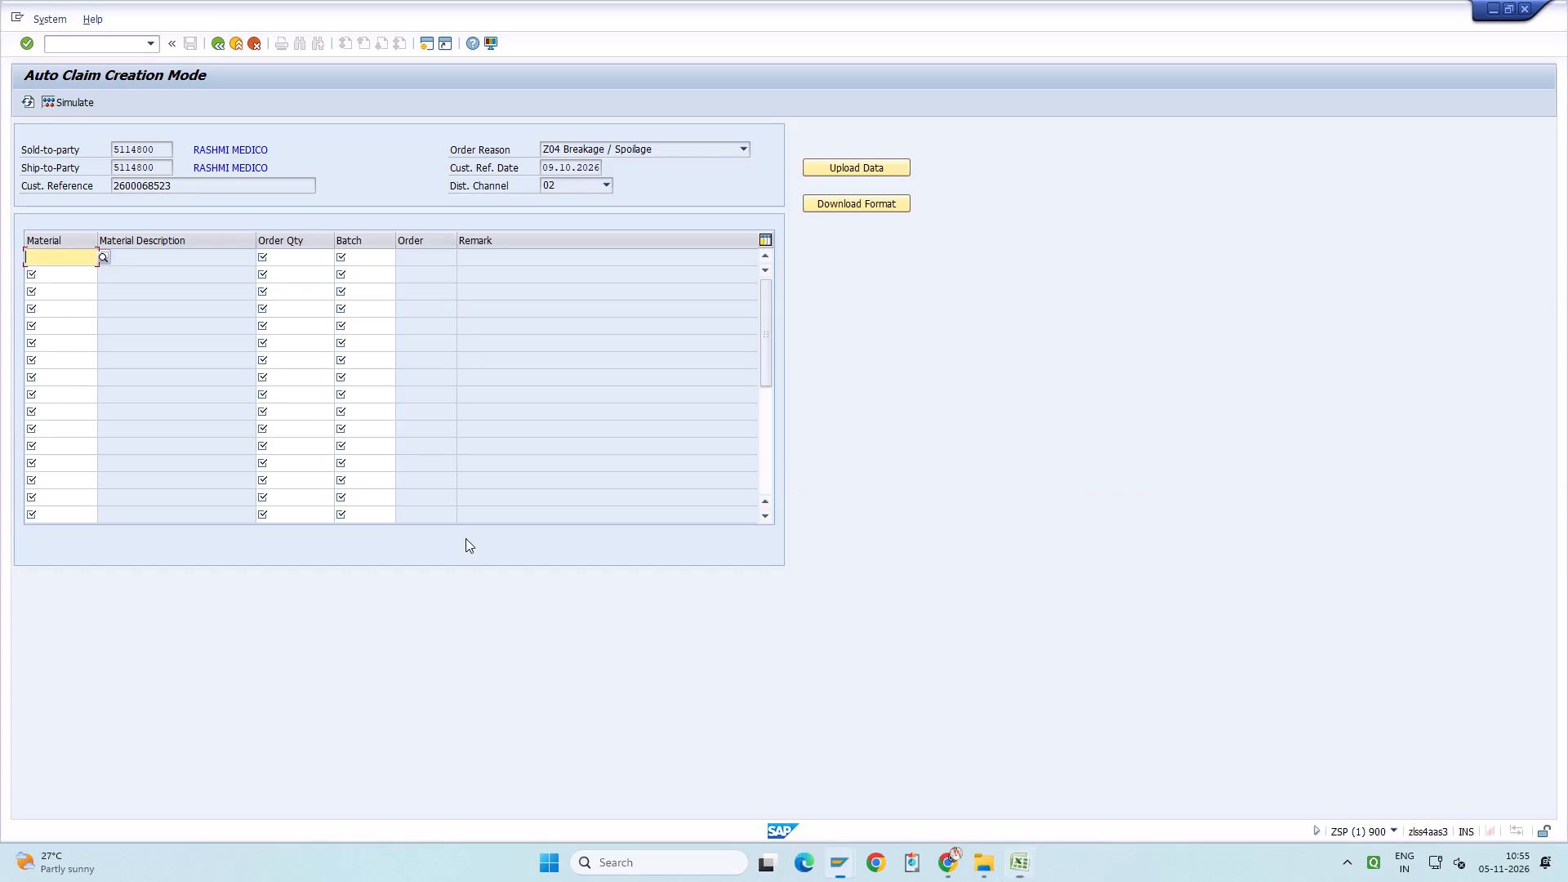
key("ctrl+v")
Copy the damaged NASOCLEAR 20ML row with batch TA0999A into the claim's second item line and validate the entries.
key("alt+Tab")
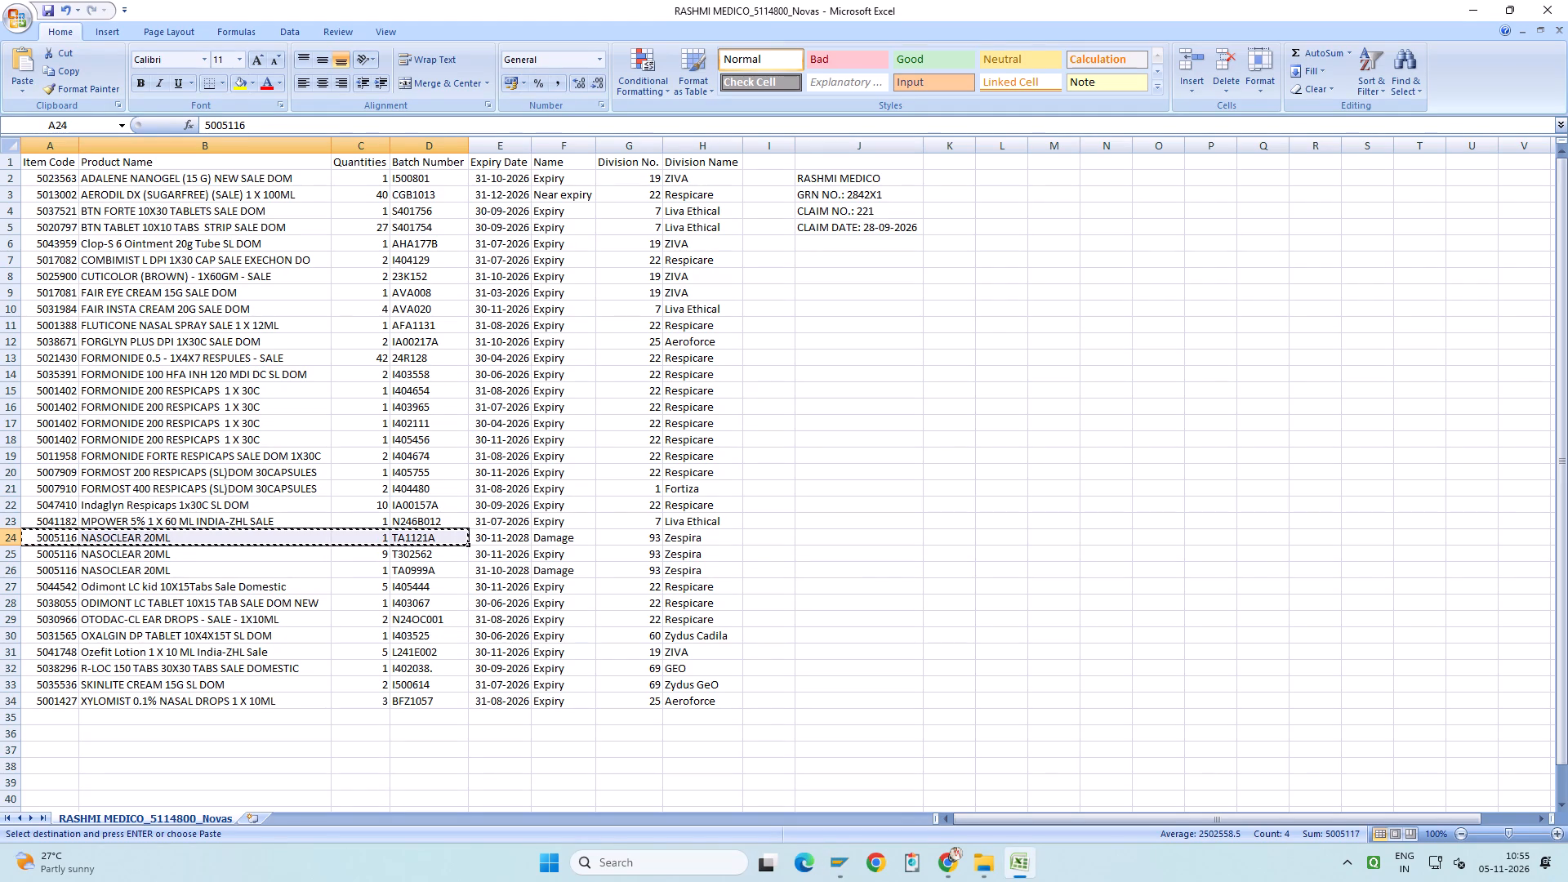
left_click_drag(56, 572, 420, 572)
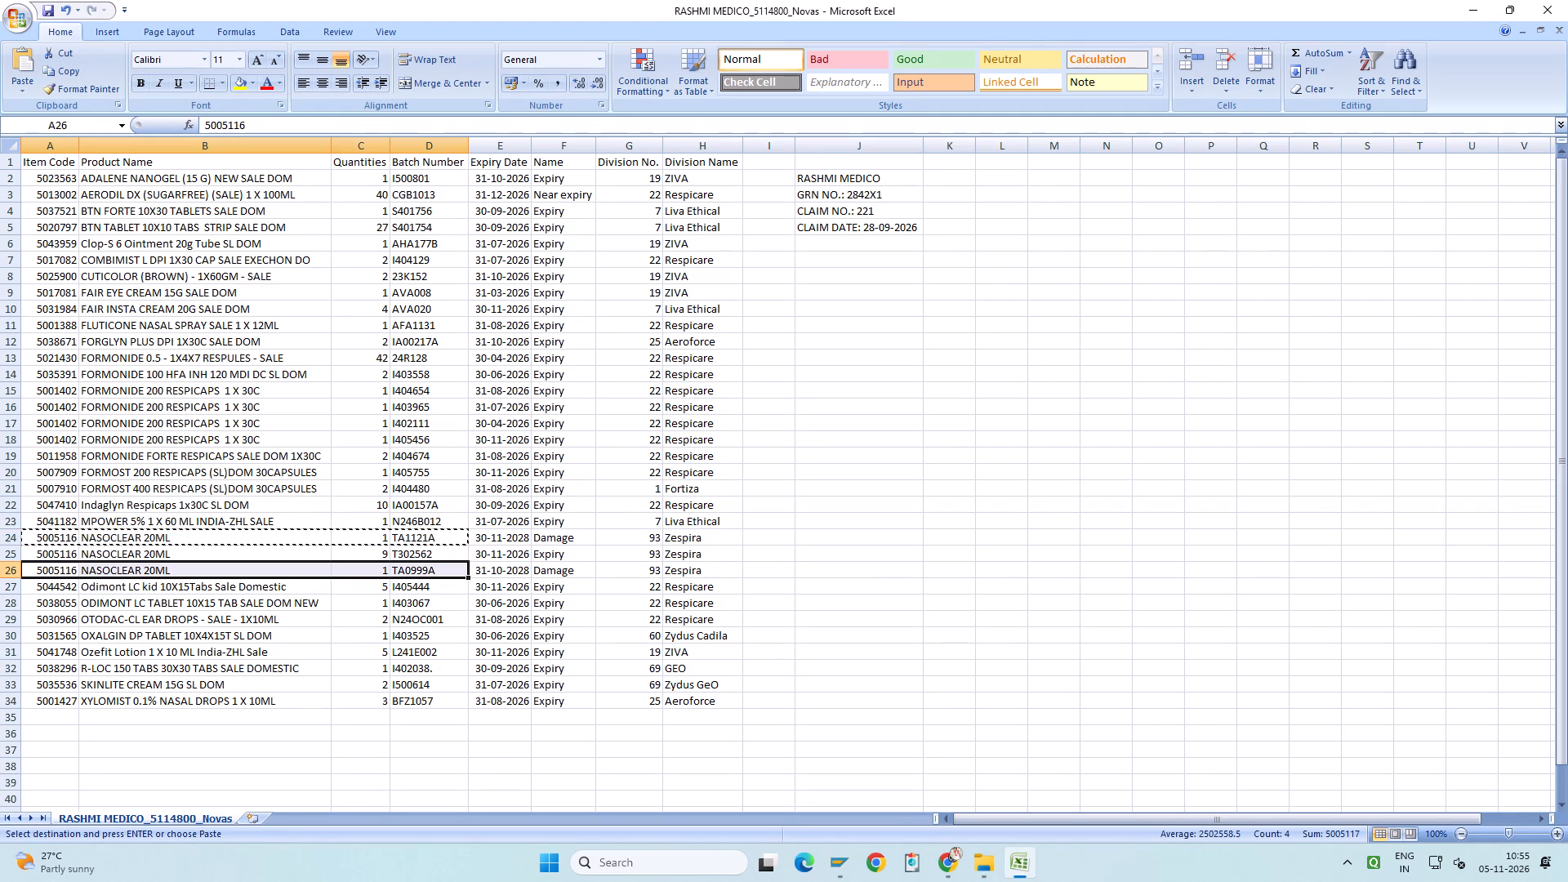
key("ctrl+c")
key("alt+Tab")
left_click(53, 271)
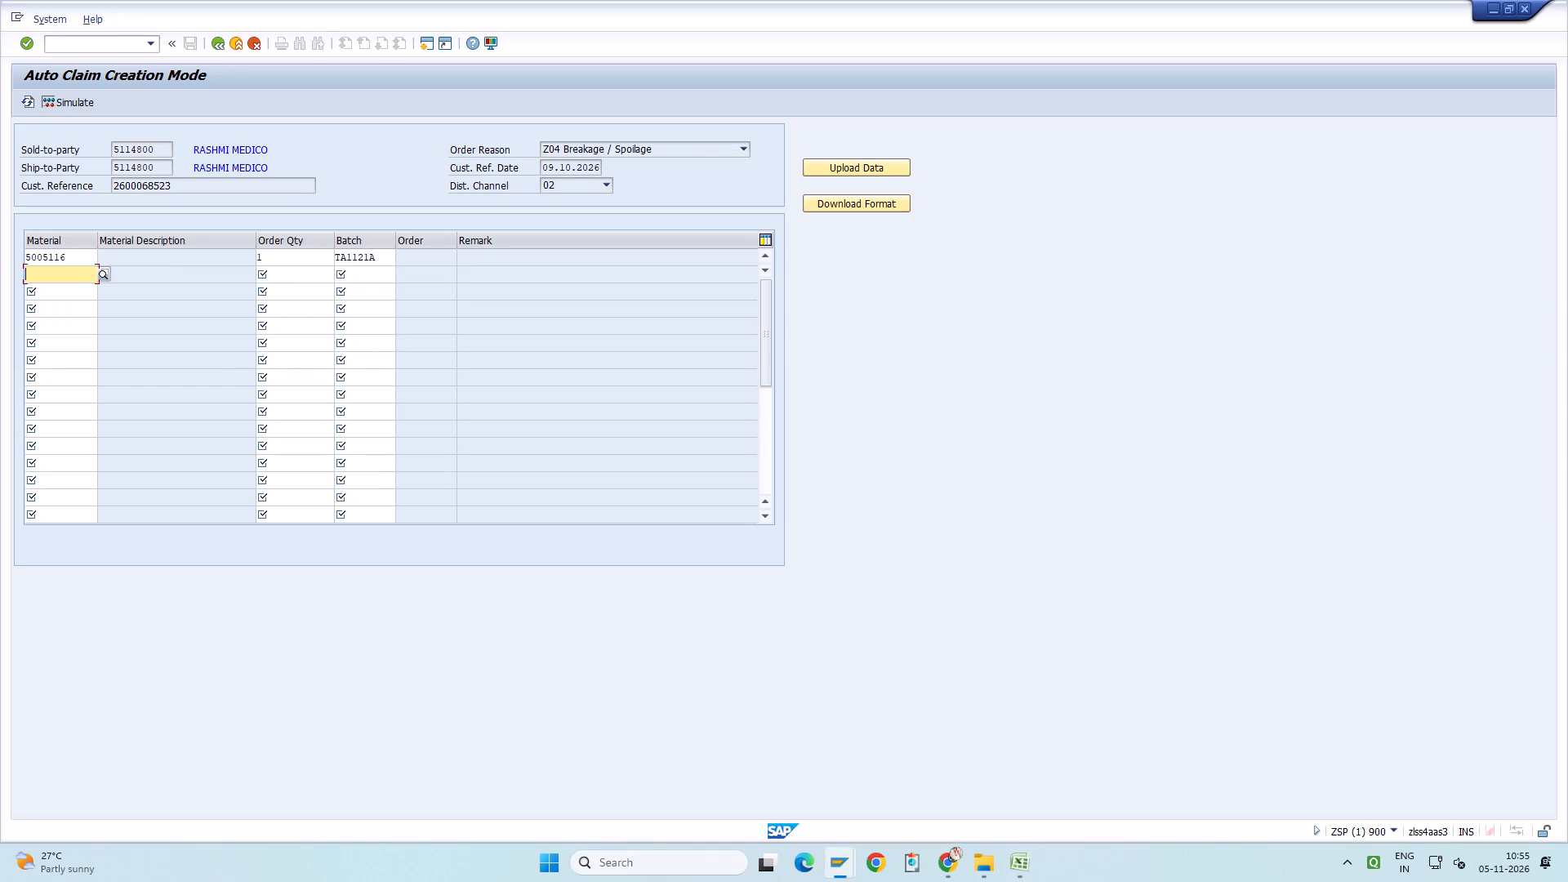
key("ctrl+v")
key("ctrl+Return")
Simulate the claim and generate the claim order for the two NASOCLEAR items.
left_click(80, 101)
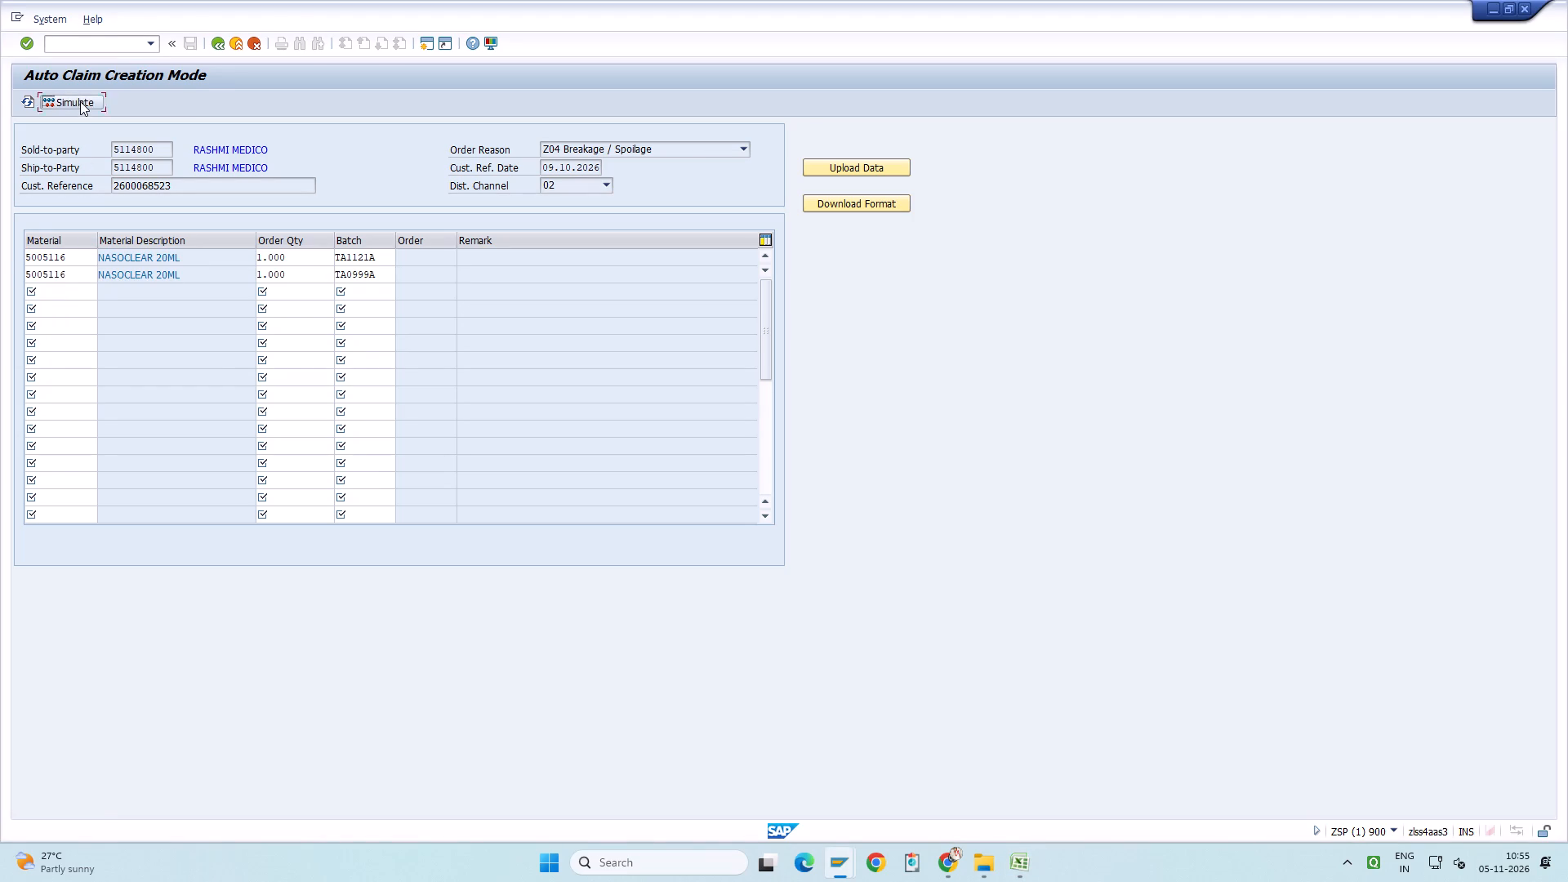
left_click(80, 101)
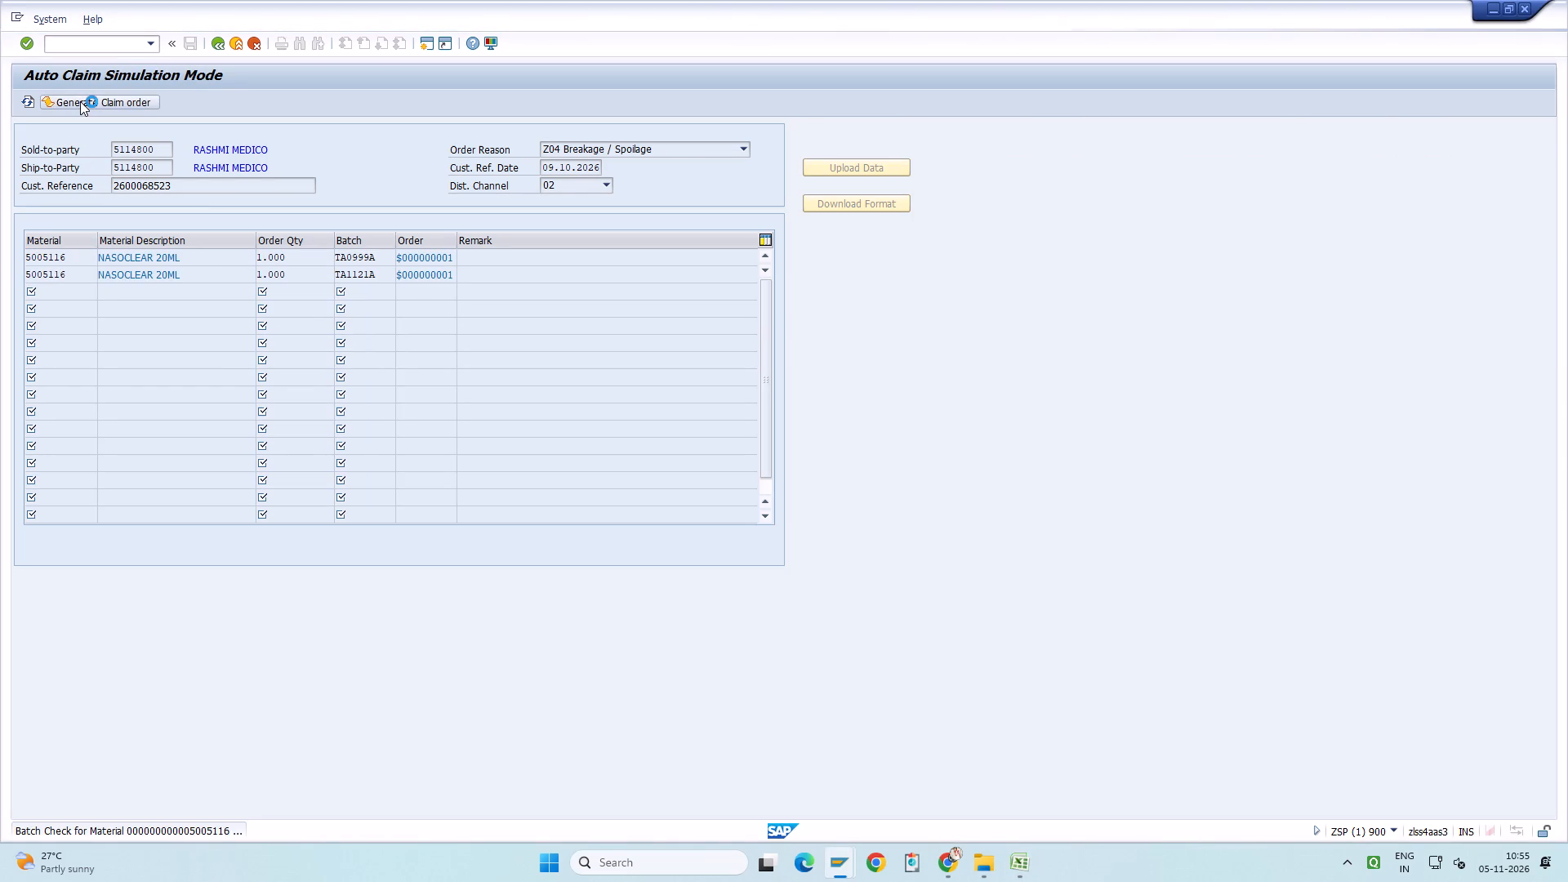
Open the newly created NASOCLEAR claim order in VA02 to check its items, and return to the initial screen.
left_click(151, 39)
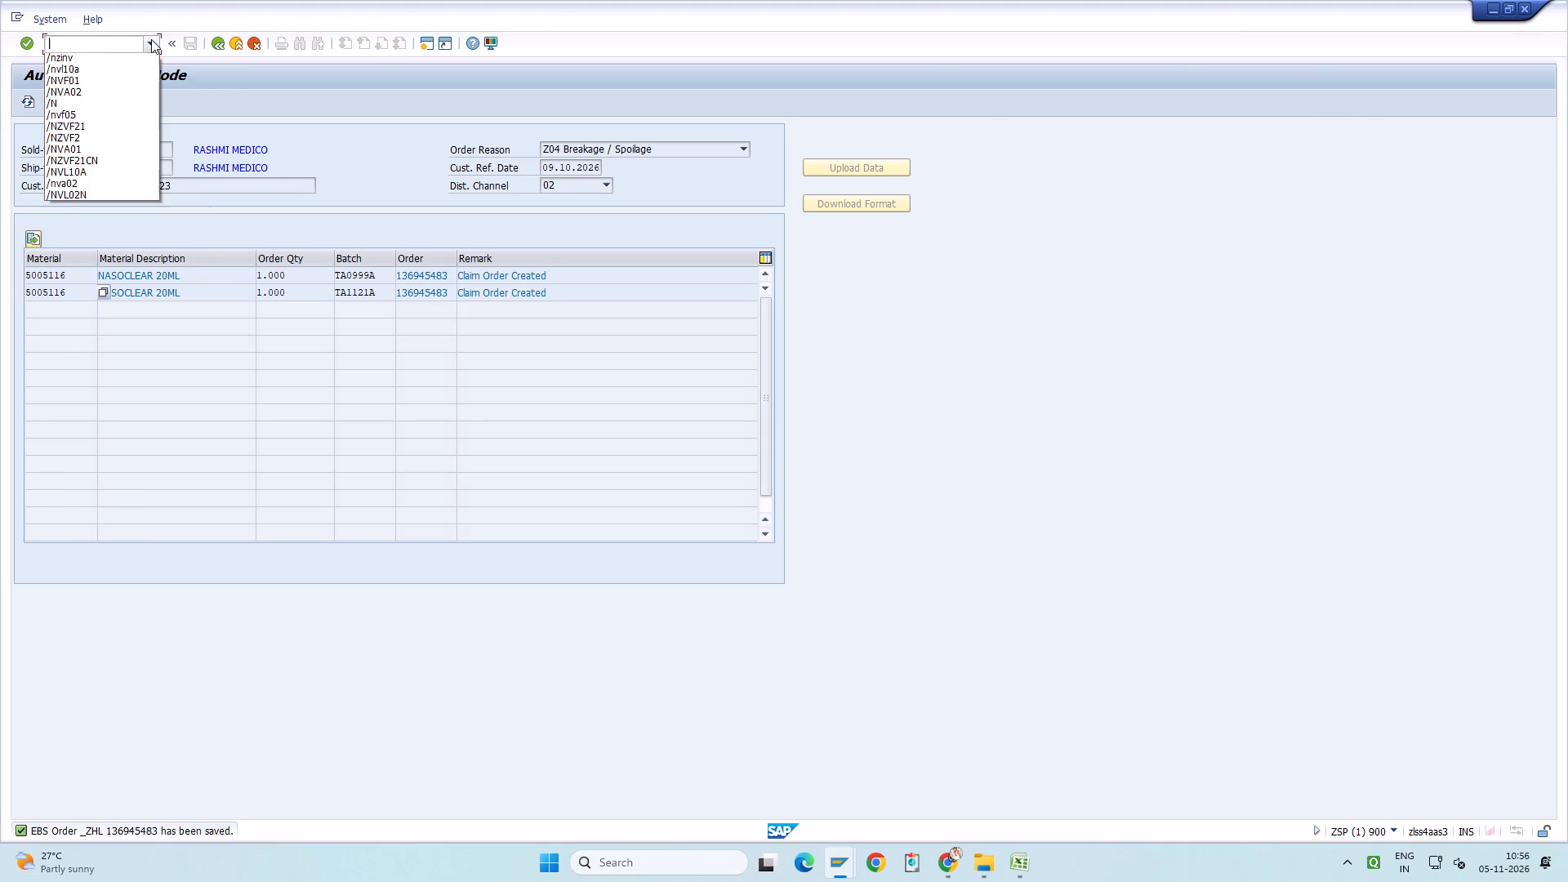
left_click(145, 114)
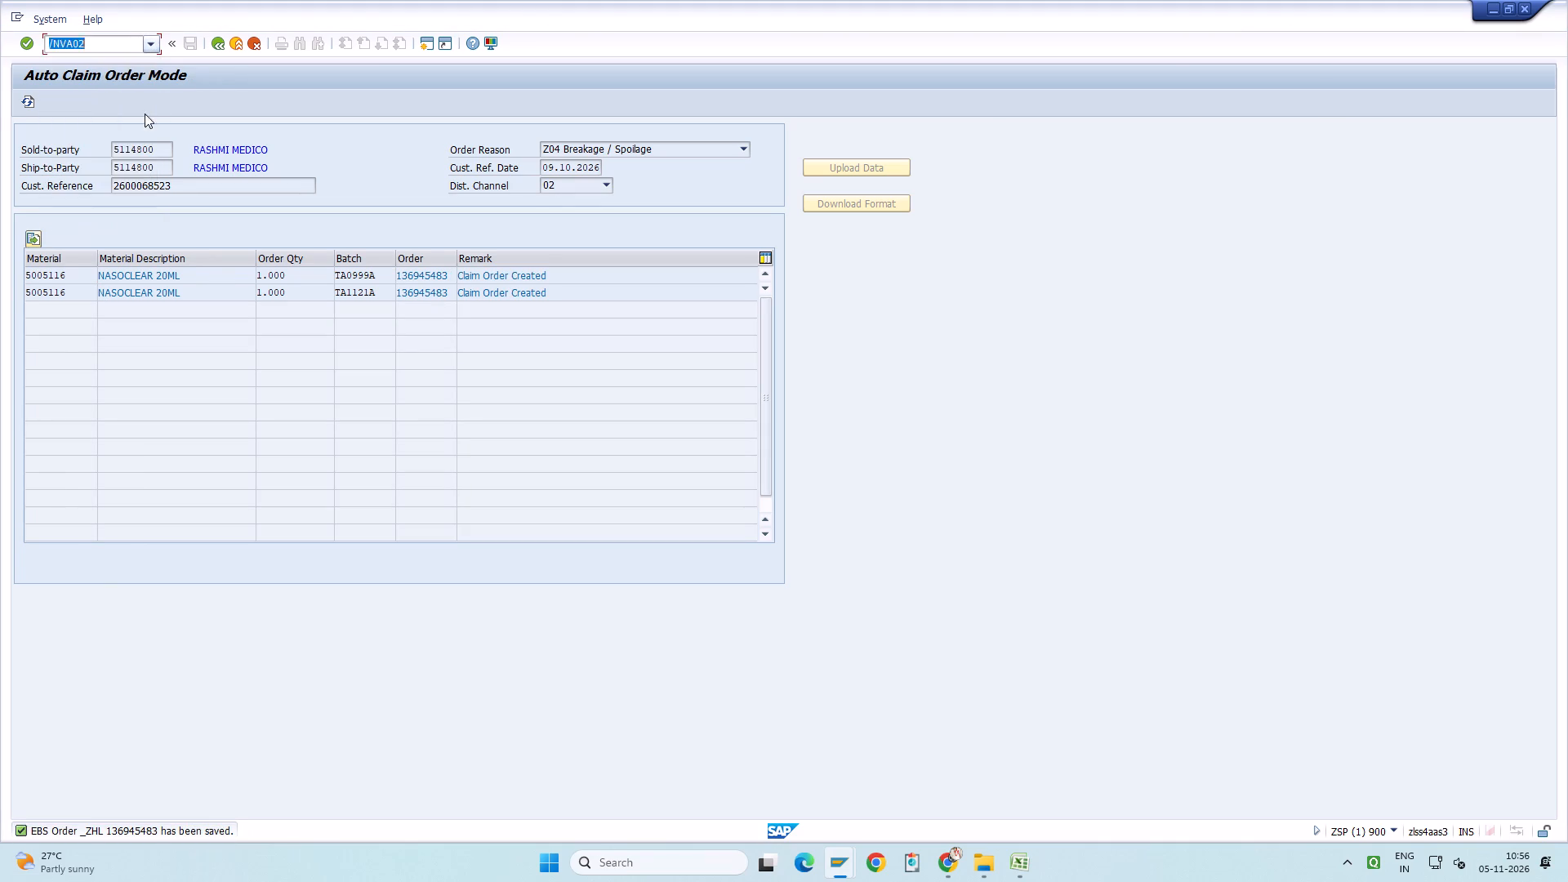
key("Return")
key("Return")
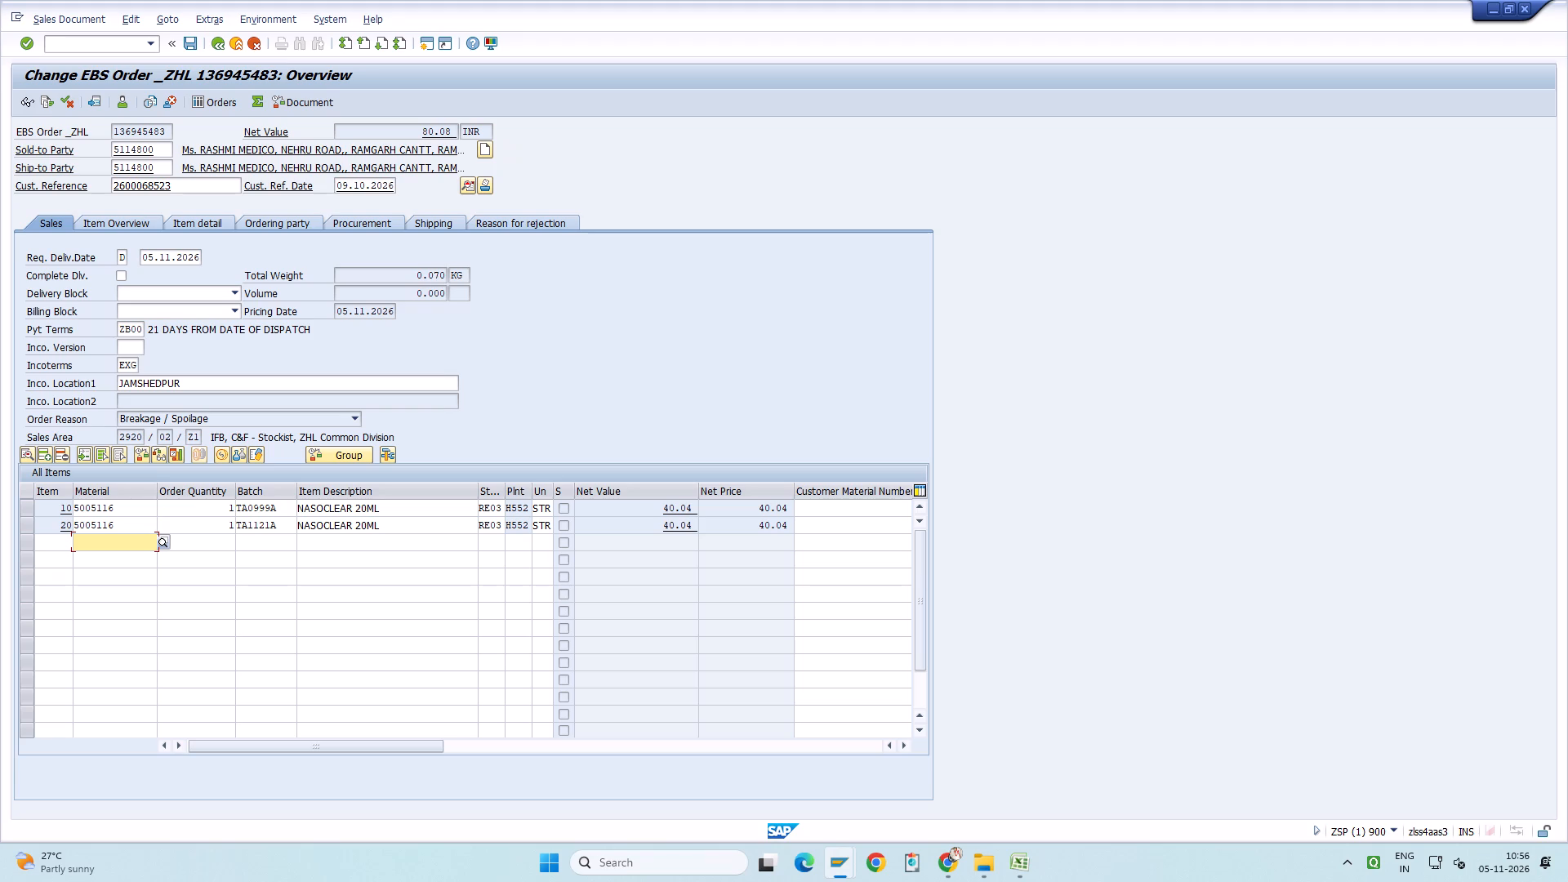
left_click(212, 44)
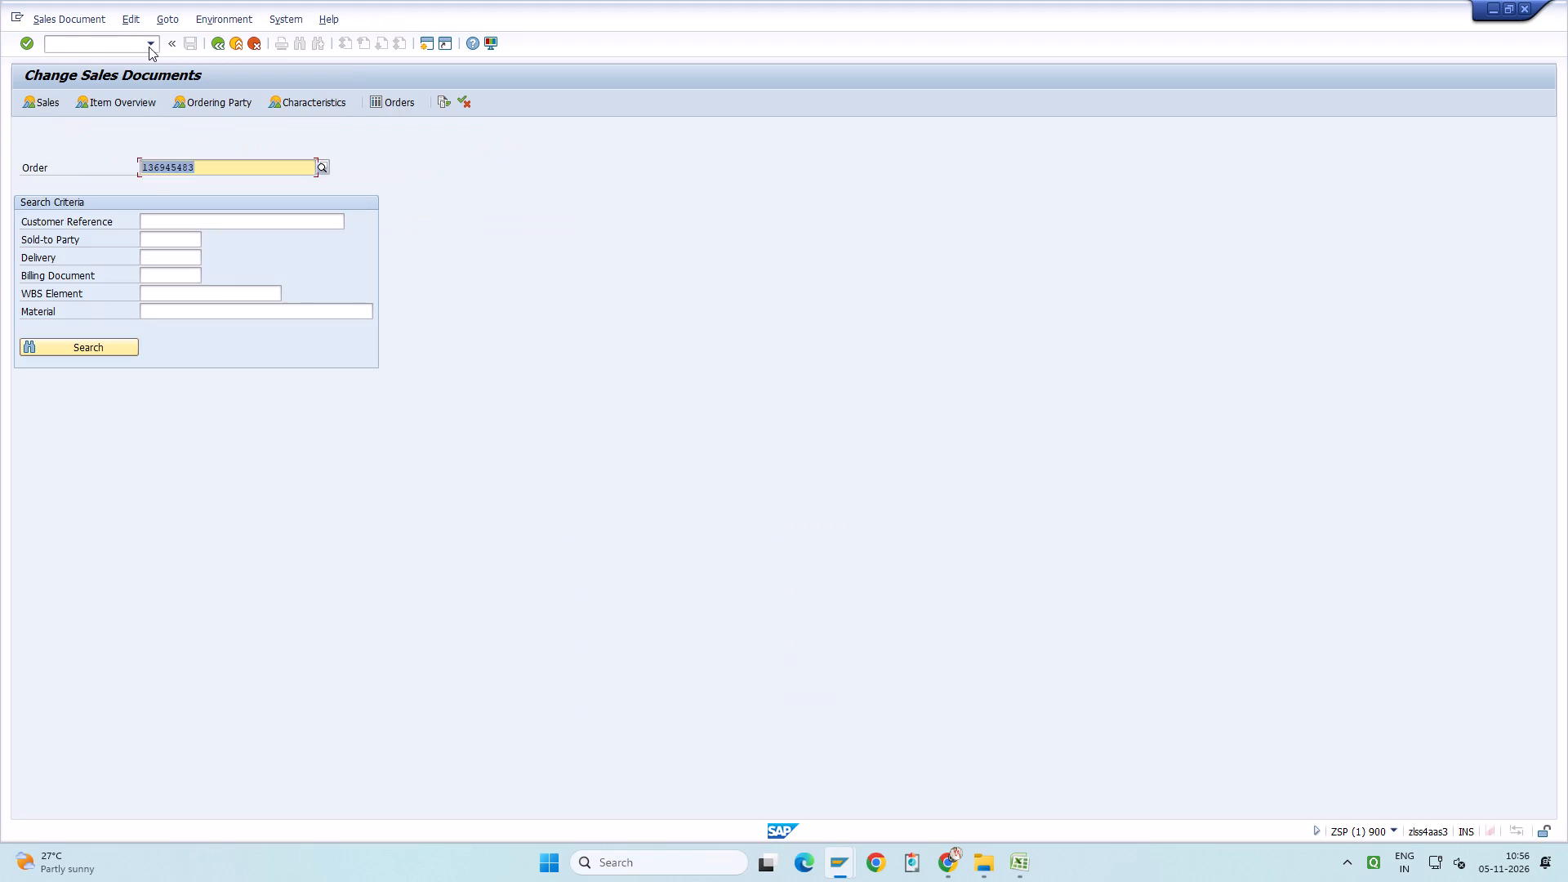
left_click(149, 47)
left_click(149, 127)
key("Return")
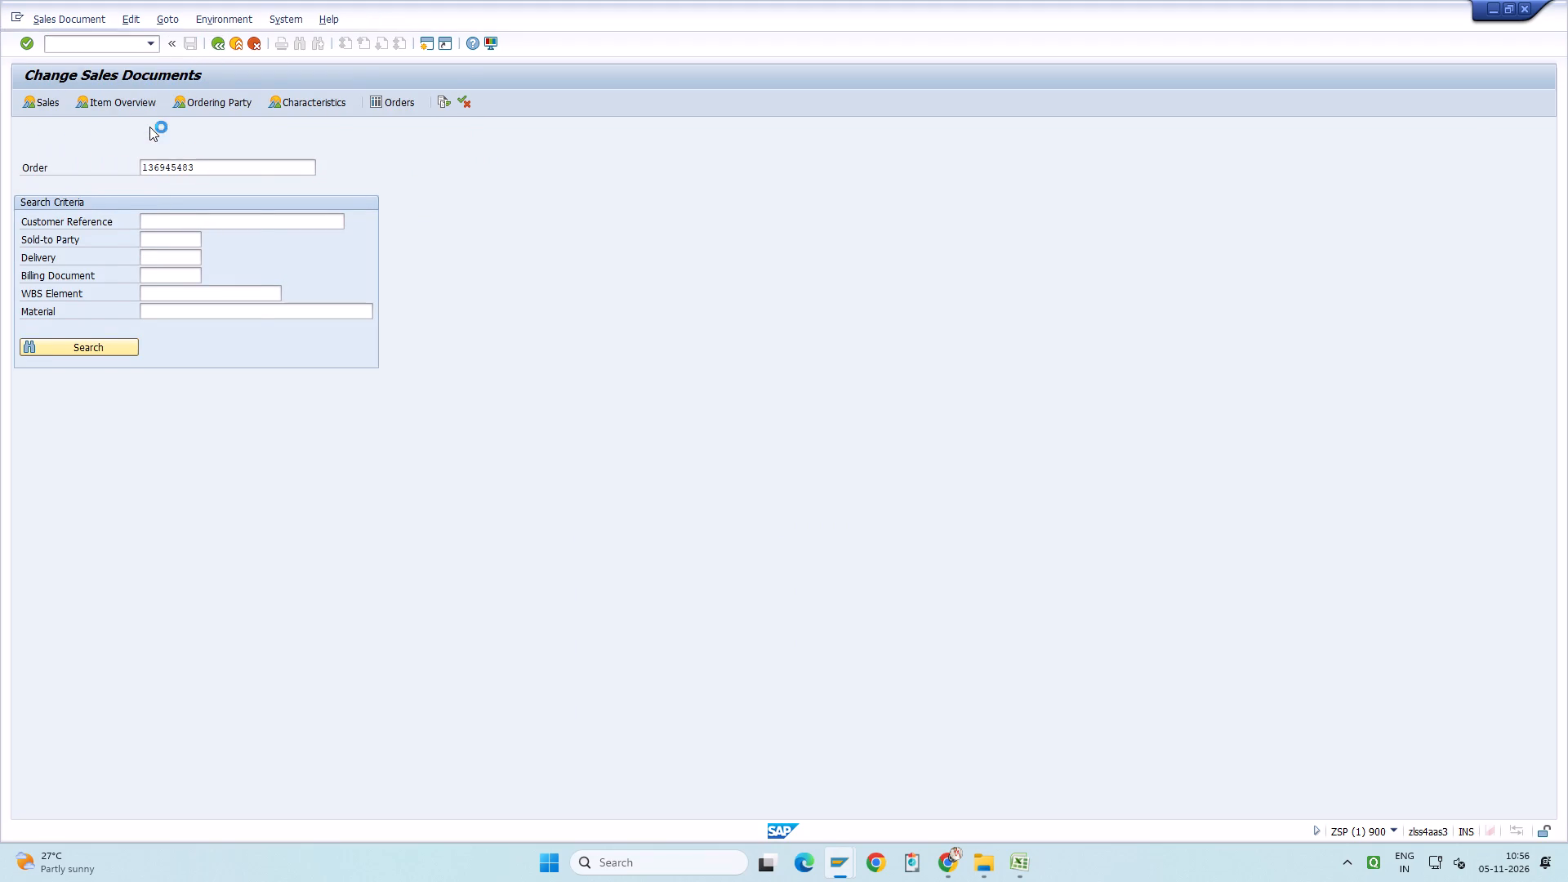
key("Return")
key("space")
key("Down")
key("Return")
key("Tab")
type("z03")
key("Tab")
key("space")
key("Down")
key("Return")
key("Tab")
key("space")
key("Down")
key("Return")
key("Tab")
key("space")
key("Down")
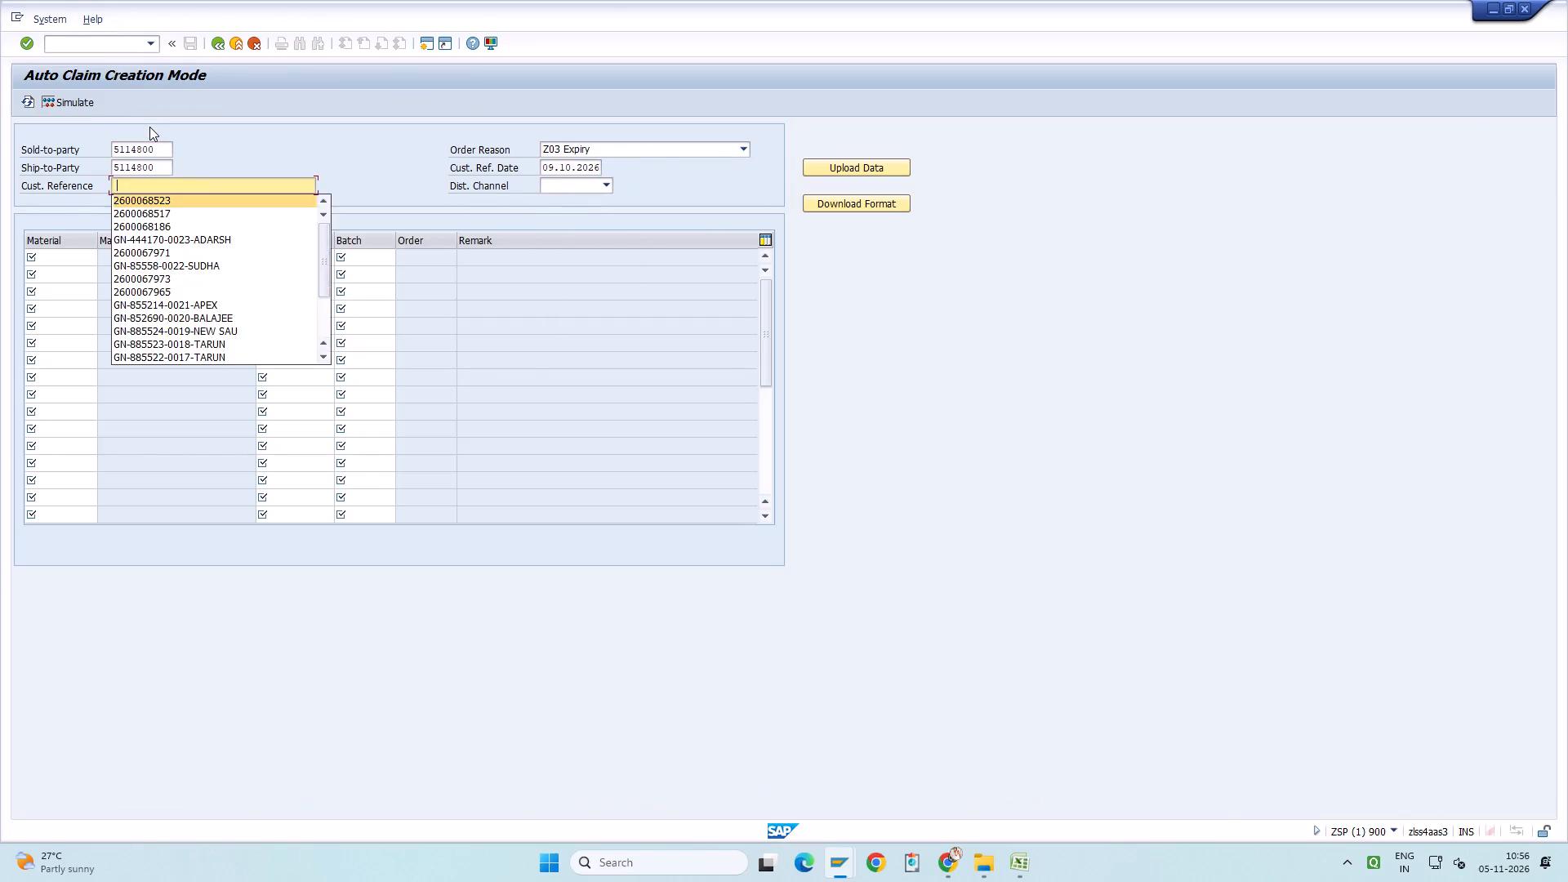
key("Return")
key("Tab")
type("02")
key("Return")
Copy Excel rows 2 to 17, ADALENE NANOGEL through FORMONIDE 200 batch I402111, into the SAP claim's item lines and validate them.
key("alt+Tab")
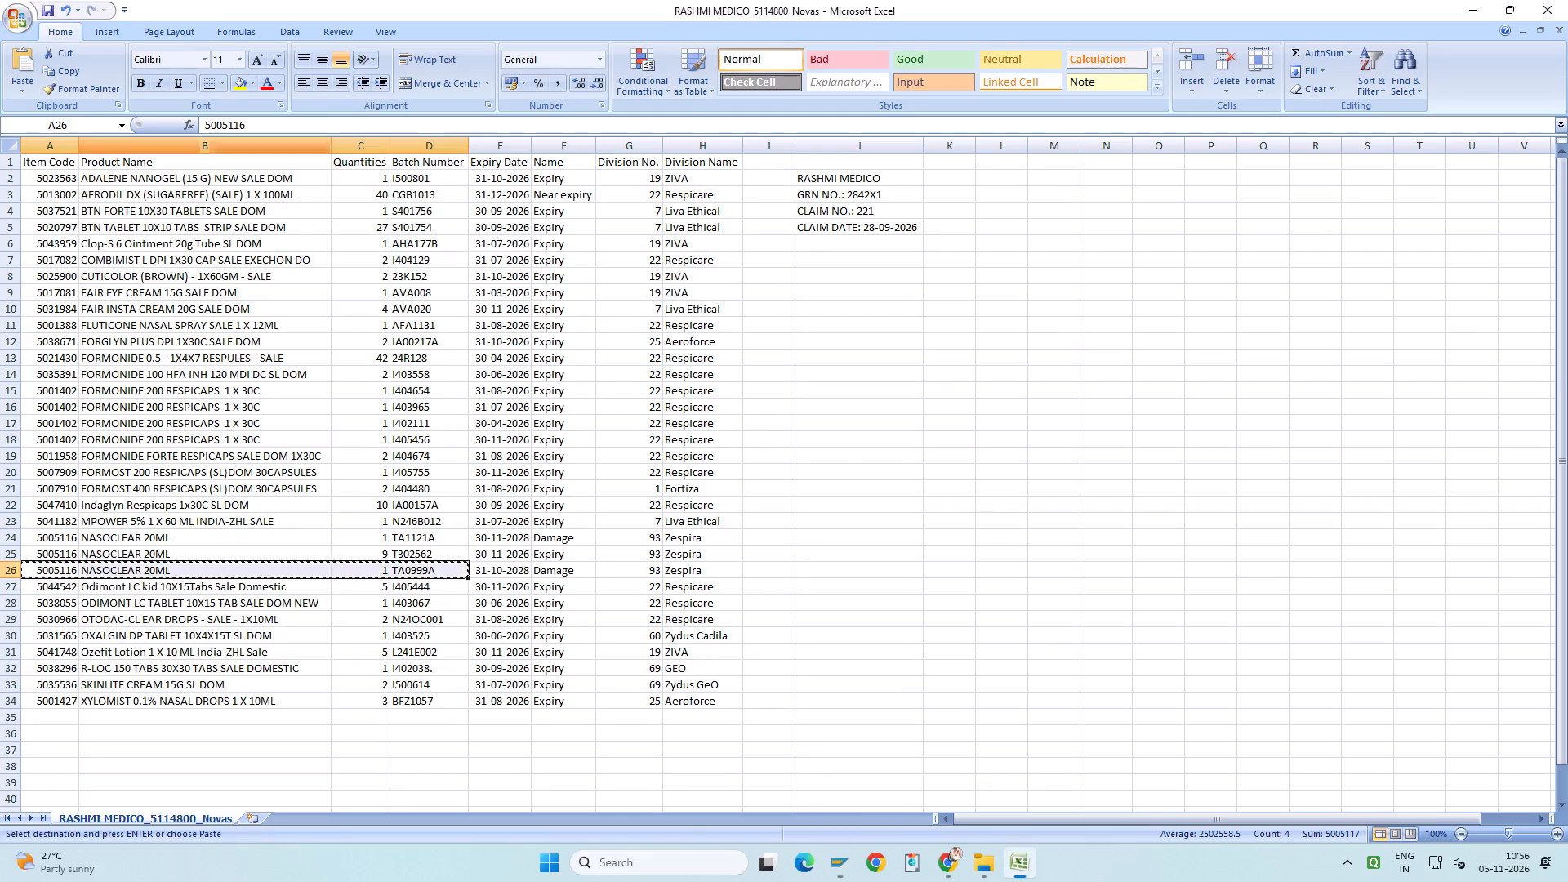
left_click_drag(53, 180, 417, 420)
key("ctrl+c")
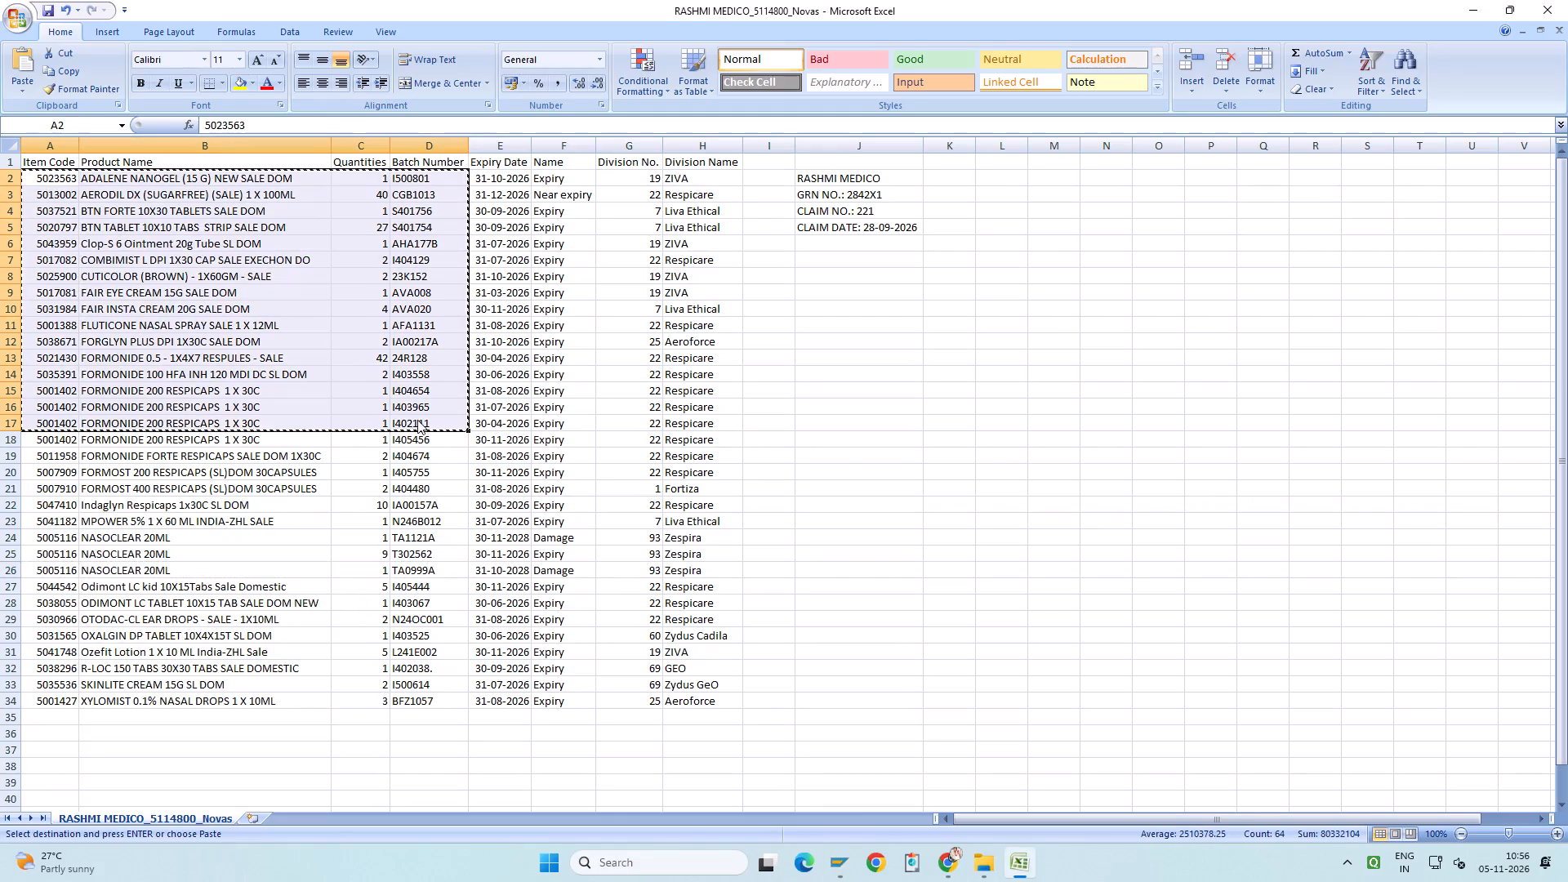
key("alt+Tab")
key("ctrl+v")
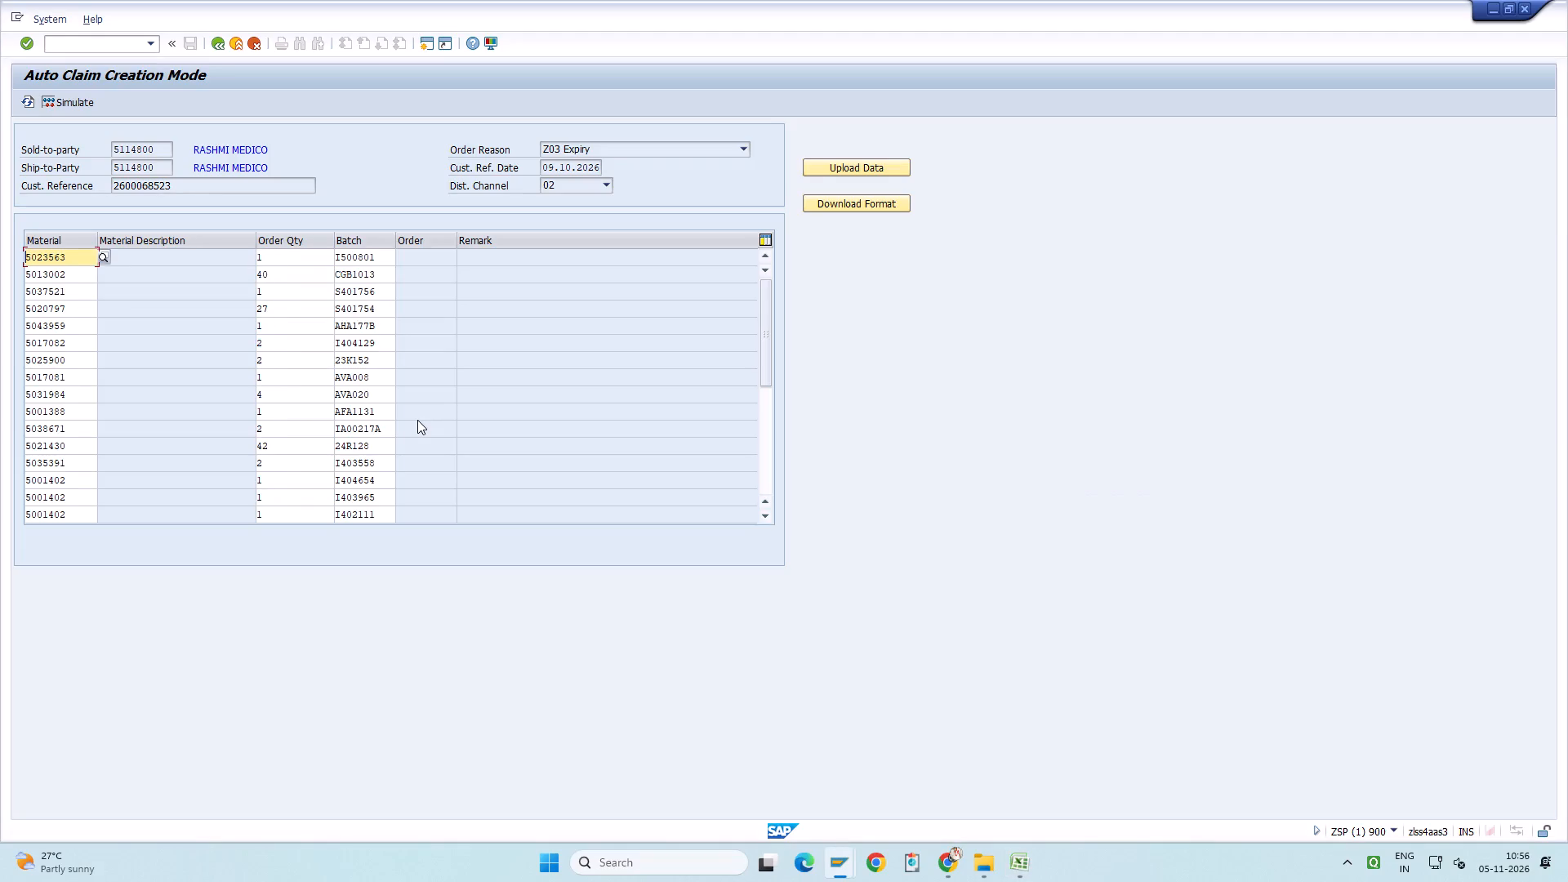
key("Page_Down")
Copy Excel rows 18 to 33, FORMONIDE 200 batch I405456 through SKINLITE CREAM, into the claim's following empty lines and validate them.
left_click(764, 256)
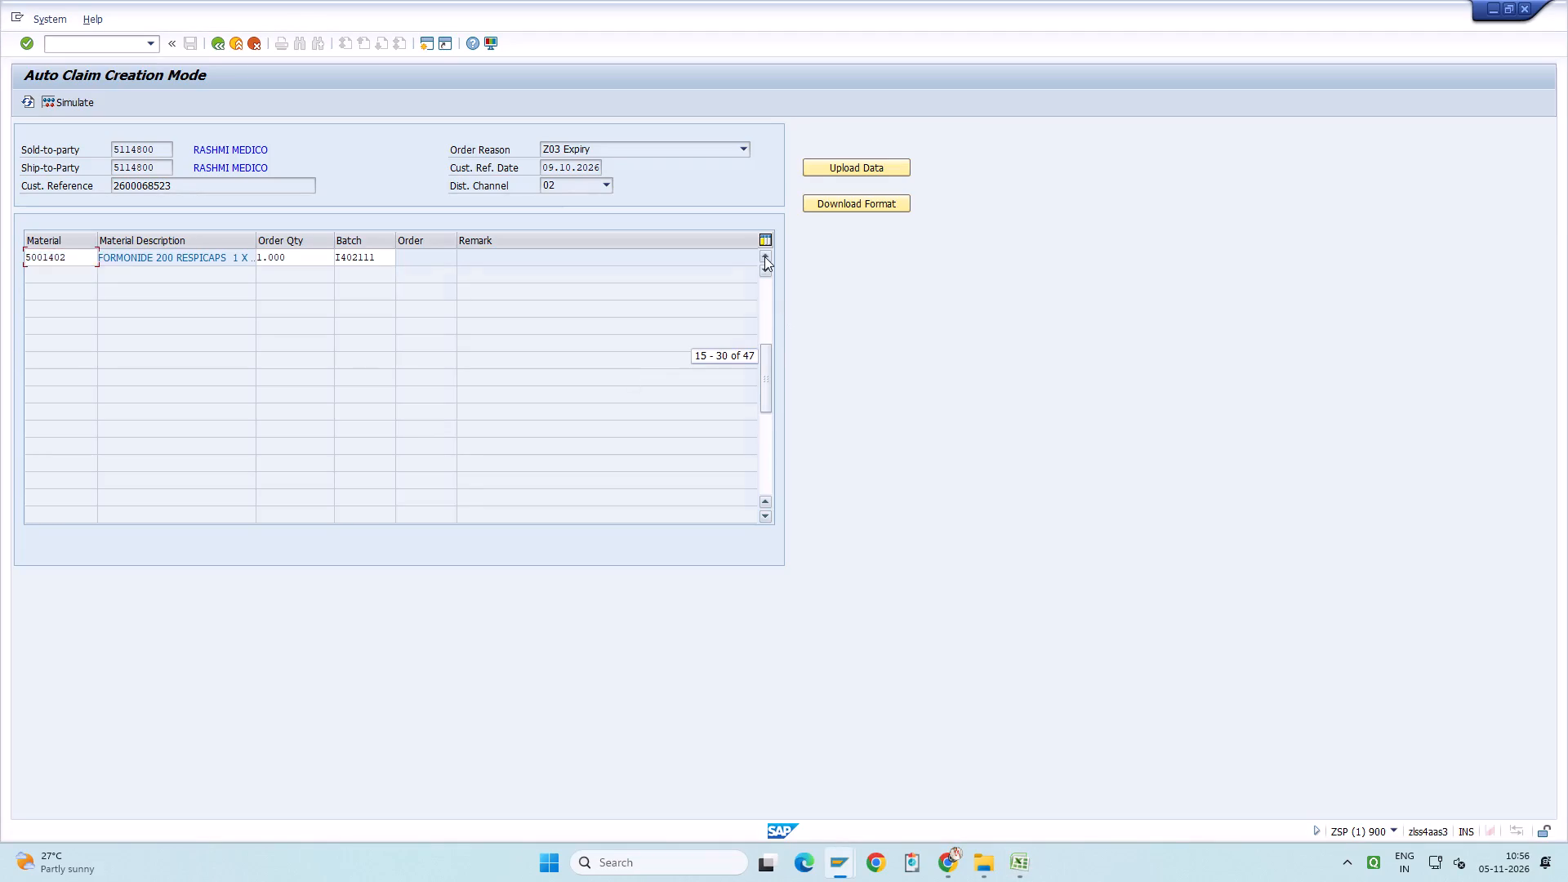
left_click(764, 276)
left_click(766, 272)
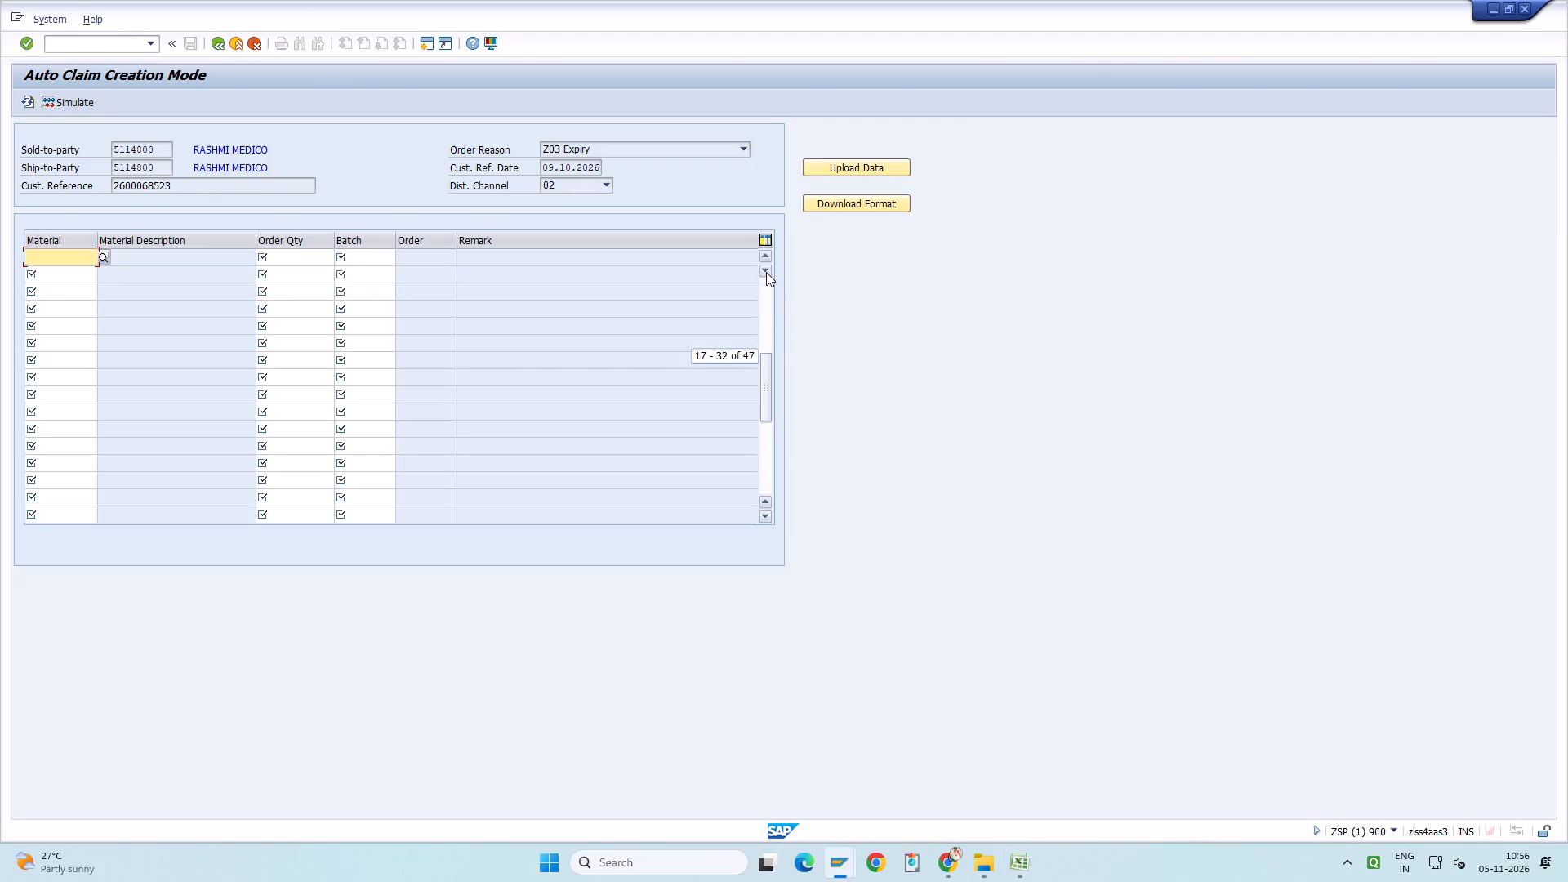
key("alt+Tab")
left_click_drag(47, 439, 333, 560)
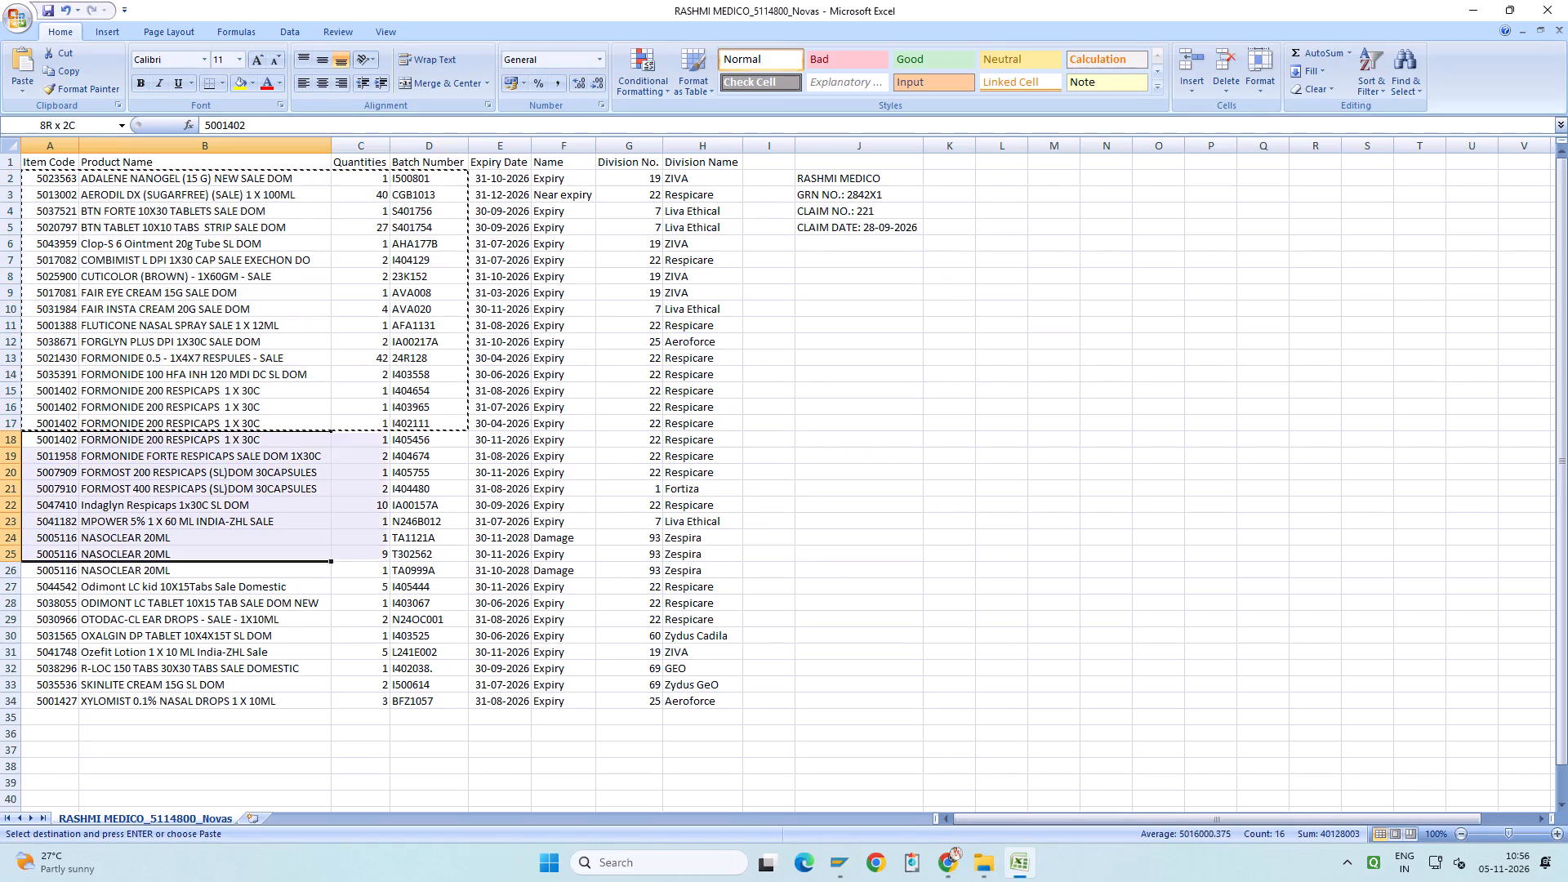
left_click_drag(333, 560, 412, 675)
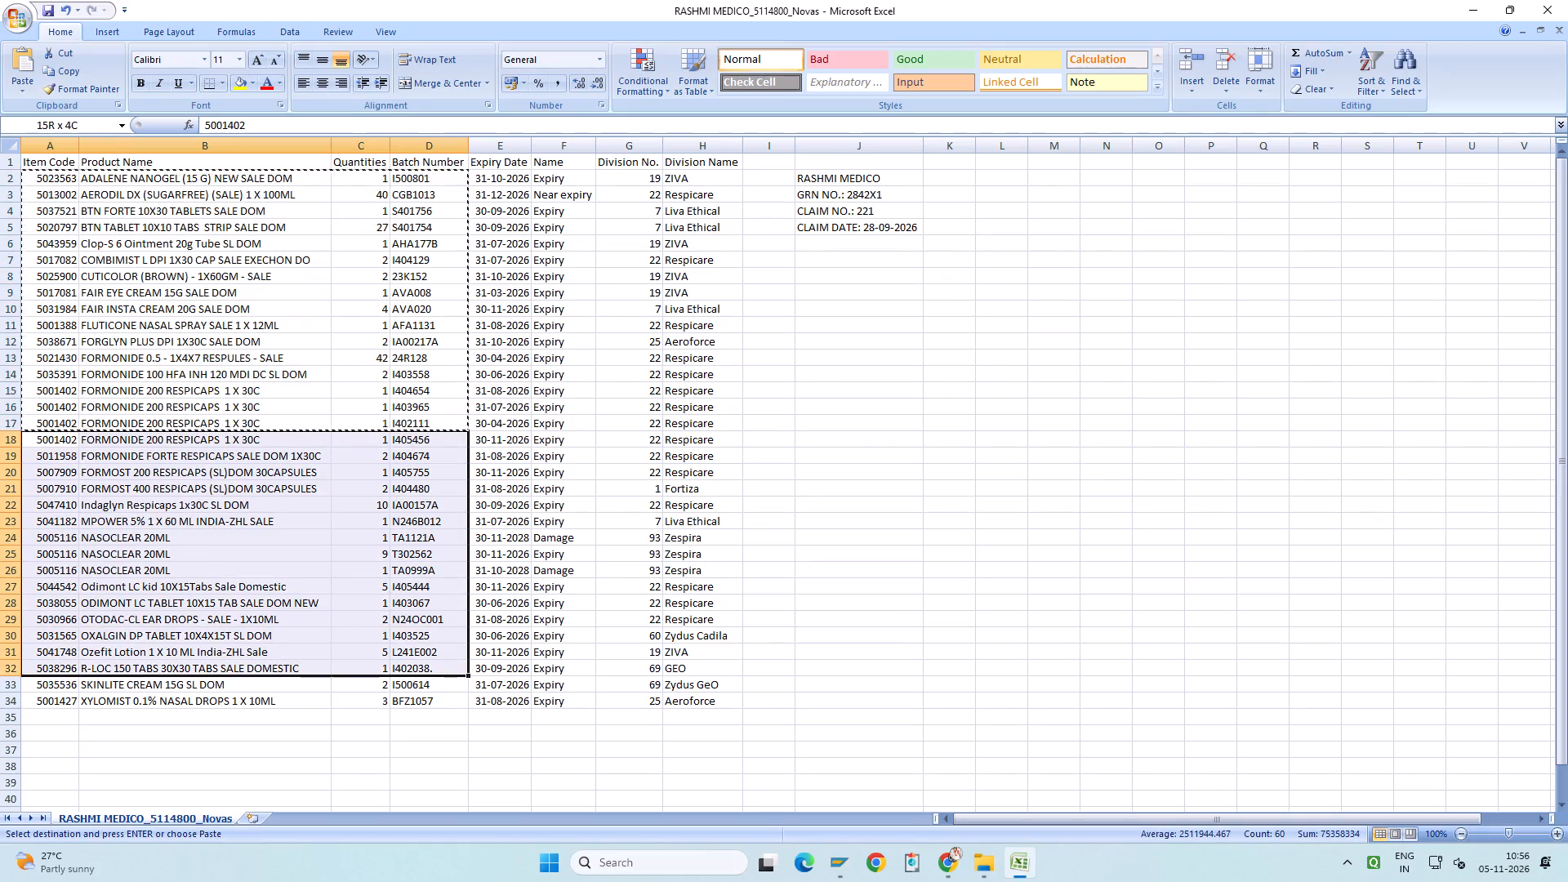
left_click_drag(412, 675, 414, 682)
key("ctrl+c")
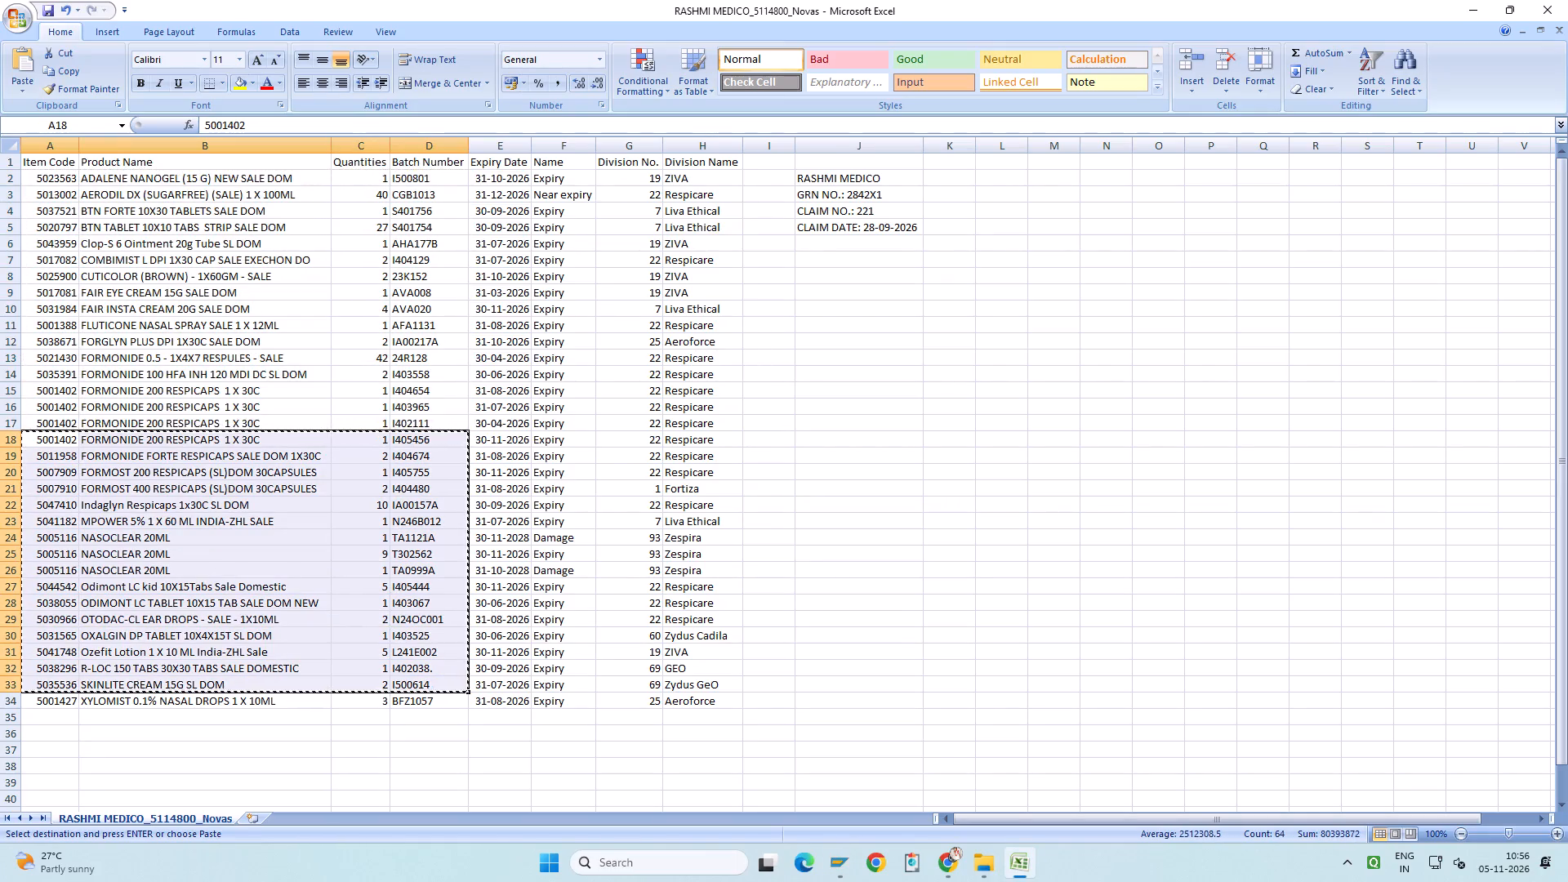
key("alt+Tab")
key("ctrl+v")
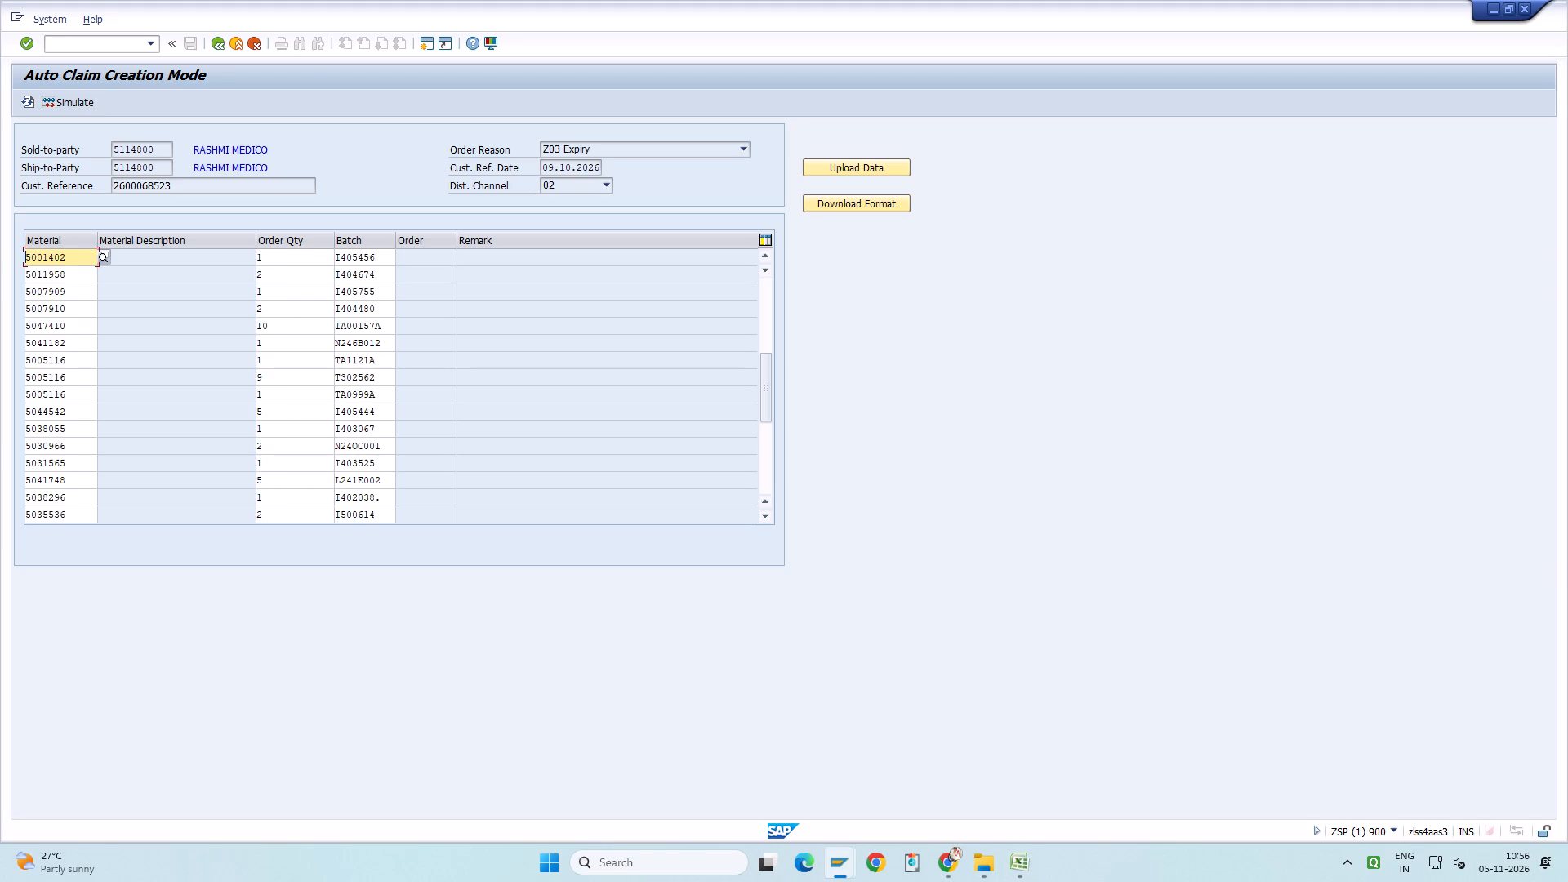
key("Page_Down")
Copy the last Excel row, XYLOMIST 0.1% NASAL DROPS batch BFZ1057, into the claim's next empty item line and validate it.
left_click(768, 269)
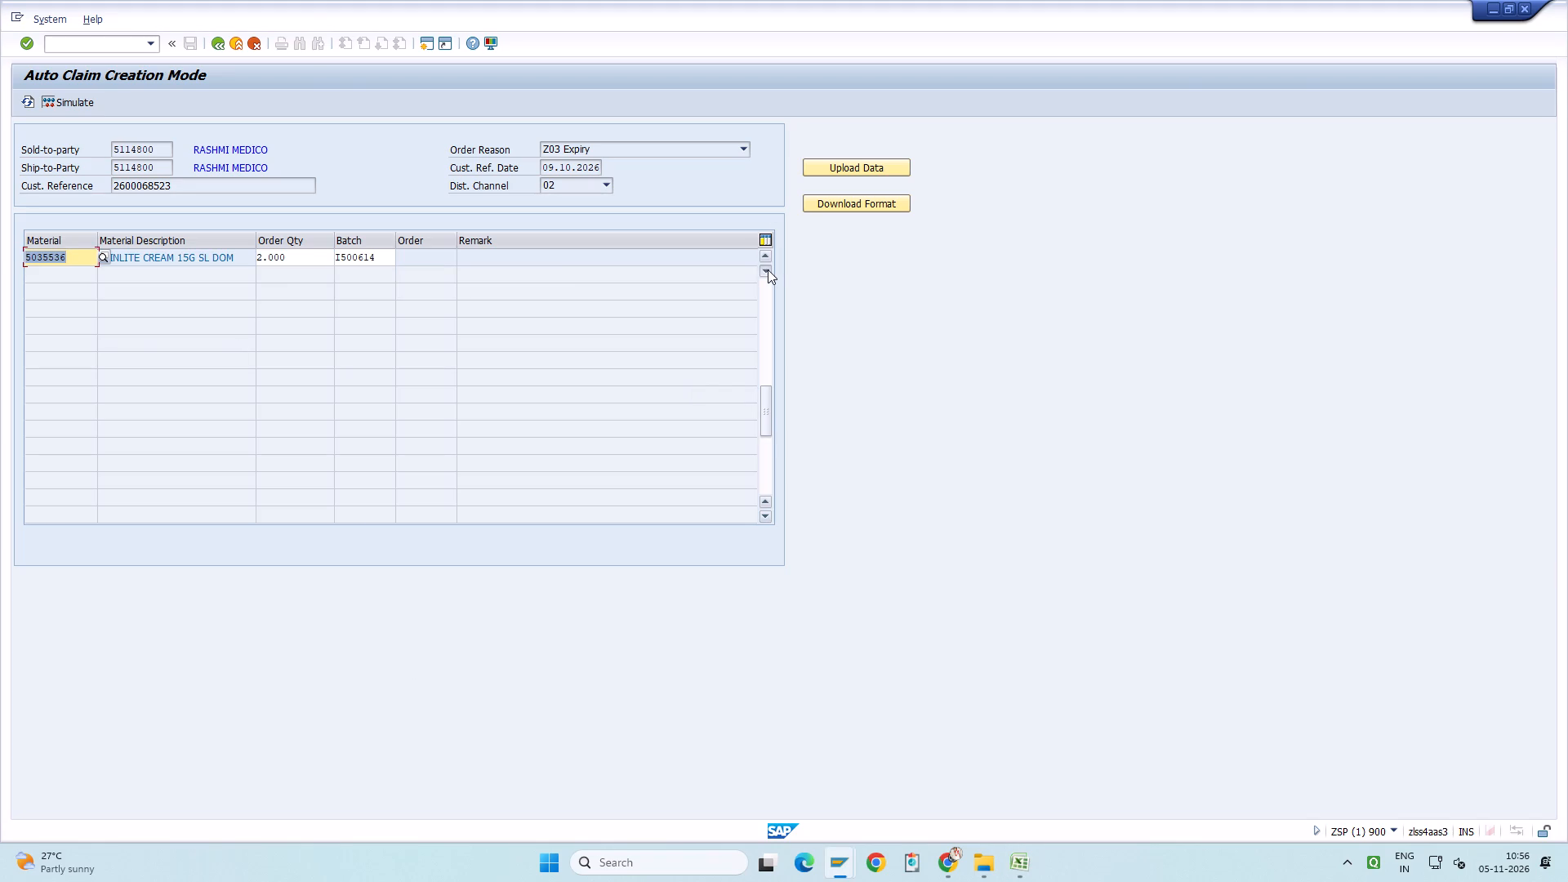
key("alt+Tab")
left_click_drag(56, 699, 416, 699)
key("ctrl+c")
key("alt+Tab")
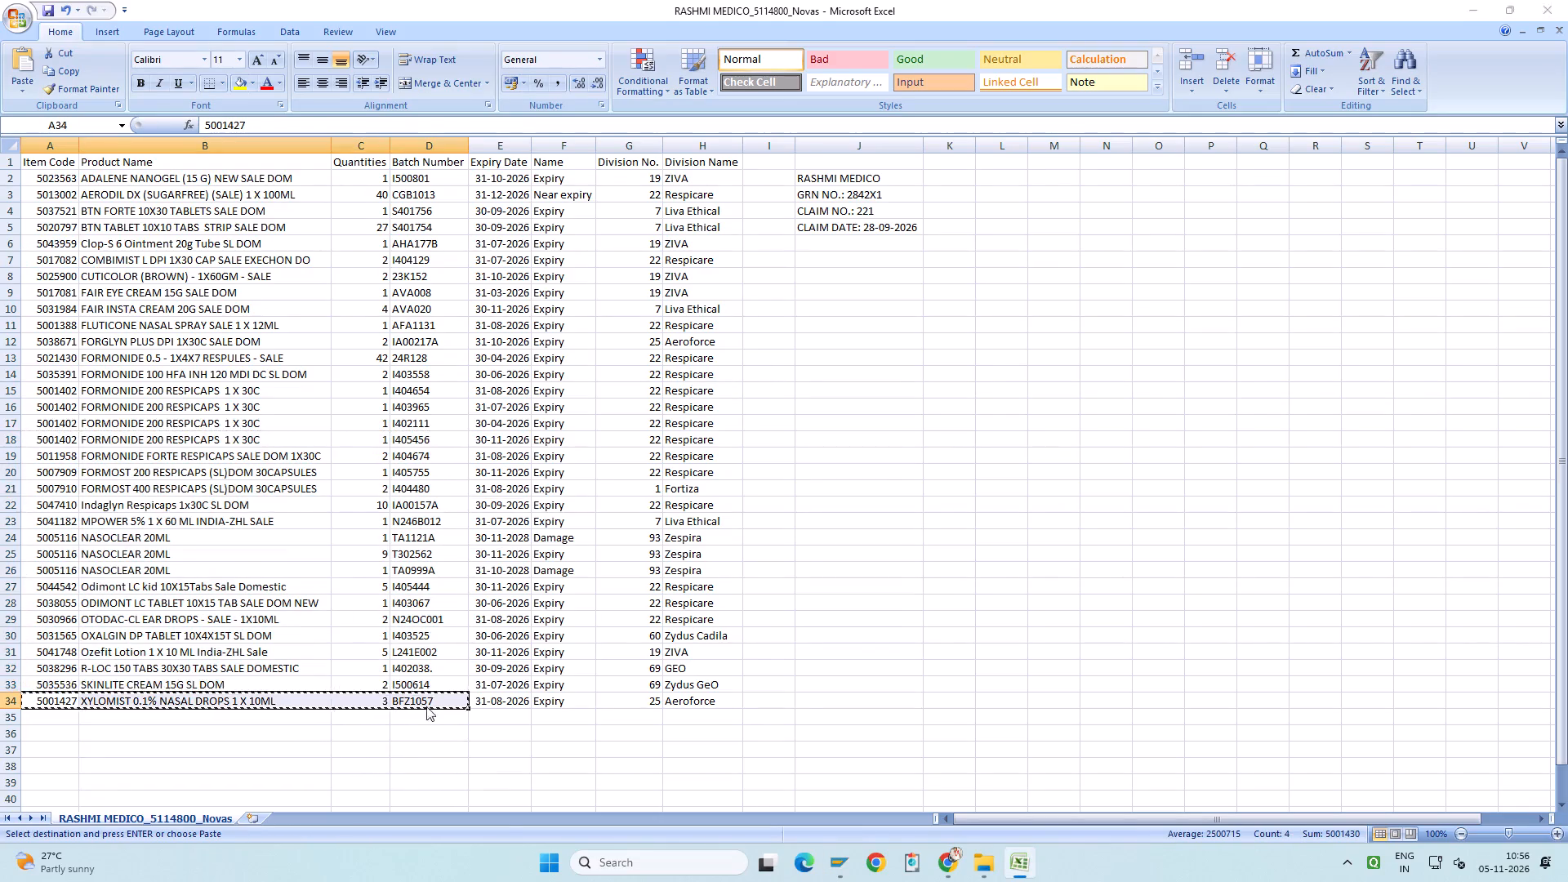
key("ctrl+v")
key("ctrl+Return")
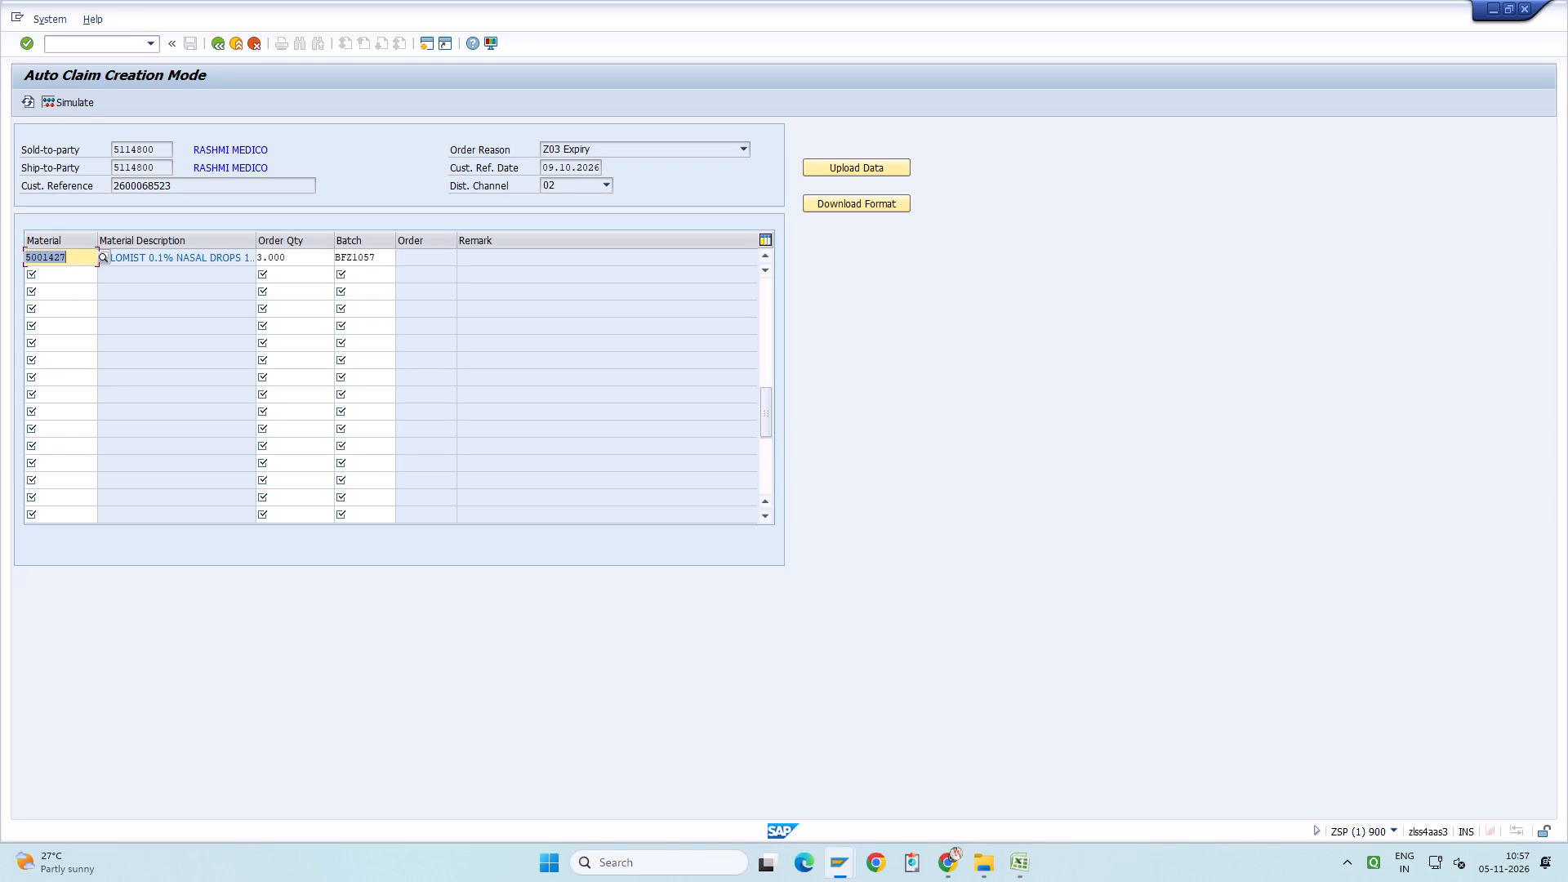
Clear the two damaged NASOCLEAR 20ML lines, batches TA1121A and TA0999A, from the expiry claim.
key("Page_Up")
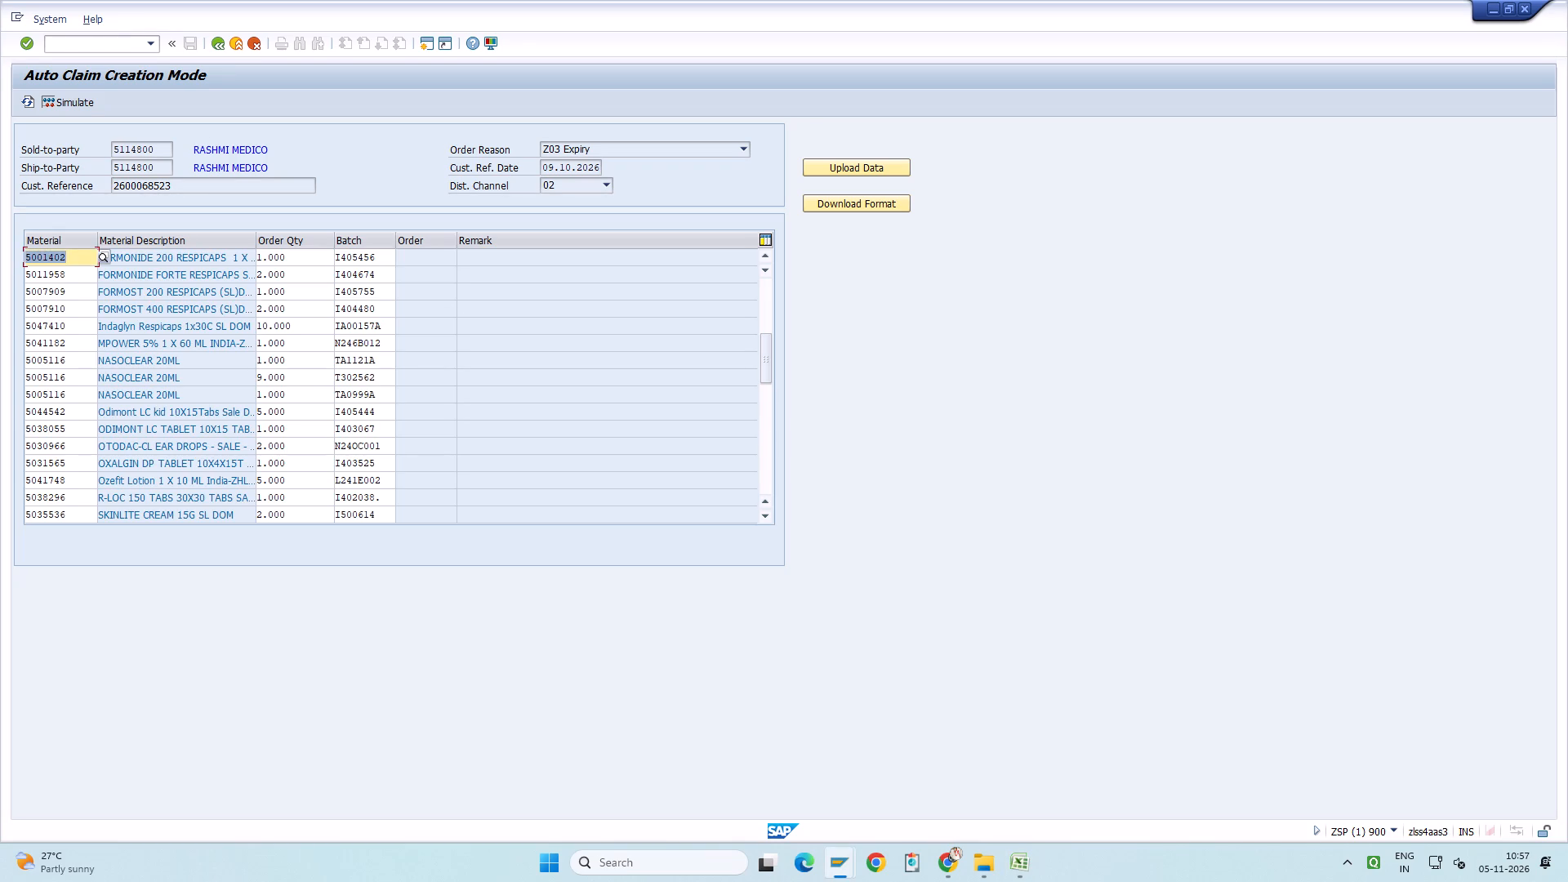
key("ctrl+y")
left_click_drag(69, 359, 364, 367)
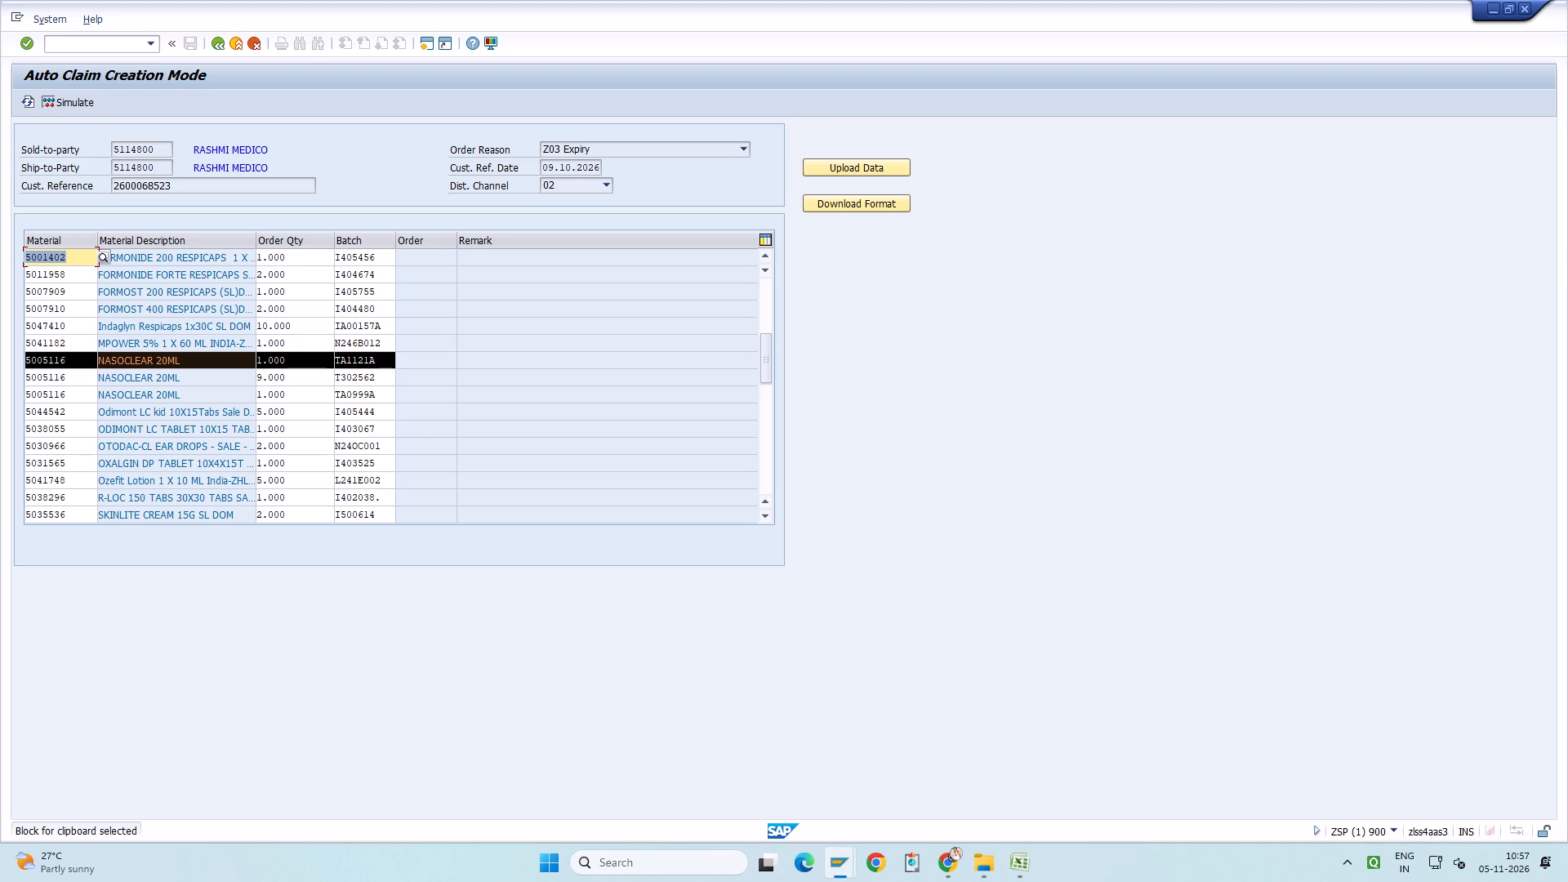
key("Delete")
left_click(82, 396)
key("ctrl+y")
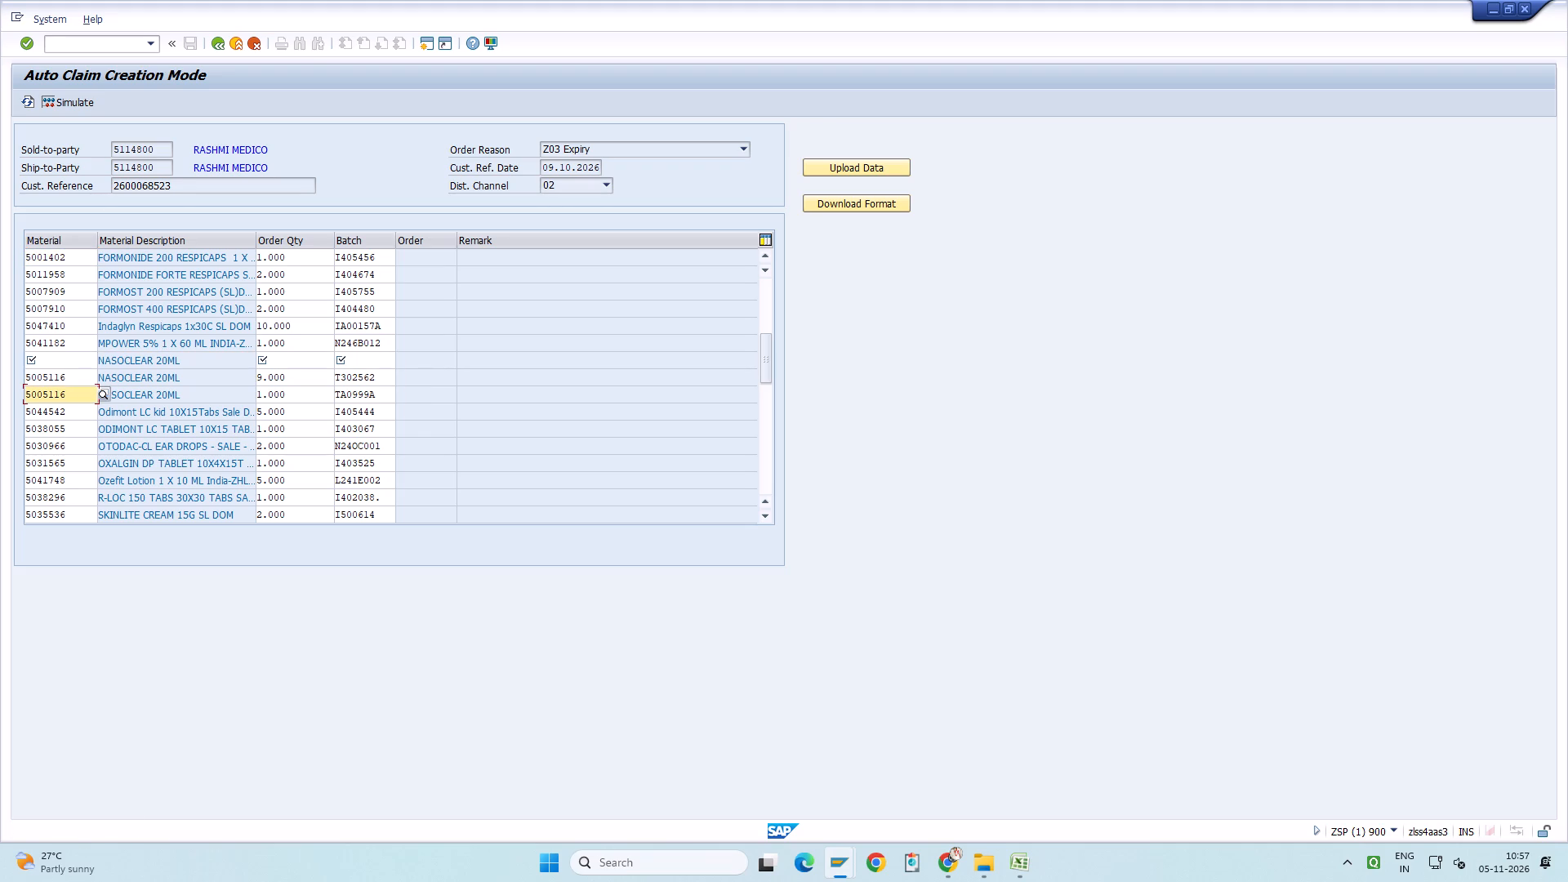
left_click_drag(74, 392, 394, 398)
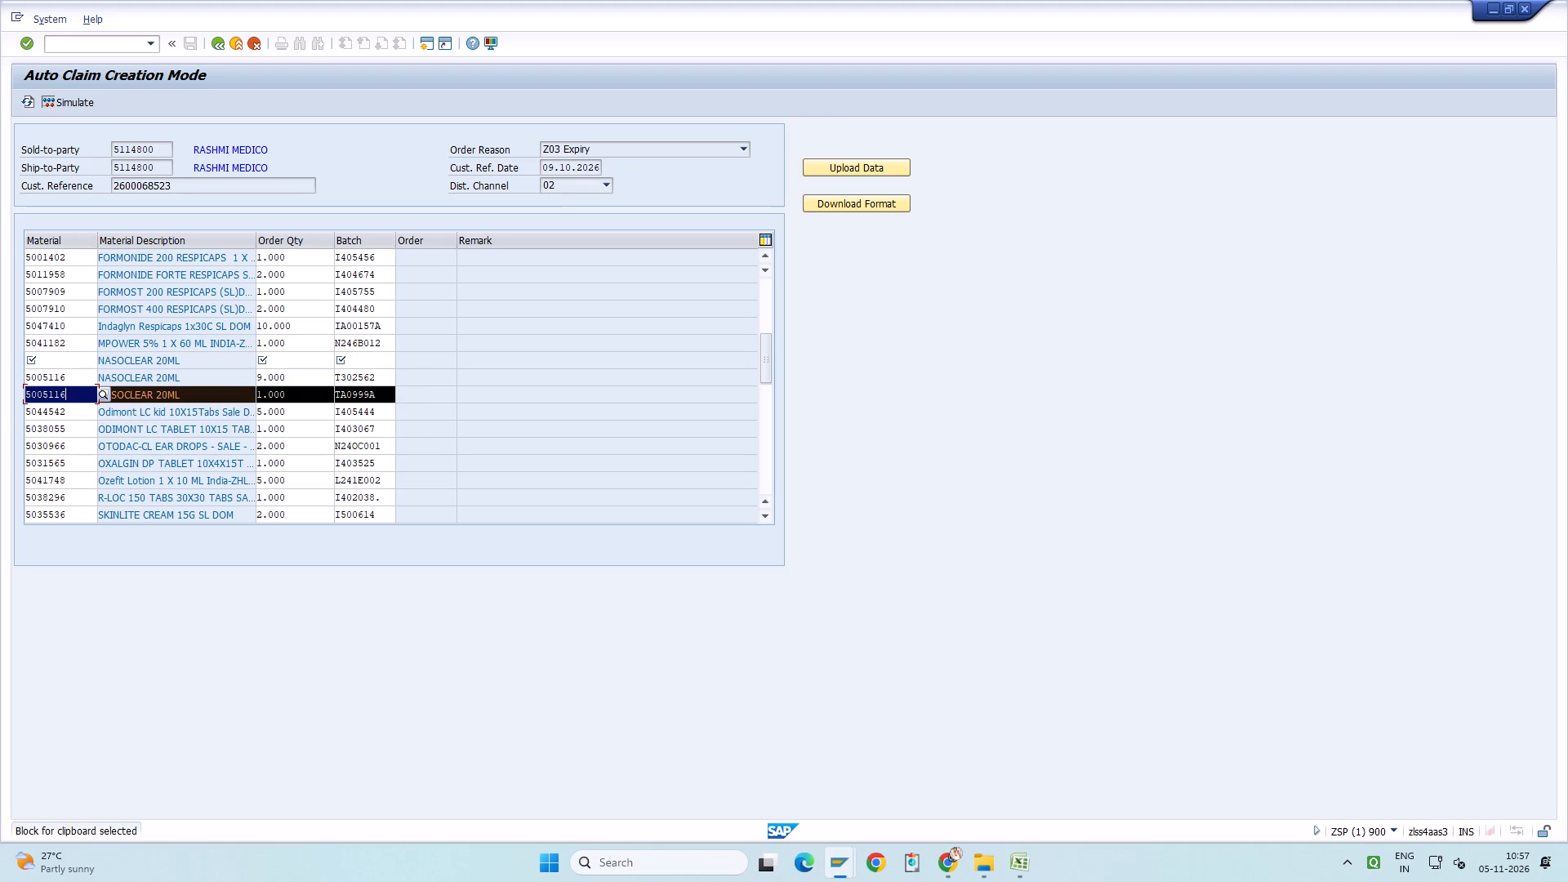
key("Delete")
Correct the R-LOC 150 TABS batch number to I402038 and validate the claim items.
left_click(391, 497)
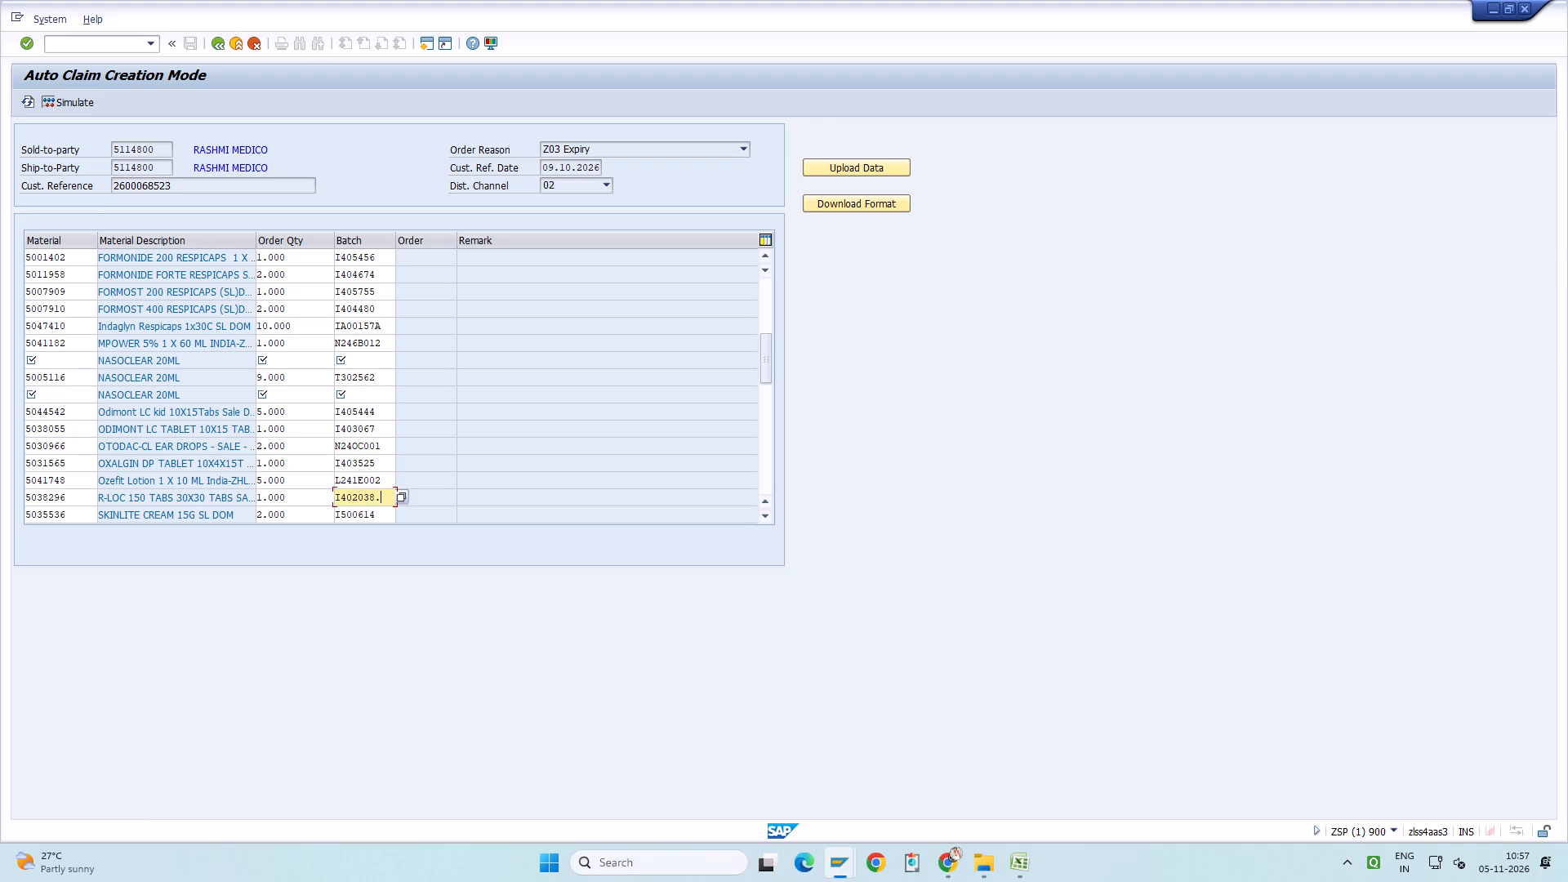
key("BackSpace")
key("Return")
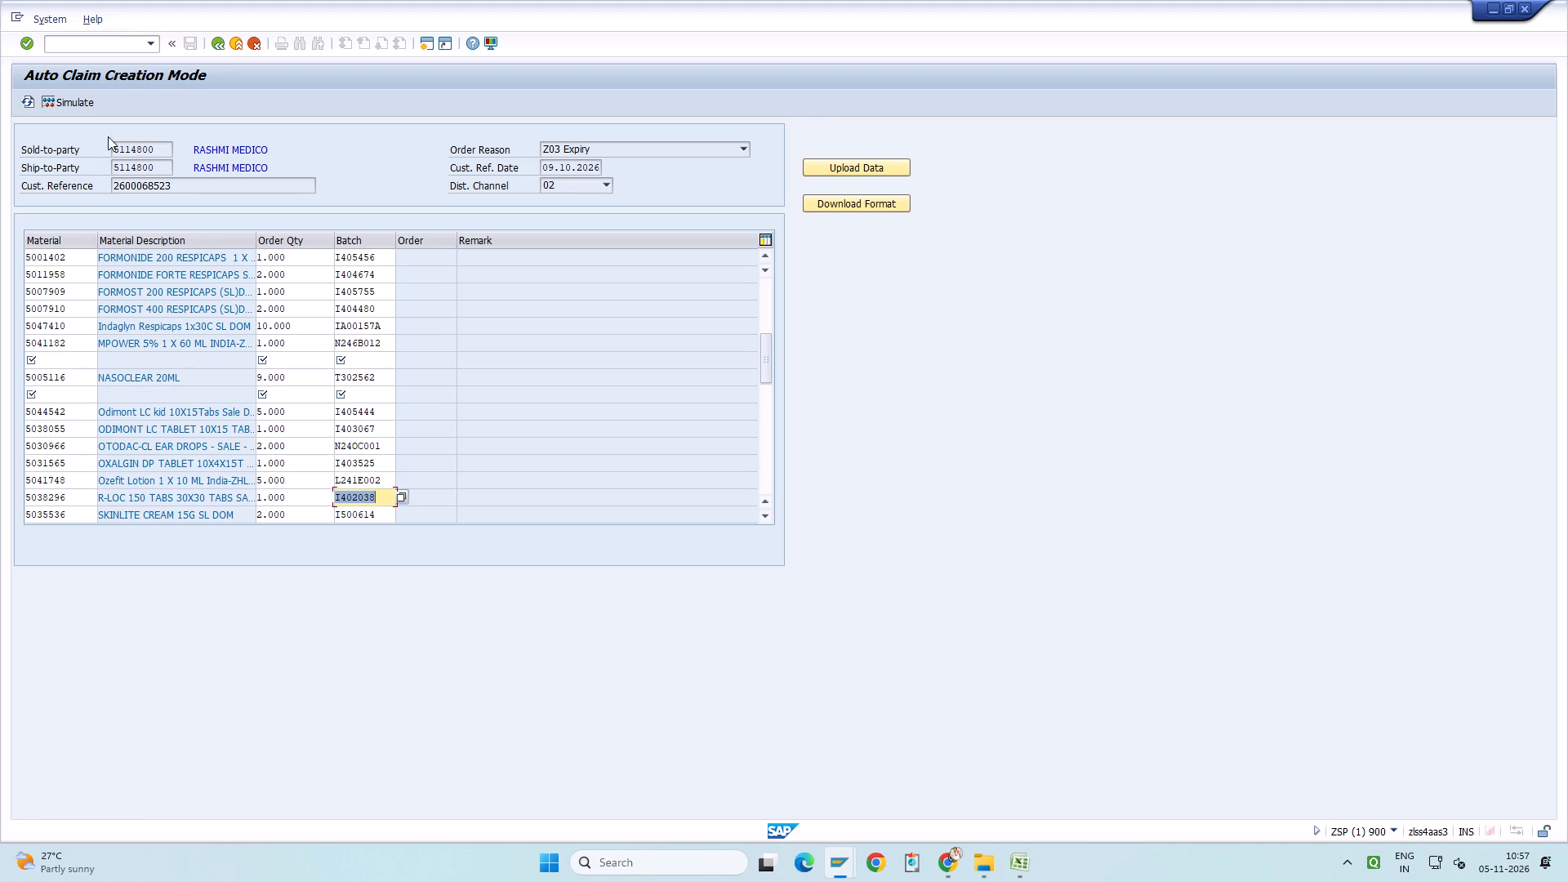
Simulate the expiry claim with Desktop as the download folder, and generate the claim order.
left_click(84, 106)
left_click(710, 372)
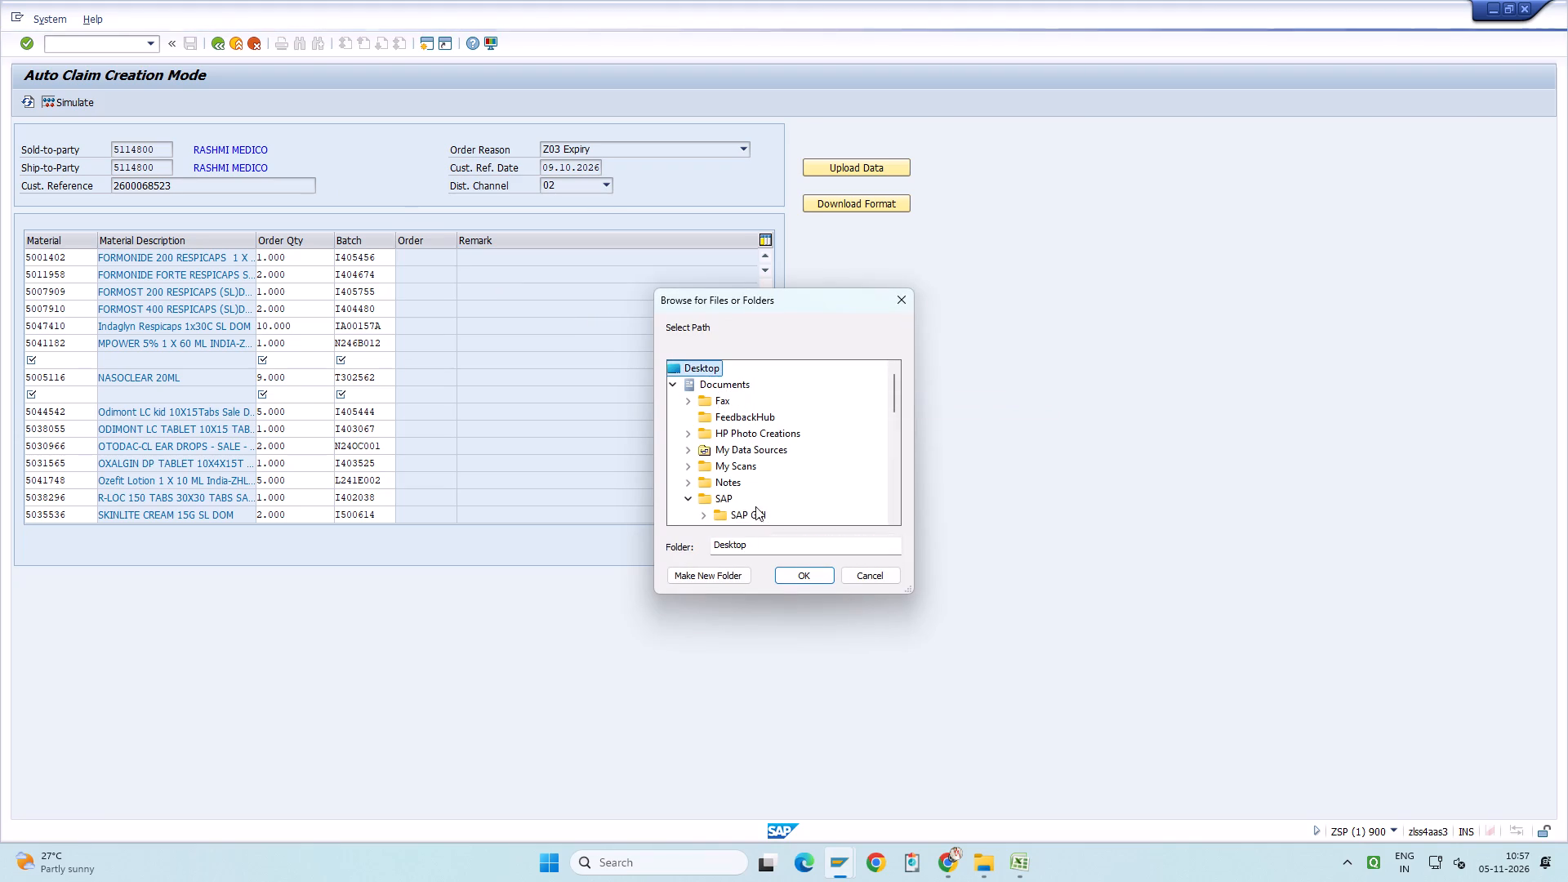
left_click(804, 576)
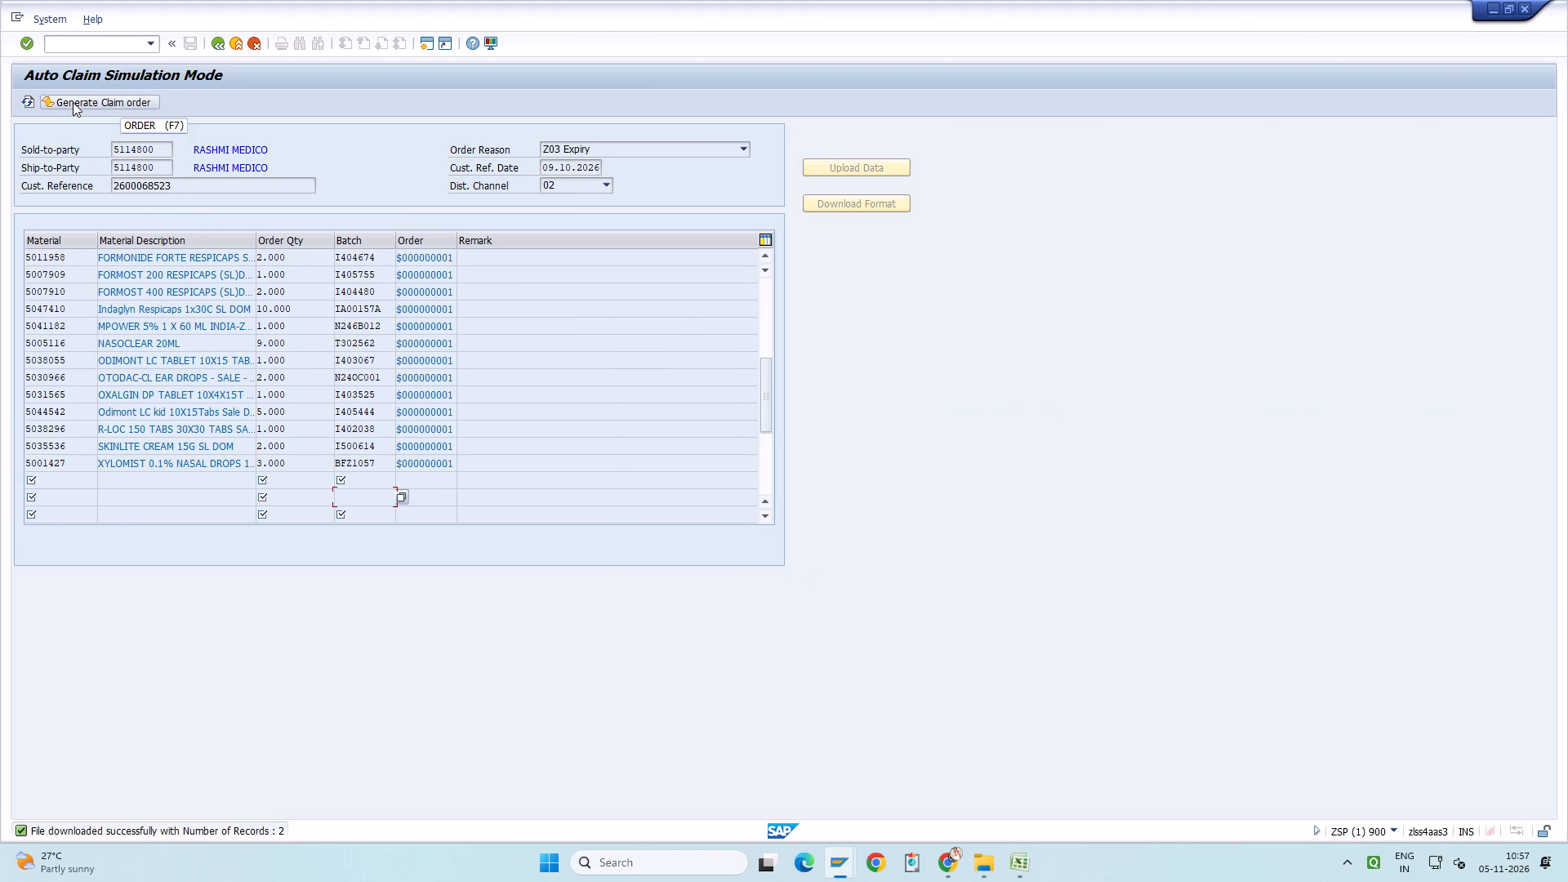
left_click(73, 102)
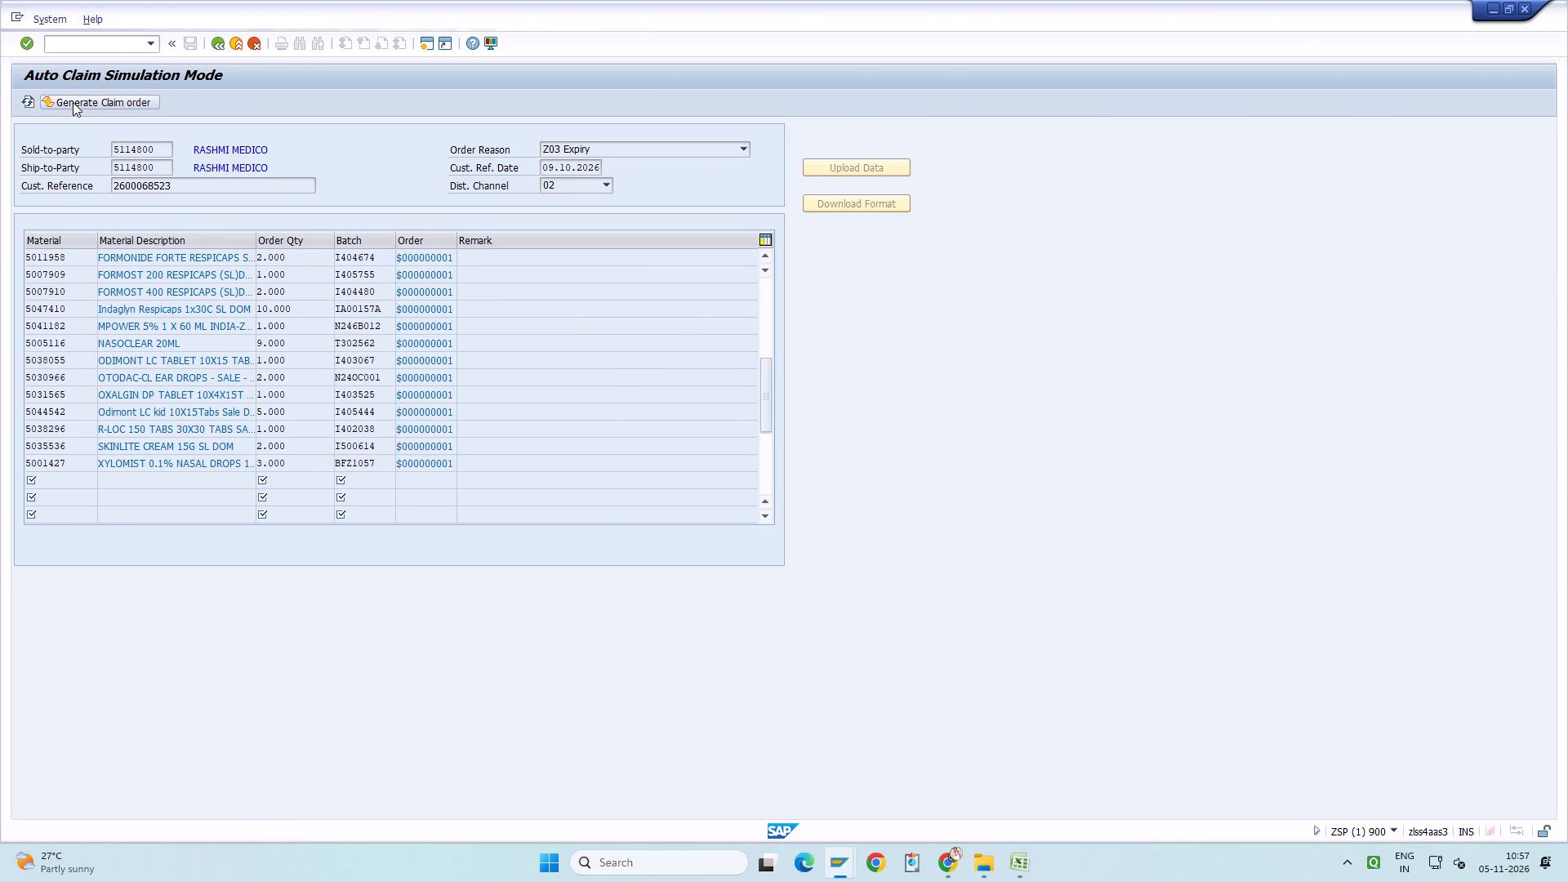
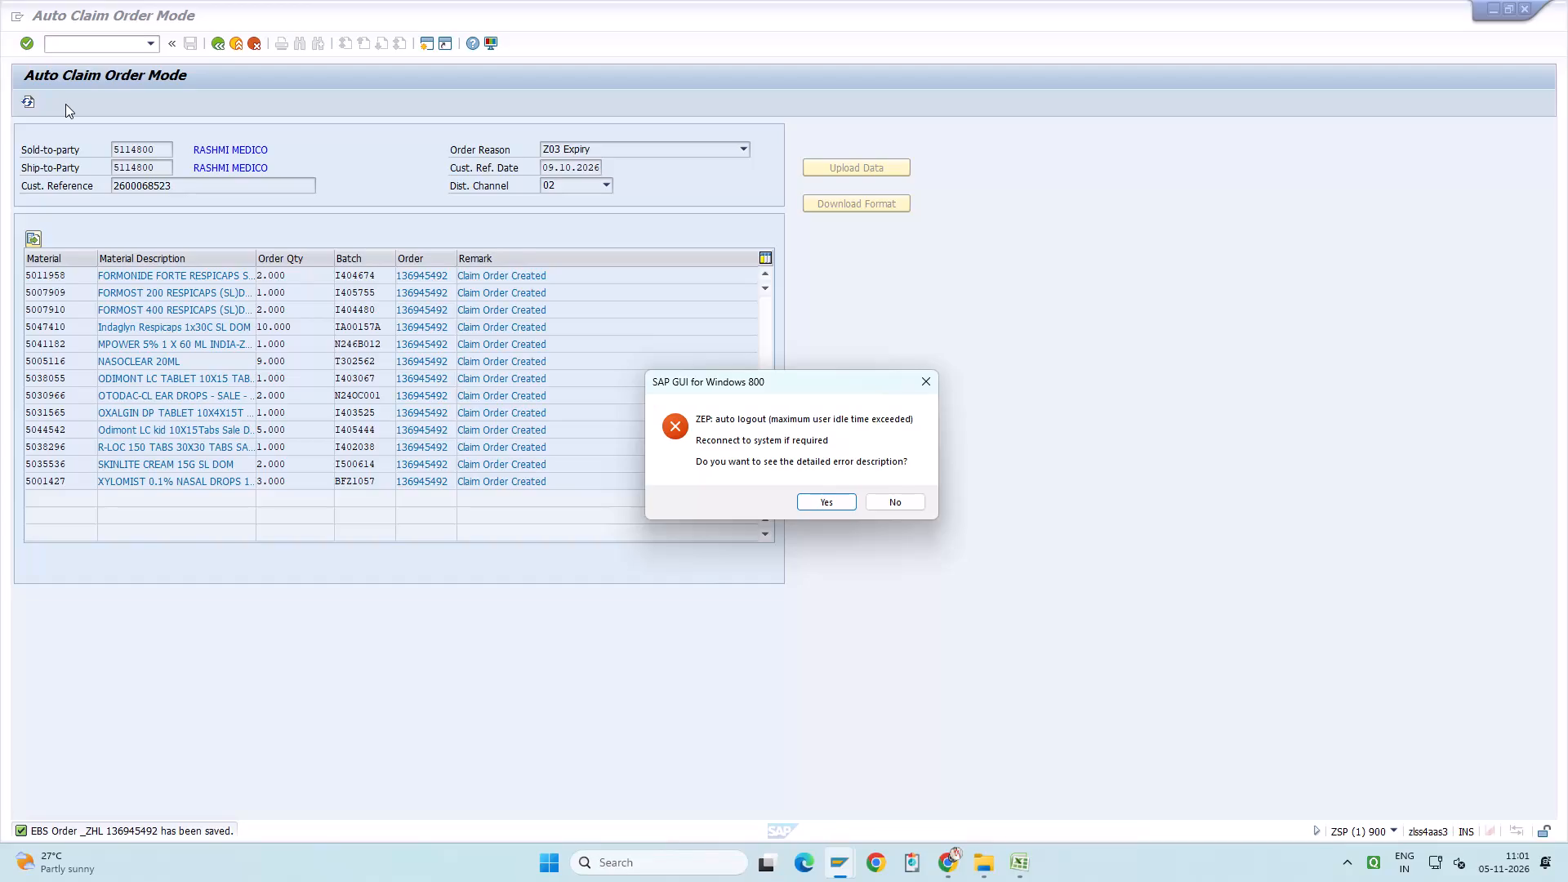
left_click(473, 225)
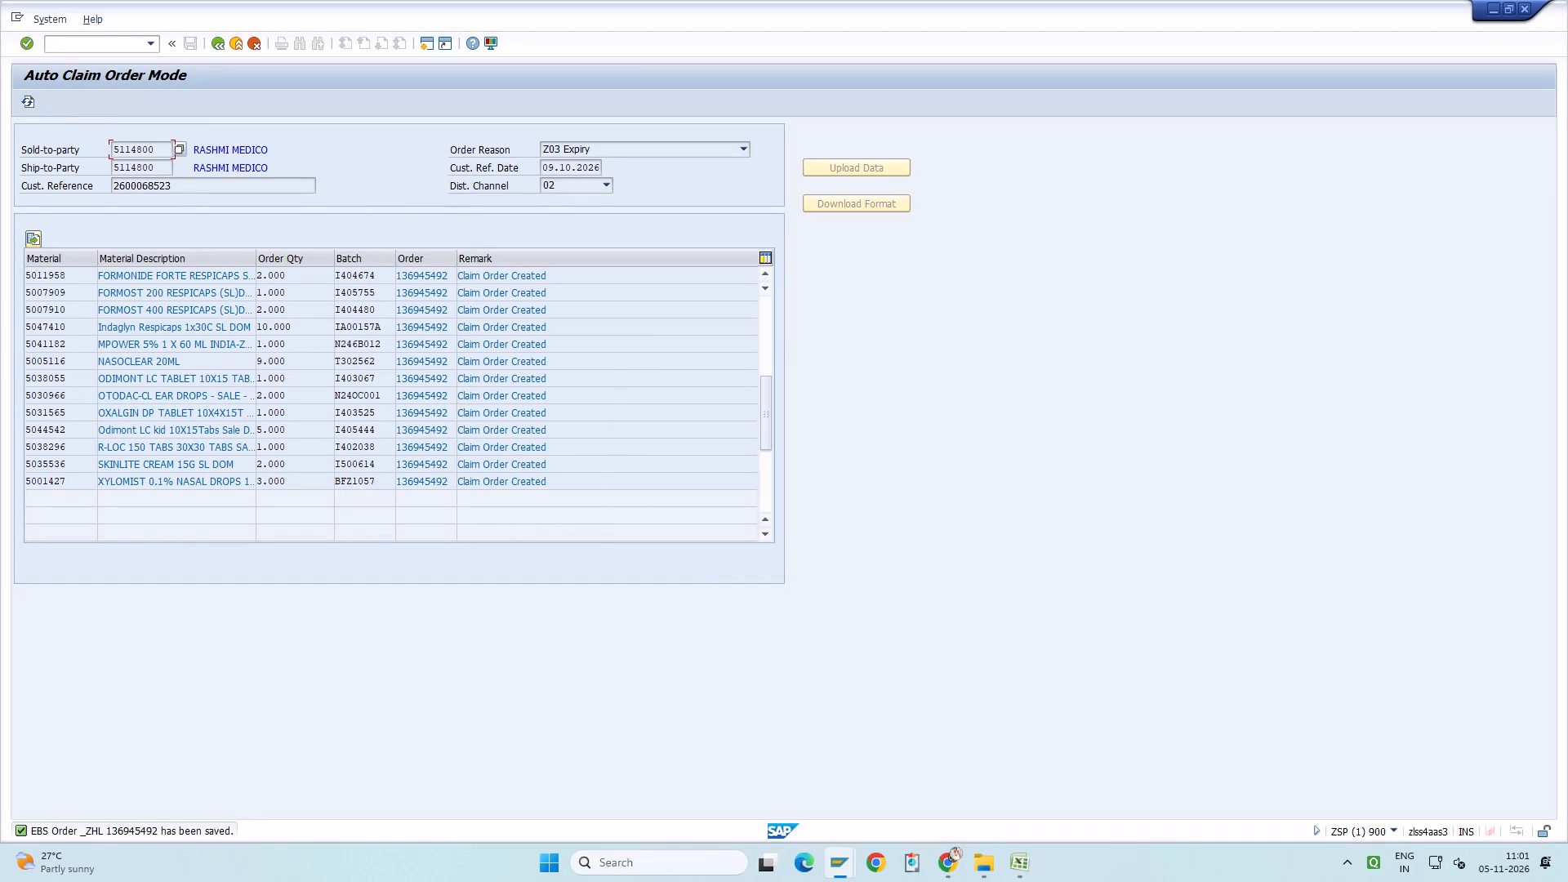
left_click_drag(450, 278, 382, 277)
key("ctrl+c")
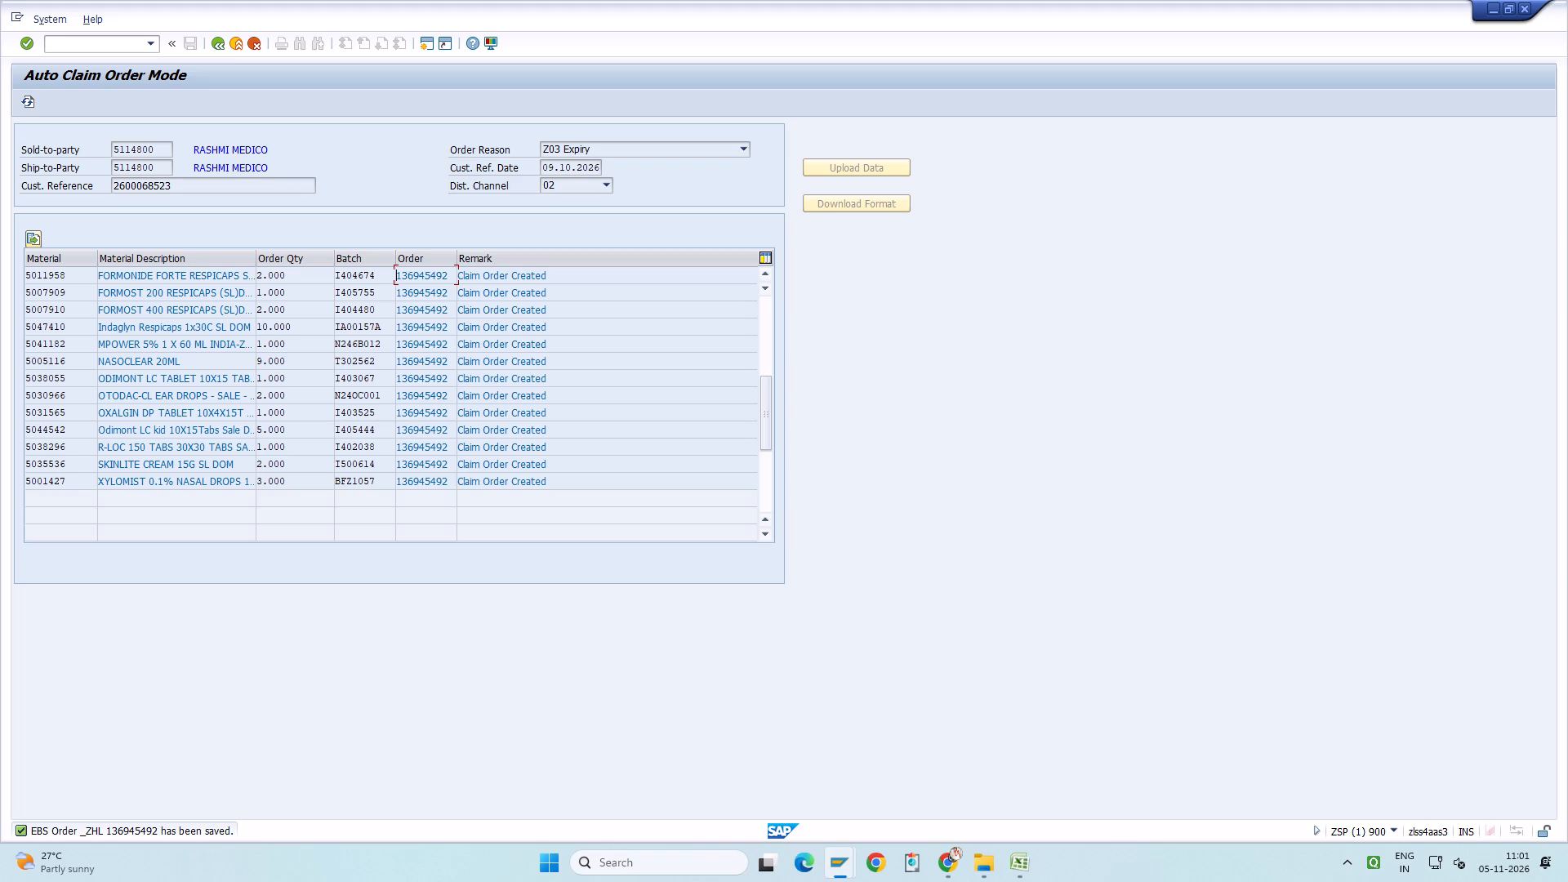
left_click(150, 44)
left_click(136, 67)
key("Return")
left_click_drag(225, 172, 116, 172)
key("ctrl+v")
key("Return")
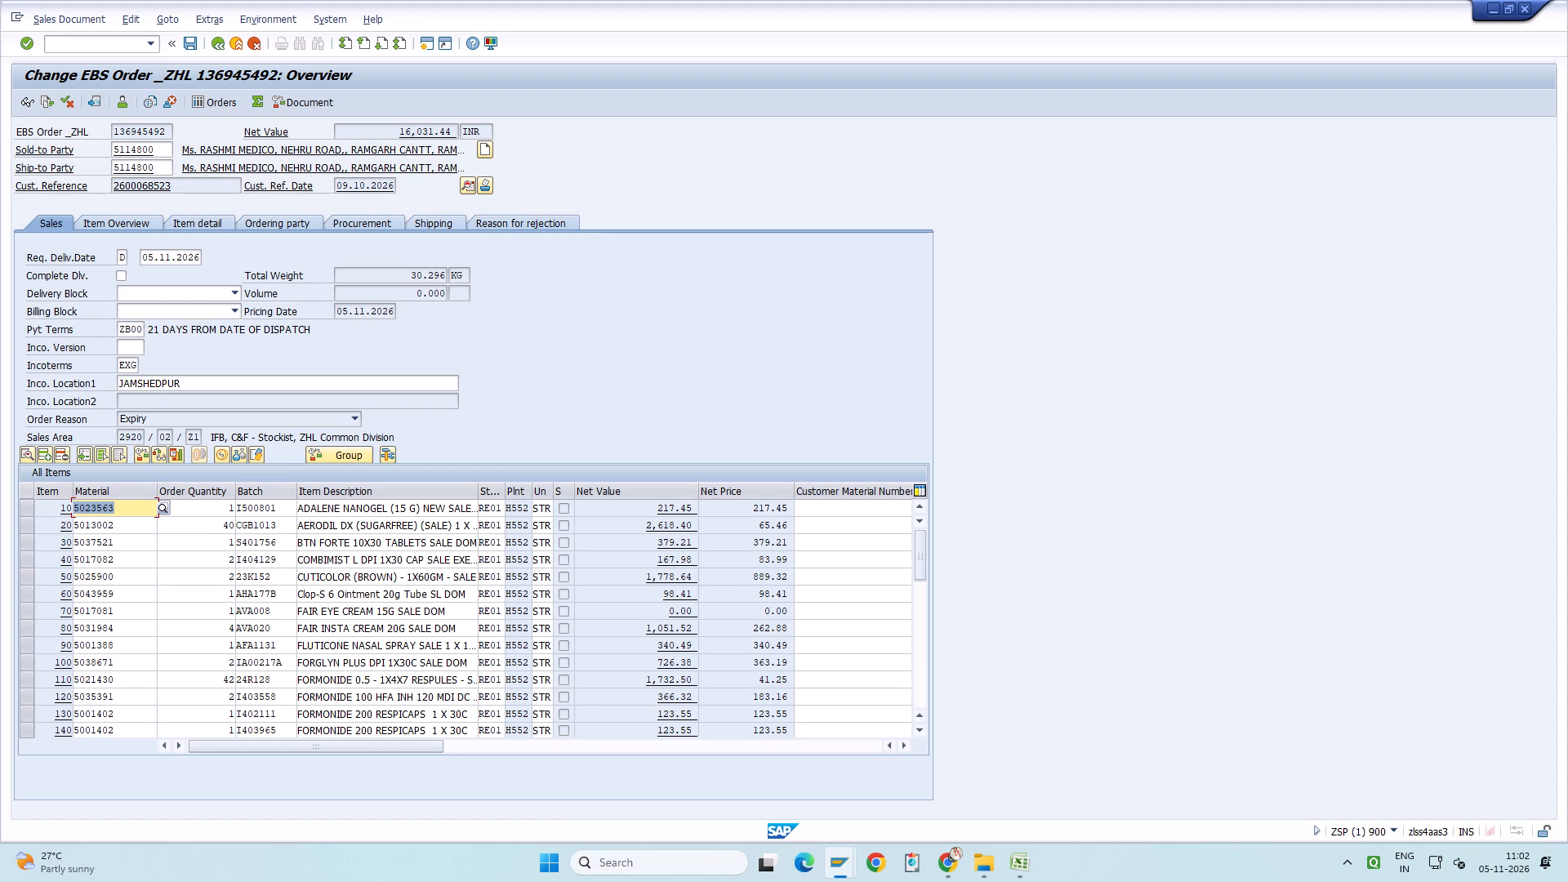
Check the claim order's item prices and copy material number 5035536 from the SKINLITE CREAM 15G line.
key("Page_Down")
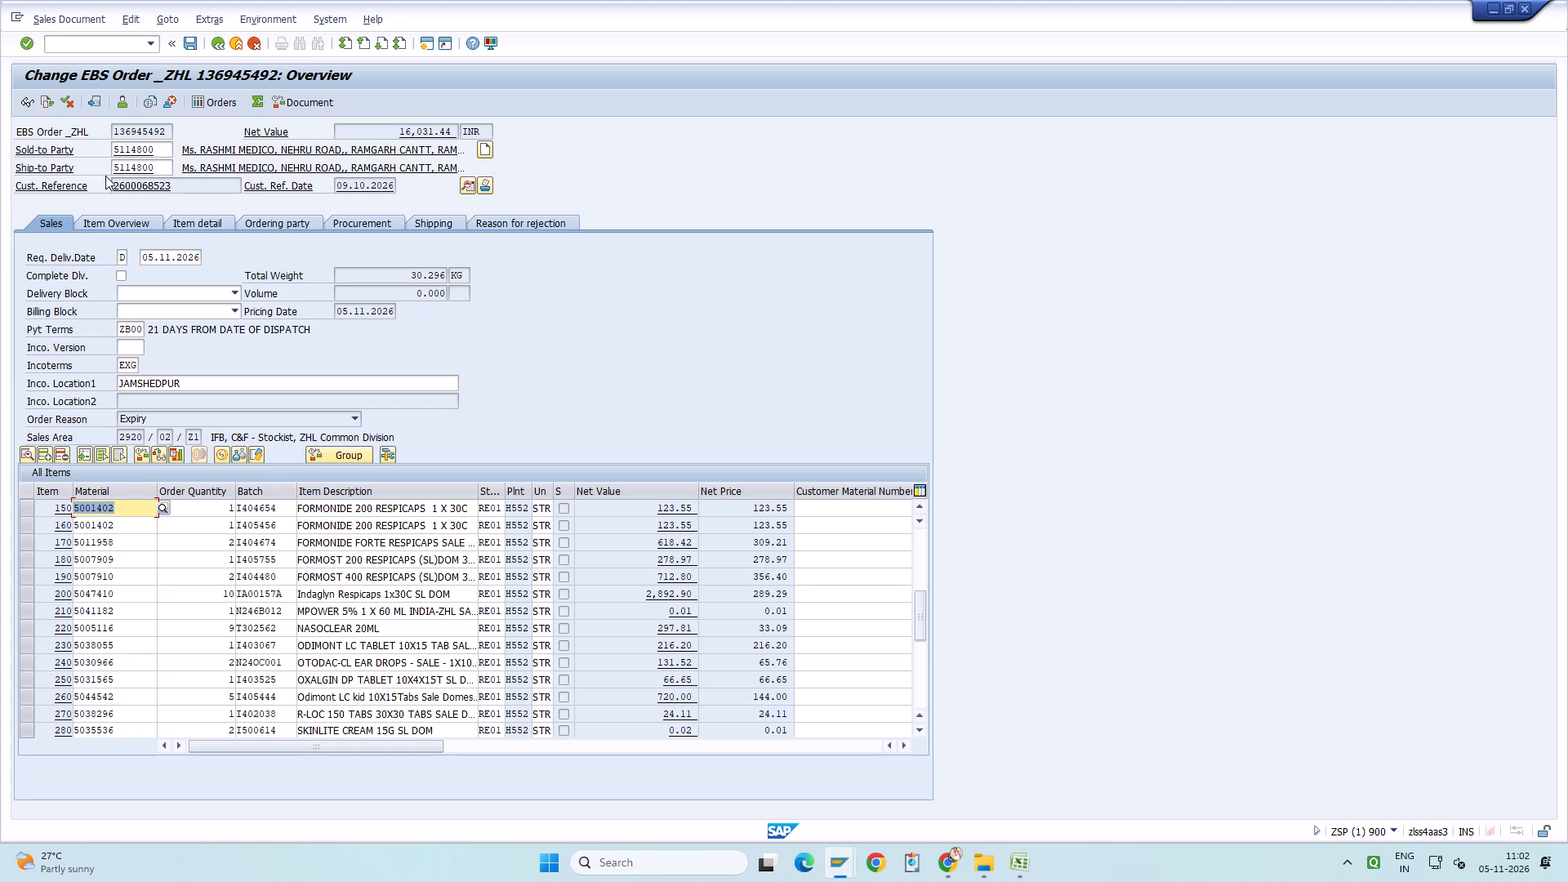
key("Page_Down")
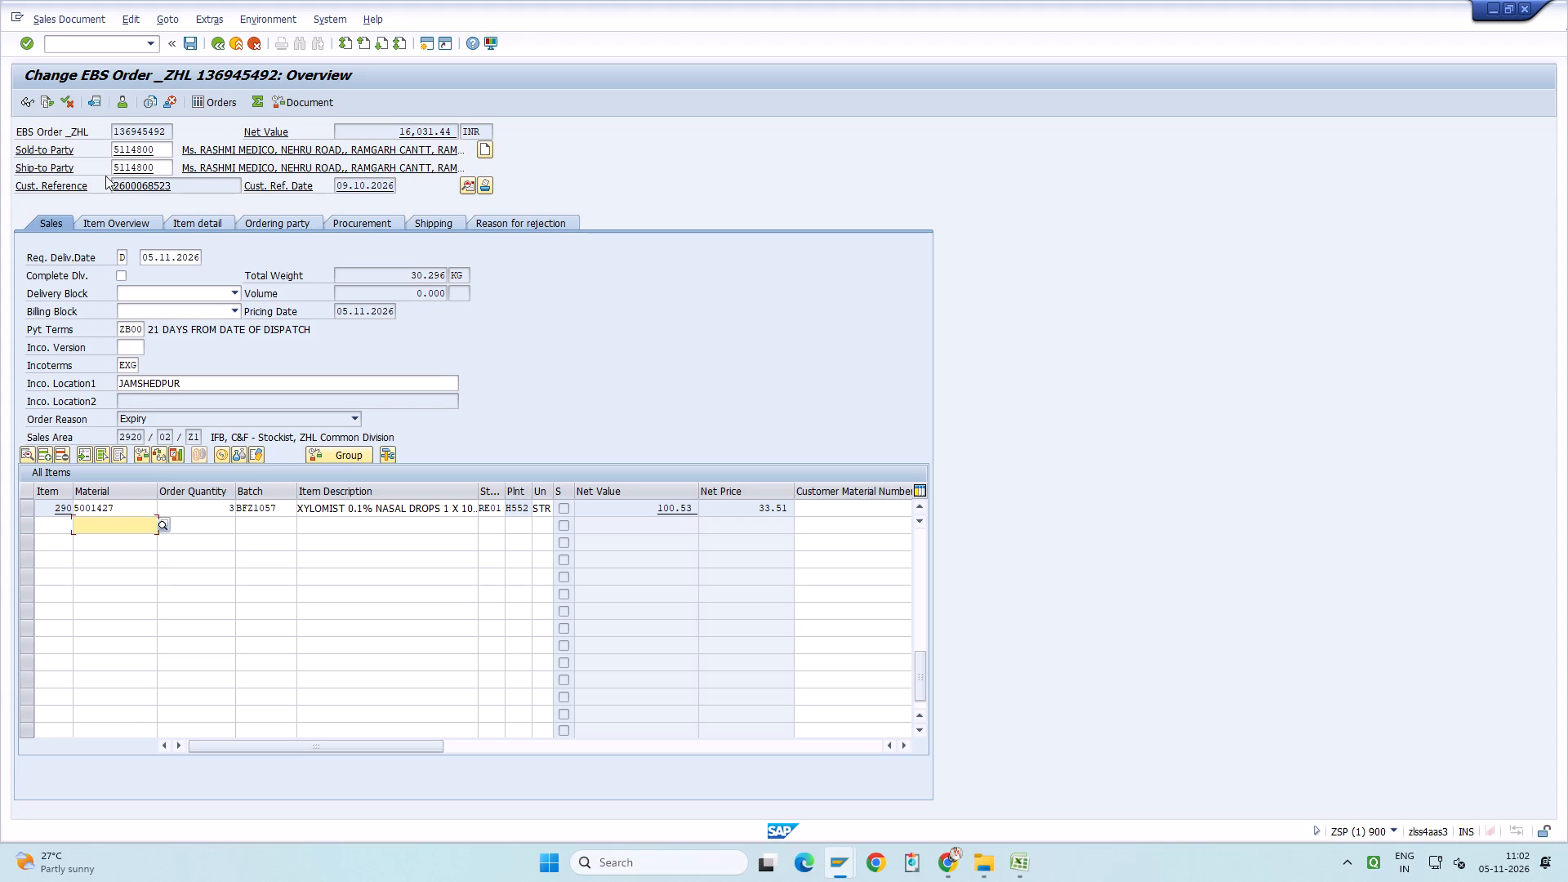
key("Page_Up")
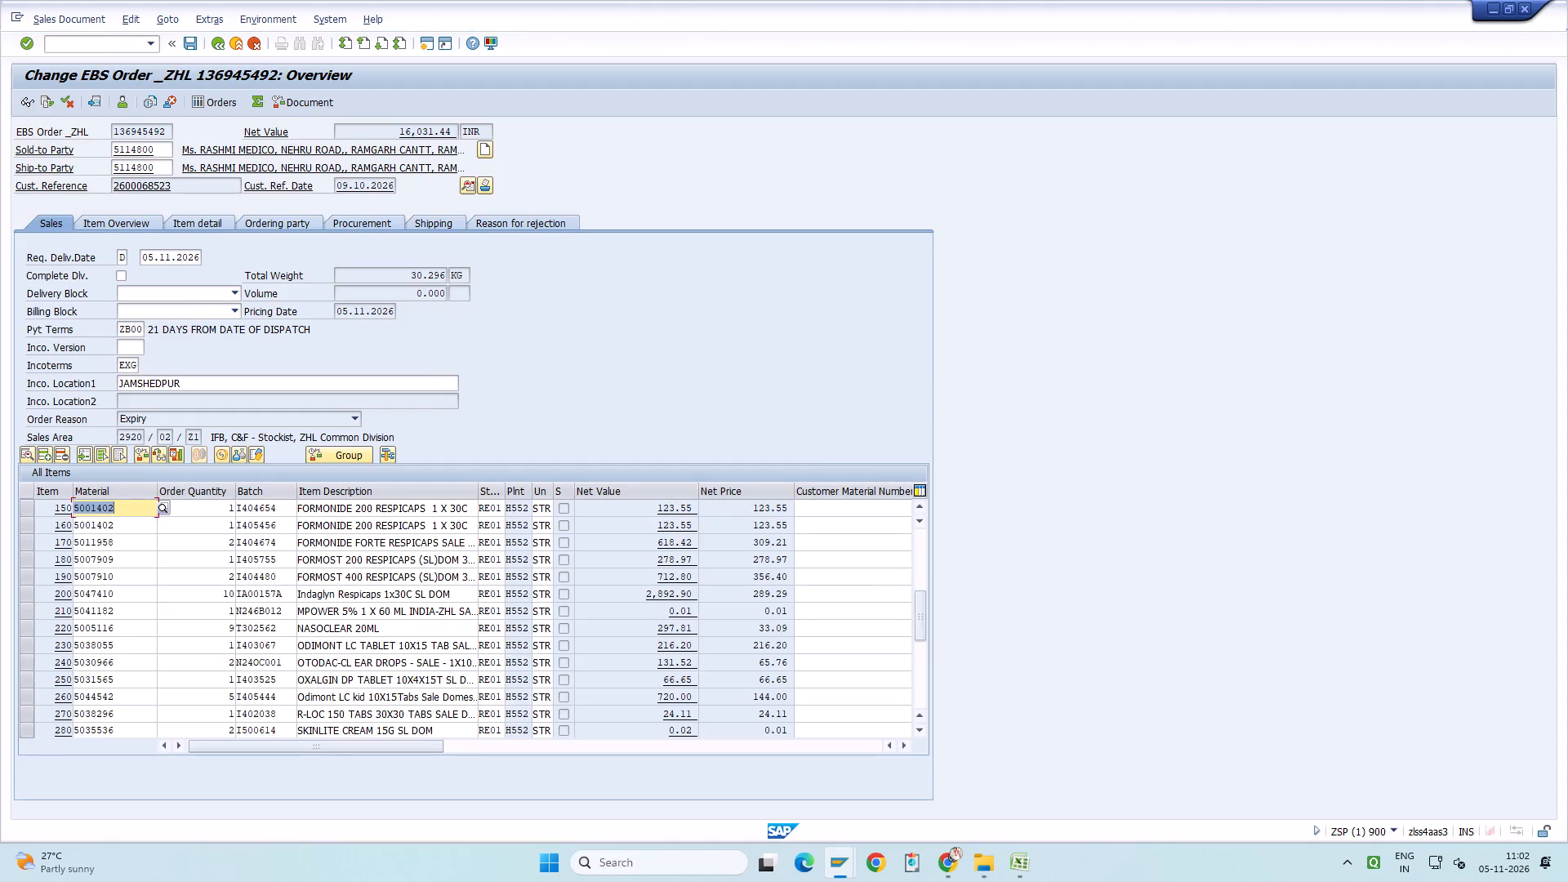
left_click_drag(127, 728, 5, 733)
key("ctrl+c")
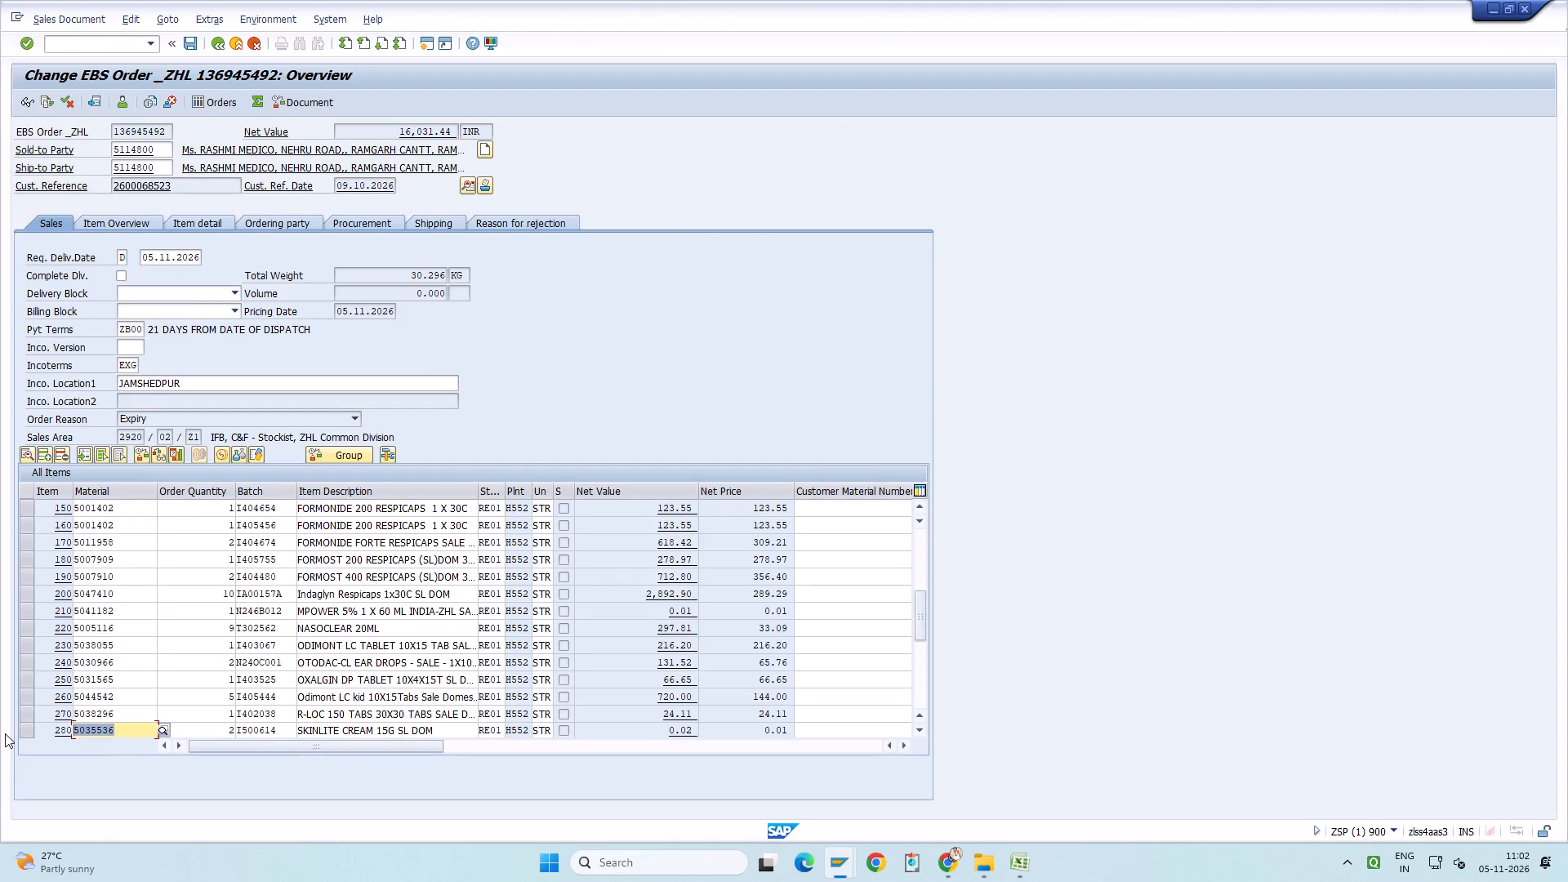
Dismiss the logout message and open Auto Claim NRV in a new SAP session.
key("alt+Tab")
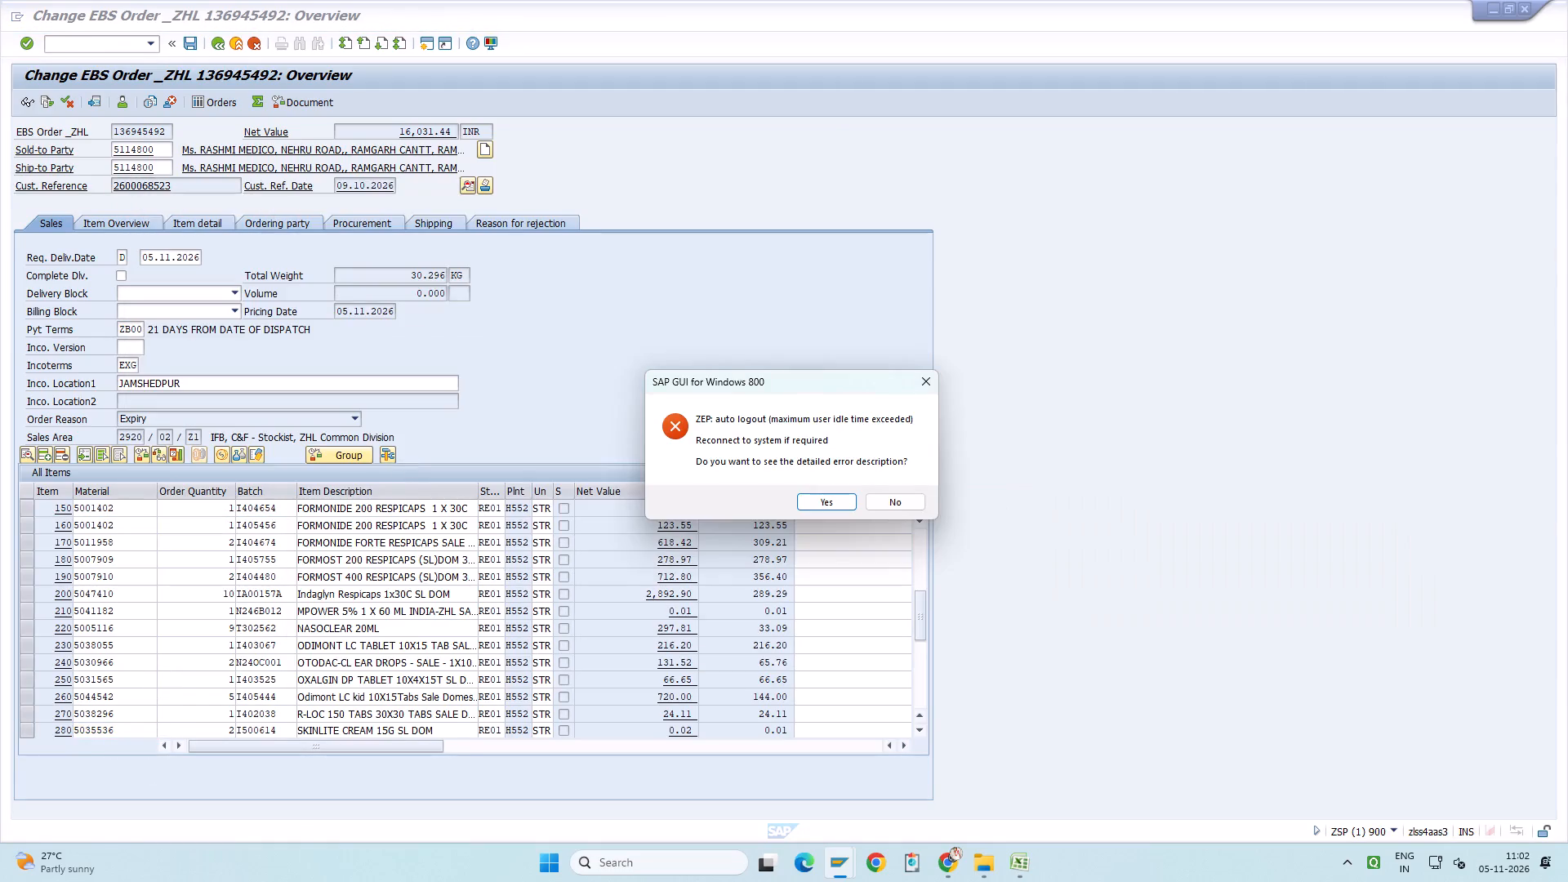
left_click(908, 498)
left_click(838, 873)
left_click(876, 803)
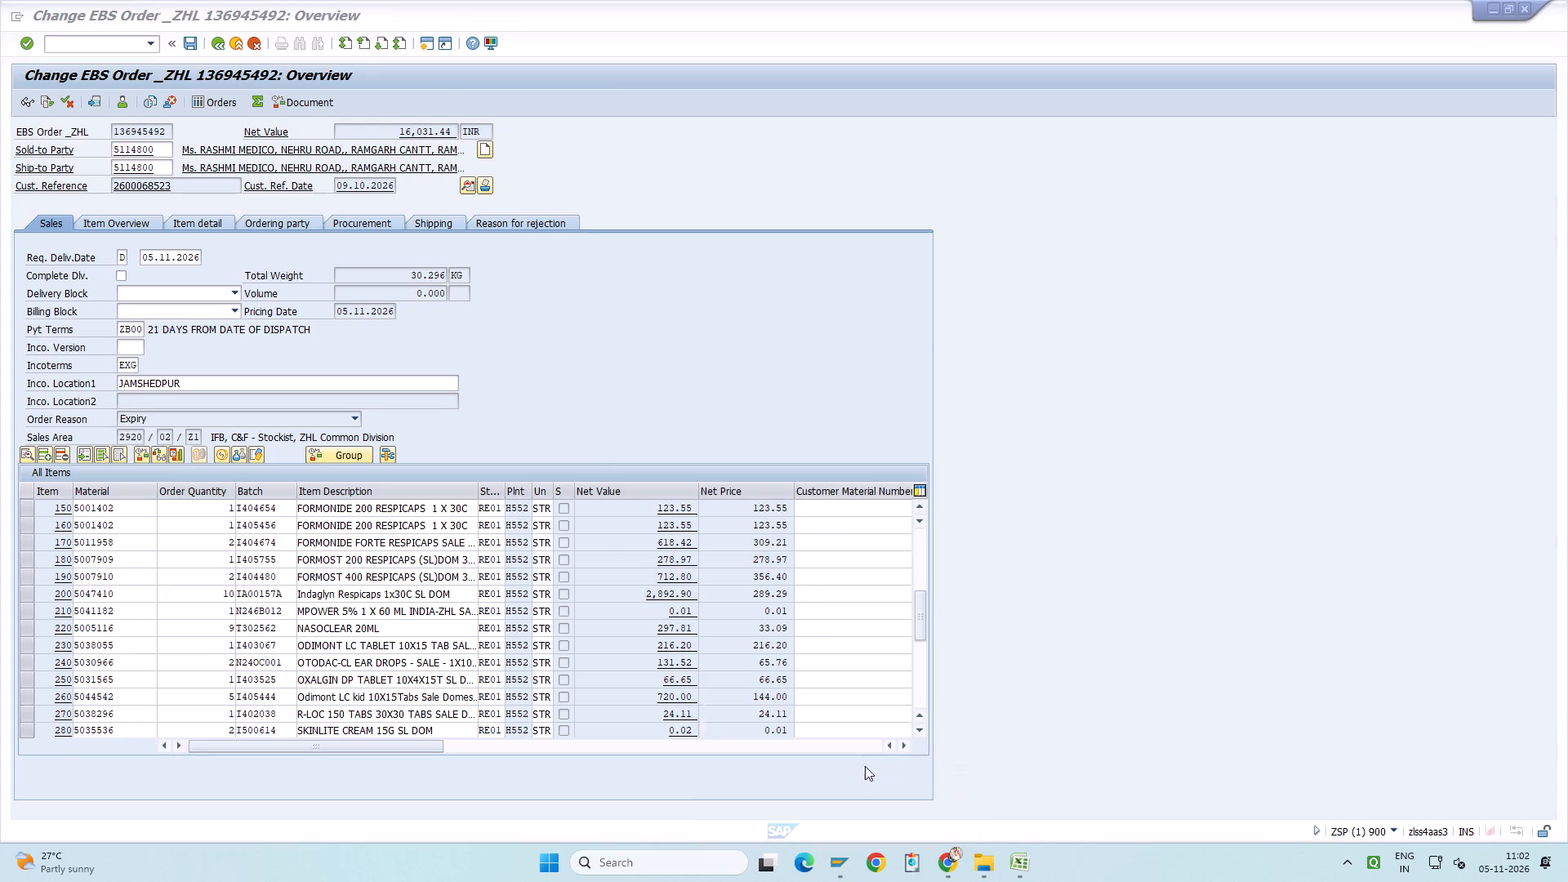
left_click(421, 41)
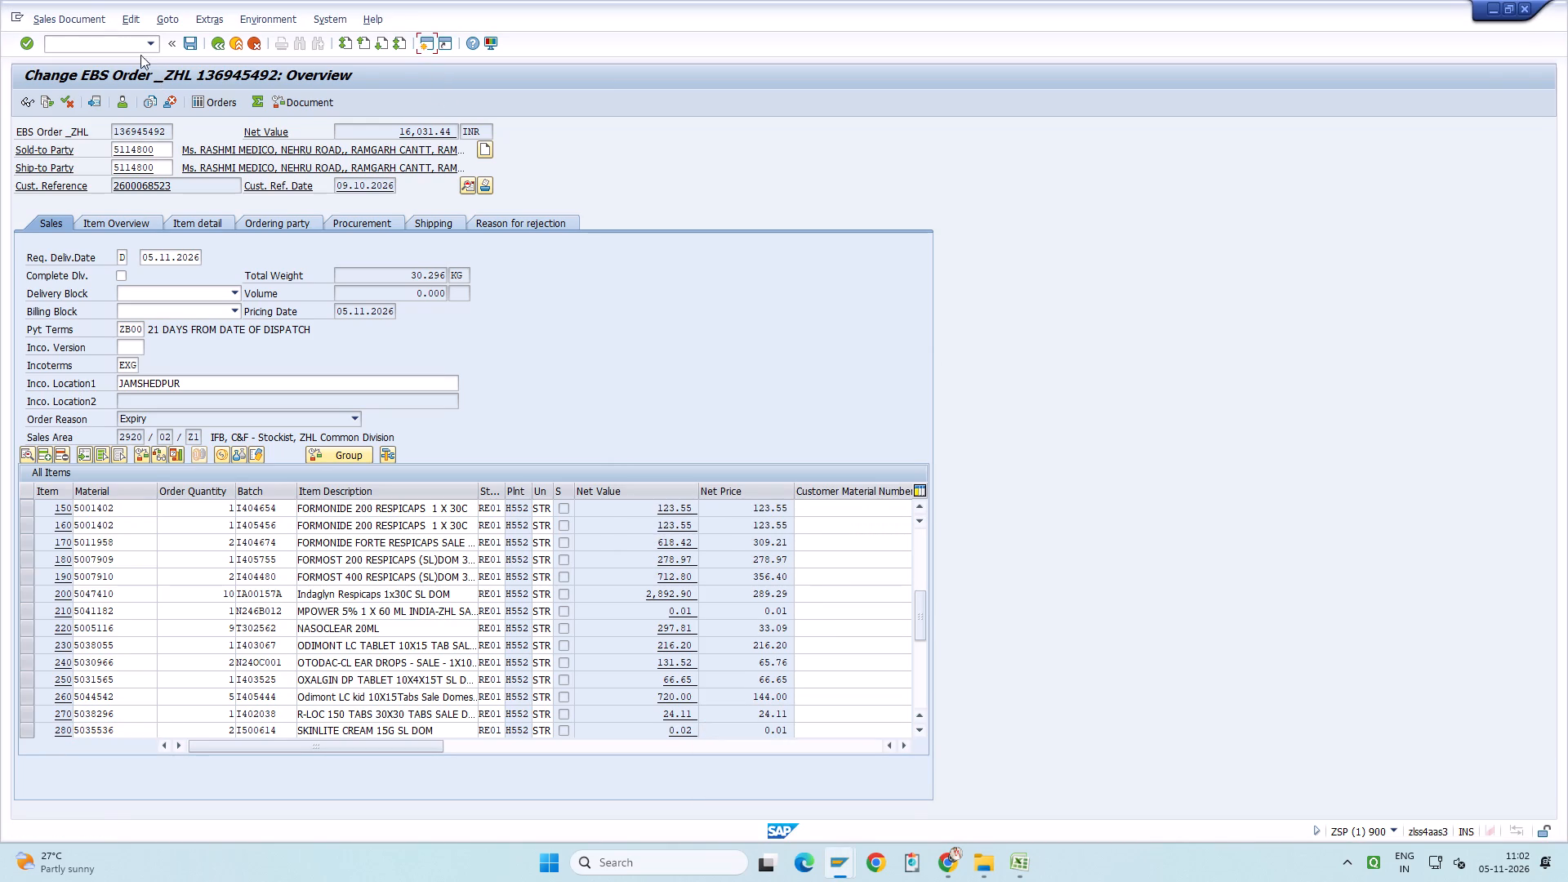
double_click(105, 354)
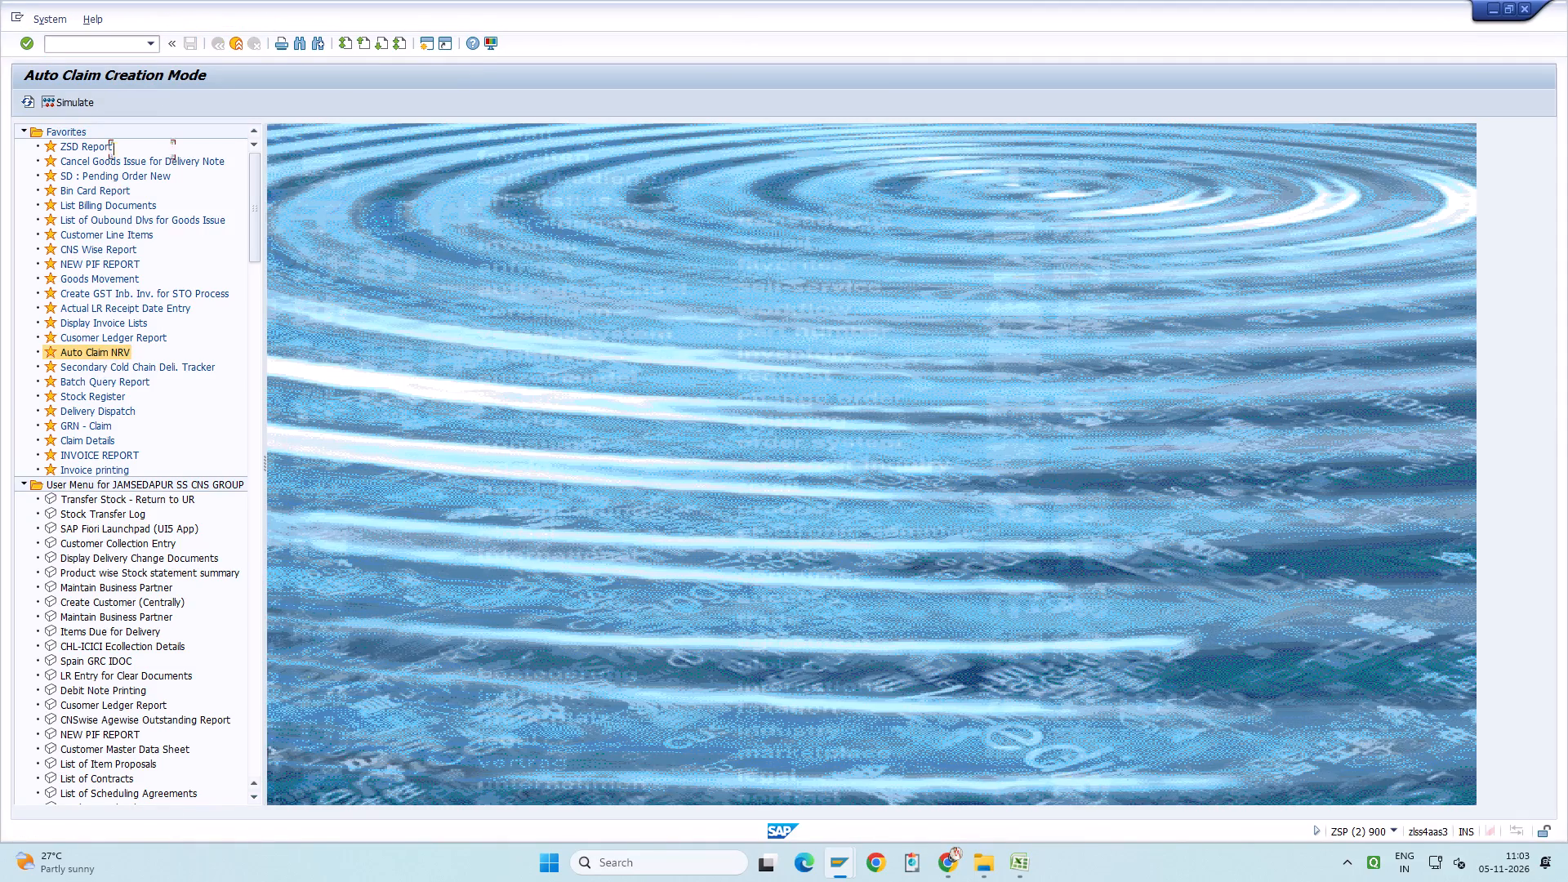
key("space")
key("Down")
key("Return")
key("Tab")
type("z03")
key("Tab")
key("space")
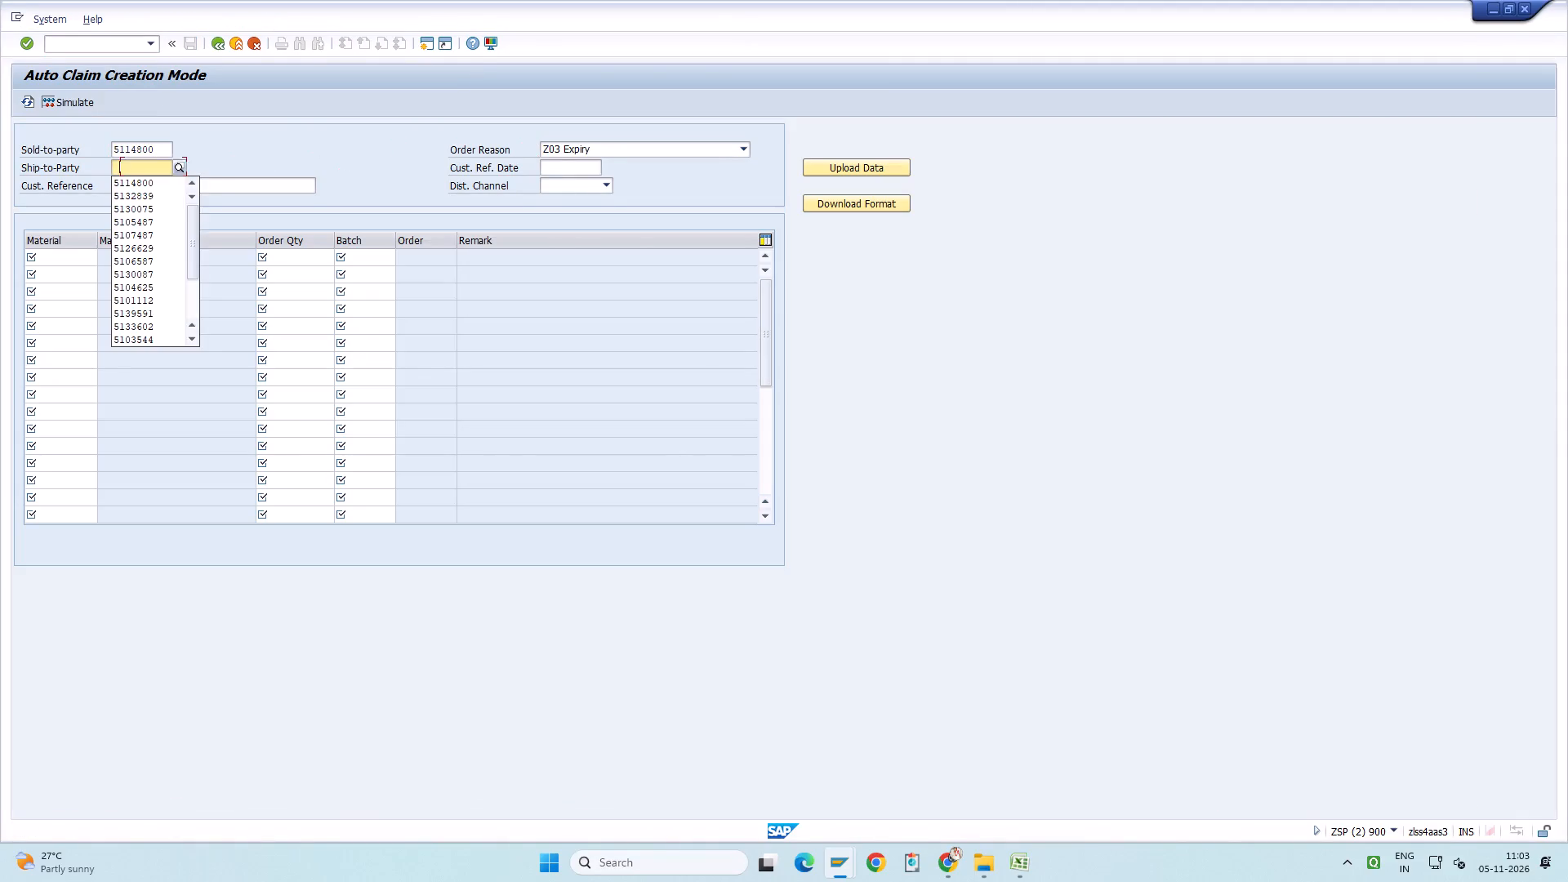
key("Down")
key("Return")
key("Tab")
key("space")
key("Down")
key("Return")
key("Tab")
key("space")
key("Down")
key("Return")
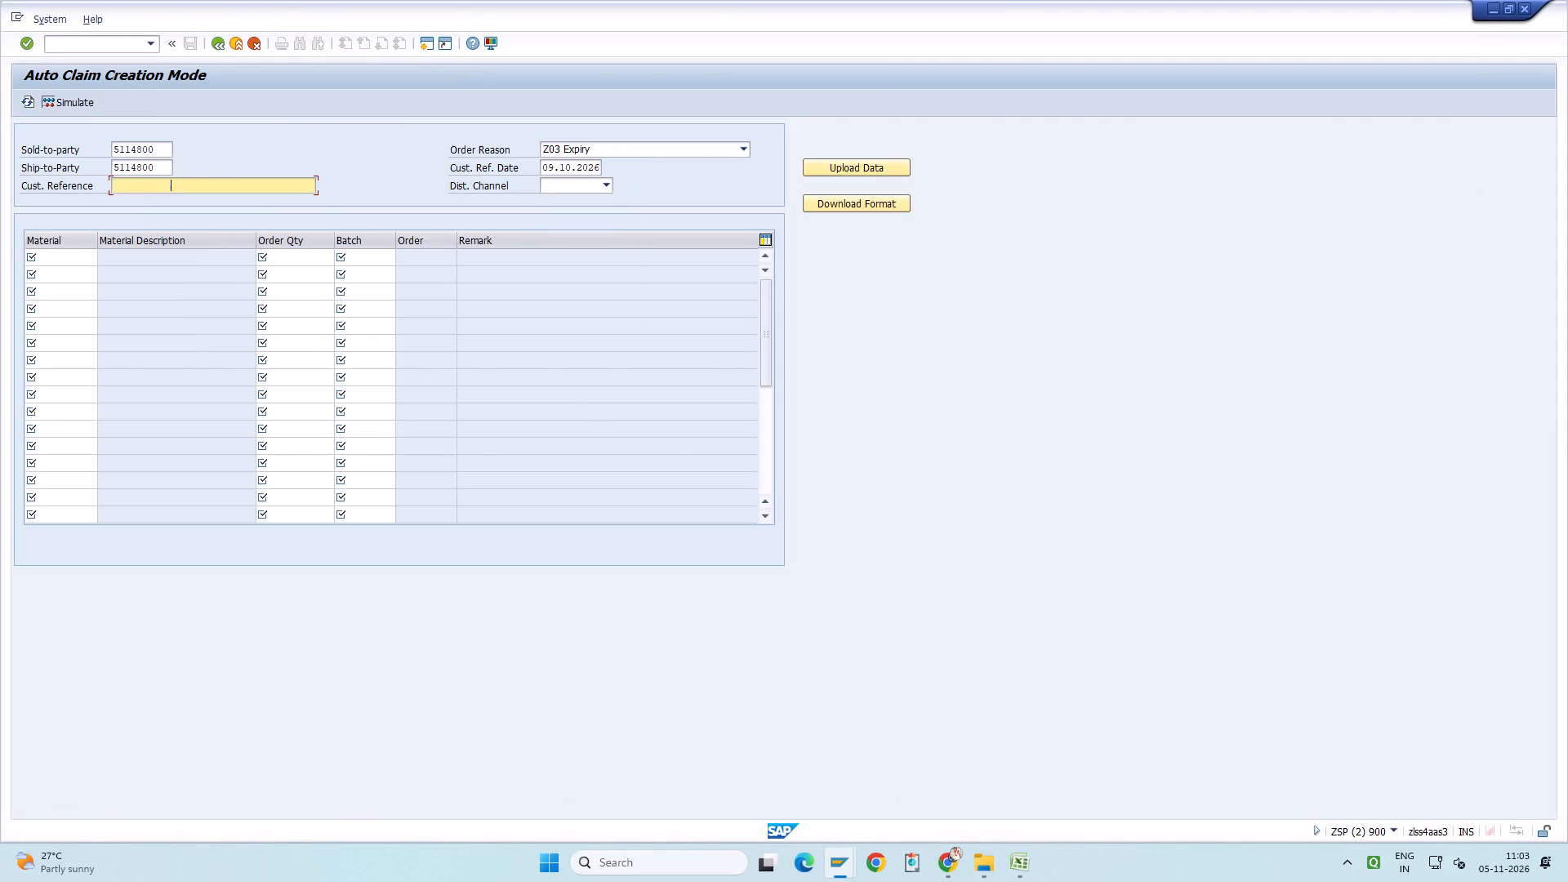
key("Tab")
type("02")
key("Return")
Add SKINLITE CREAM 15G, material 5035536, as the first claim line with the order's quantity 2 and batch I500614, and validate it.
key("ctrl+v")
key("alt+Tab")
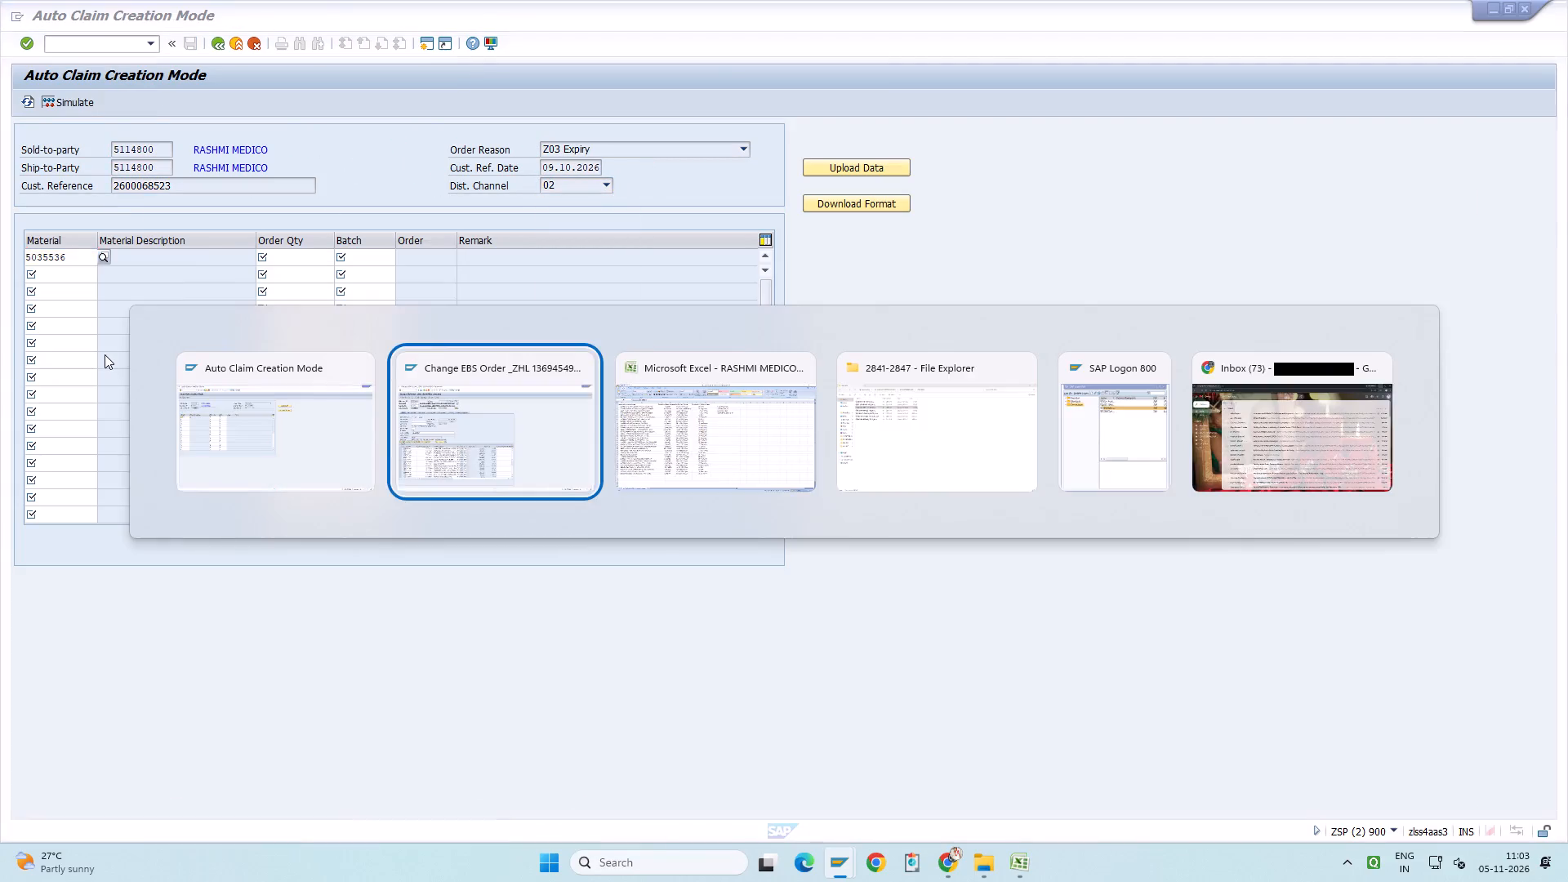
key("ctrl+y")
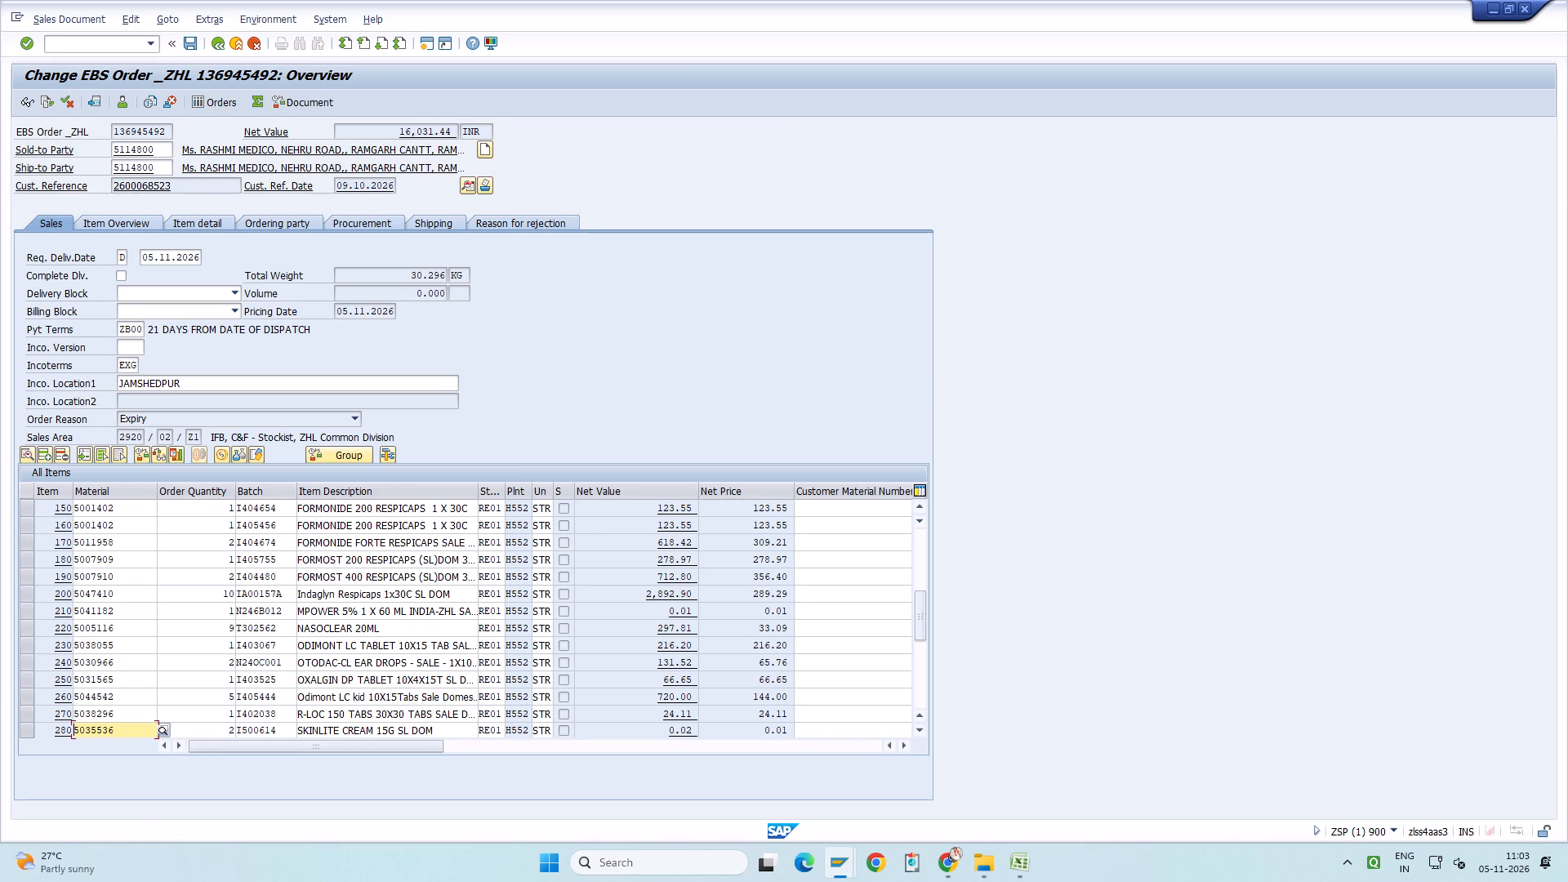
left_click_drag(210, 726, 256, 735)
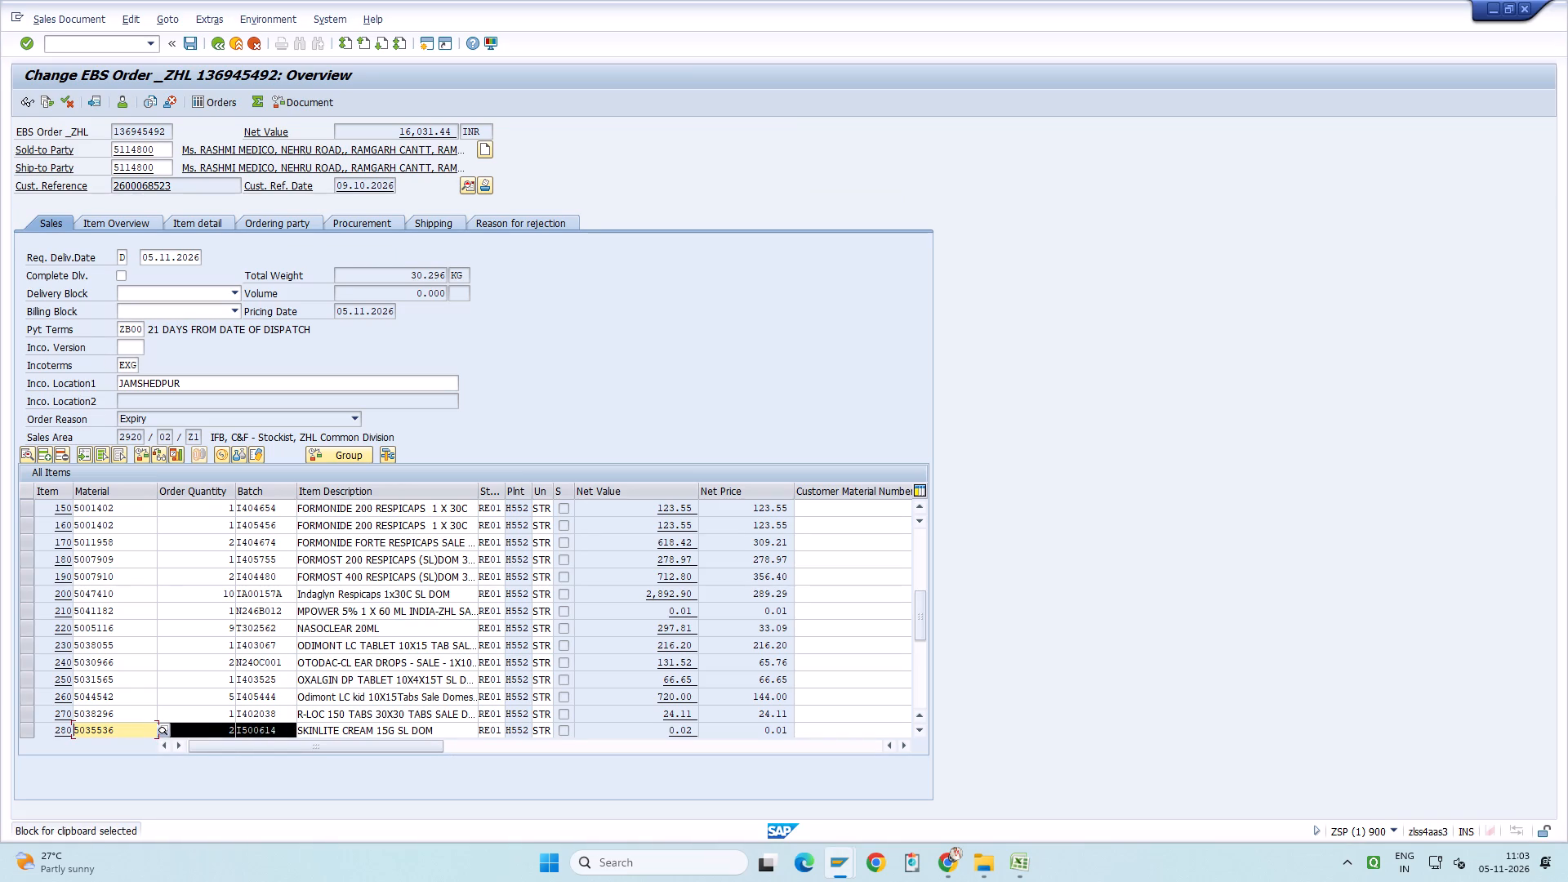
key("ctrl+c")
key("alt+Tab")
left_click(283, 251)
key("ctrl+v")
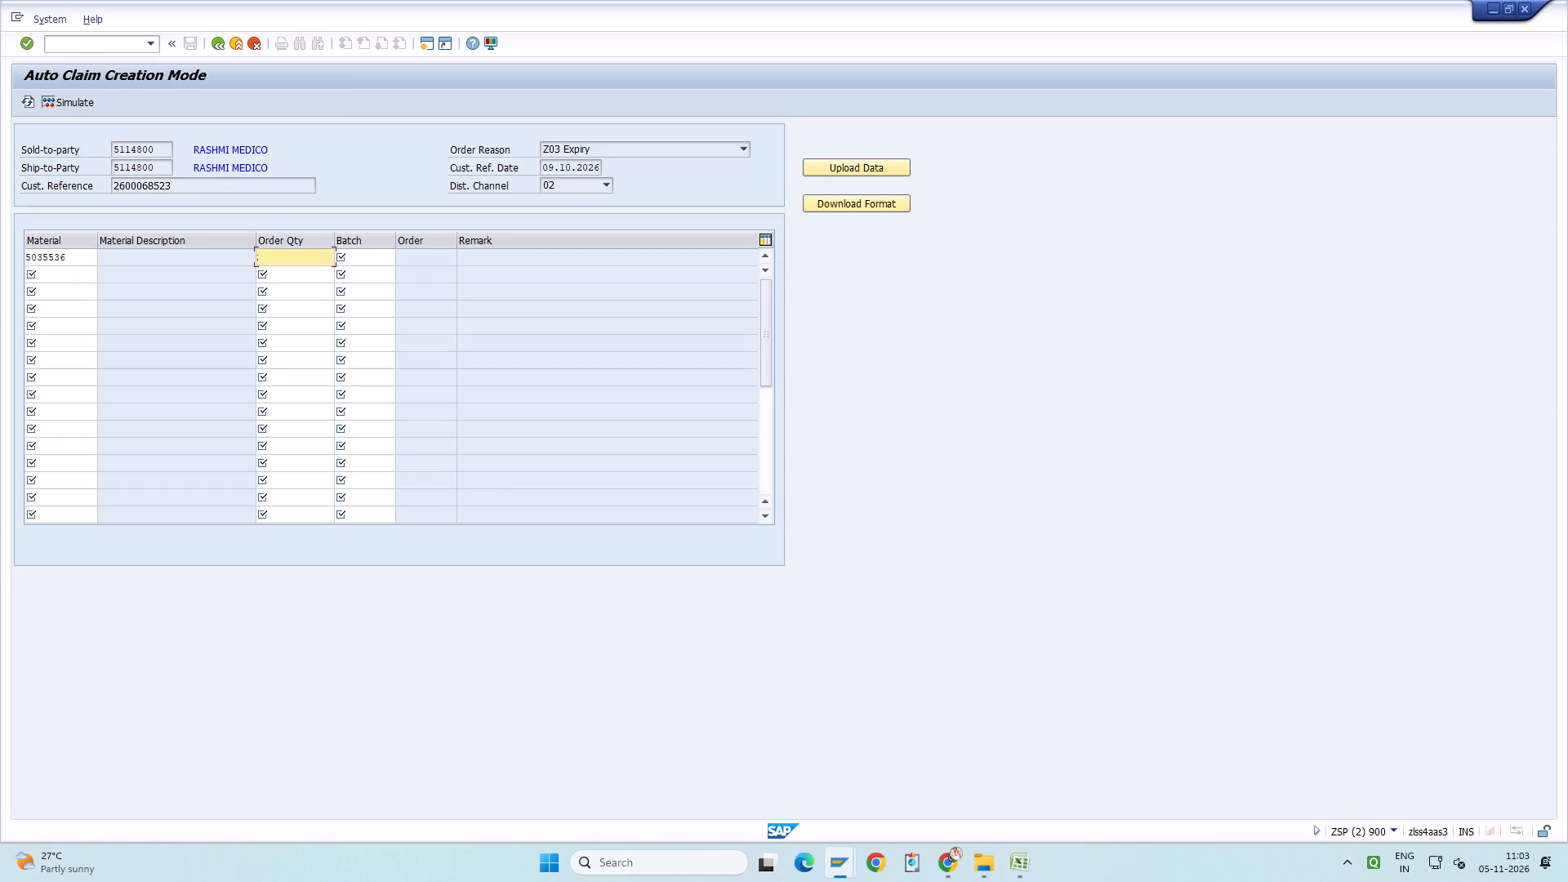
key("Return")
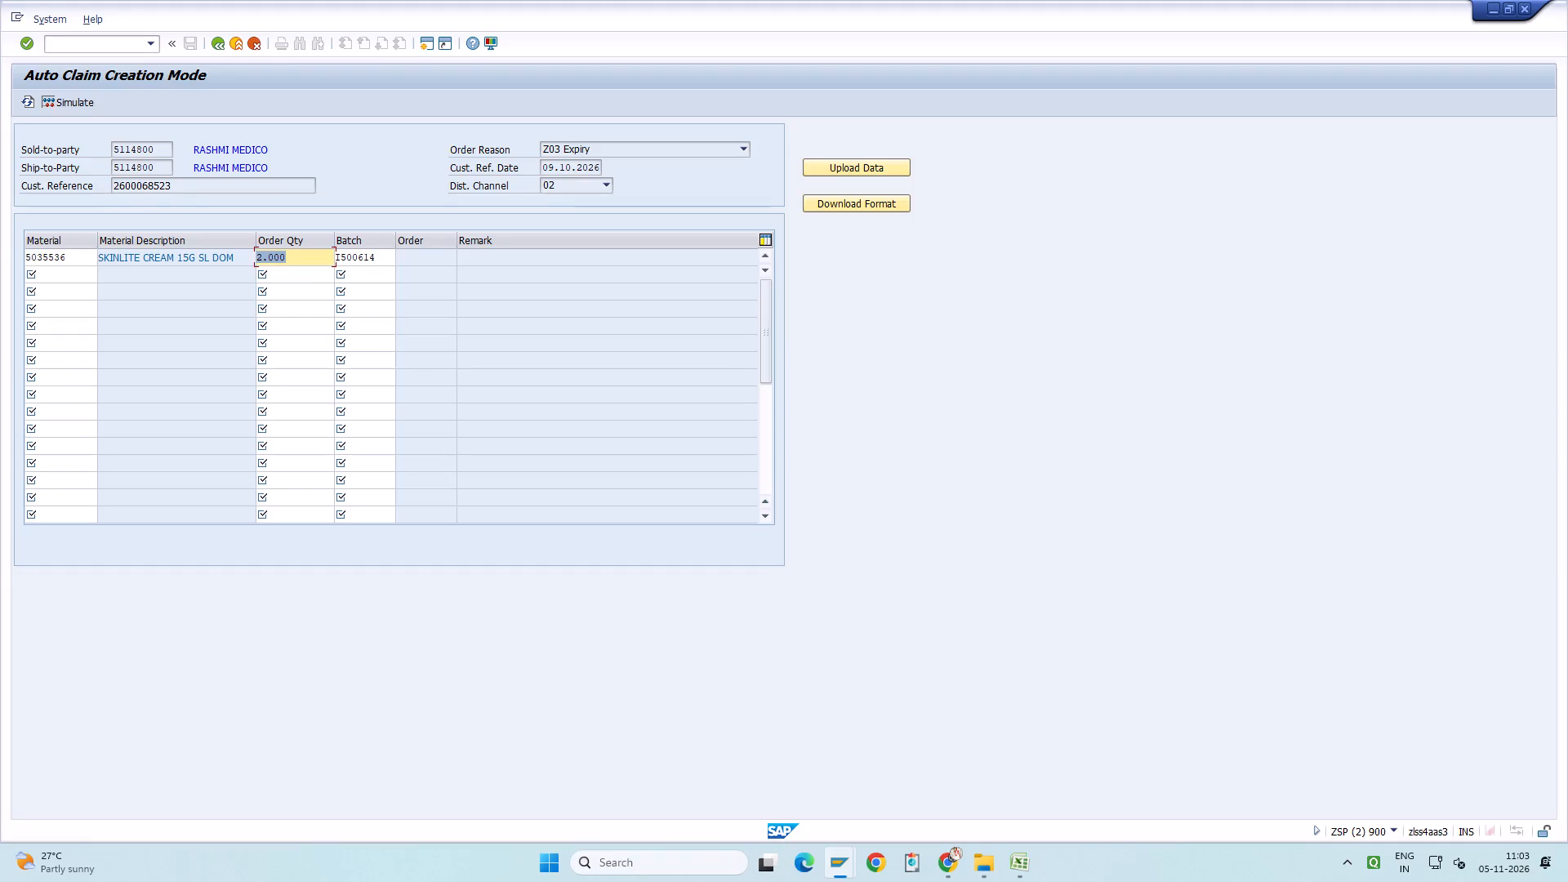
Copy MPOWER 5% 60 ML, material 5041182, quantity 1, batch N246B012, from the order into the second claim line and validate it.
key("alt+Tab")
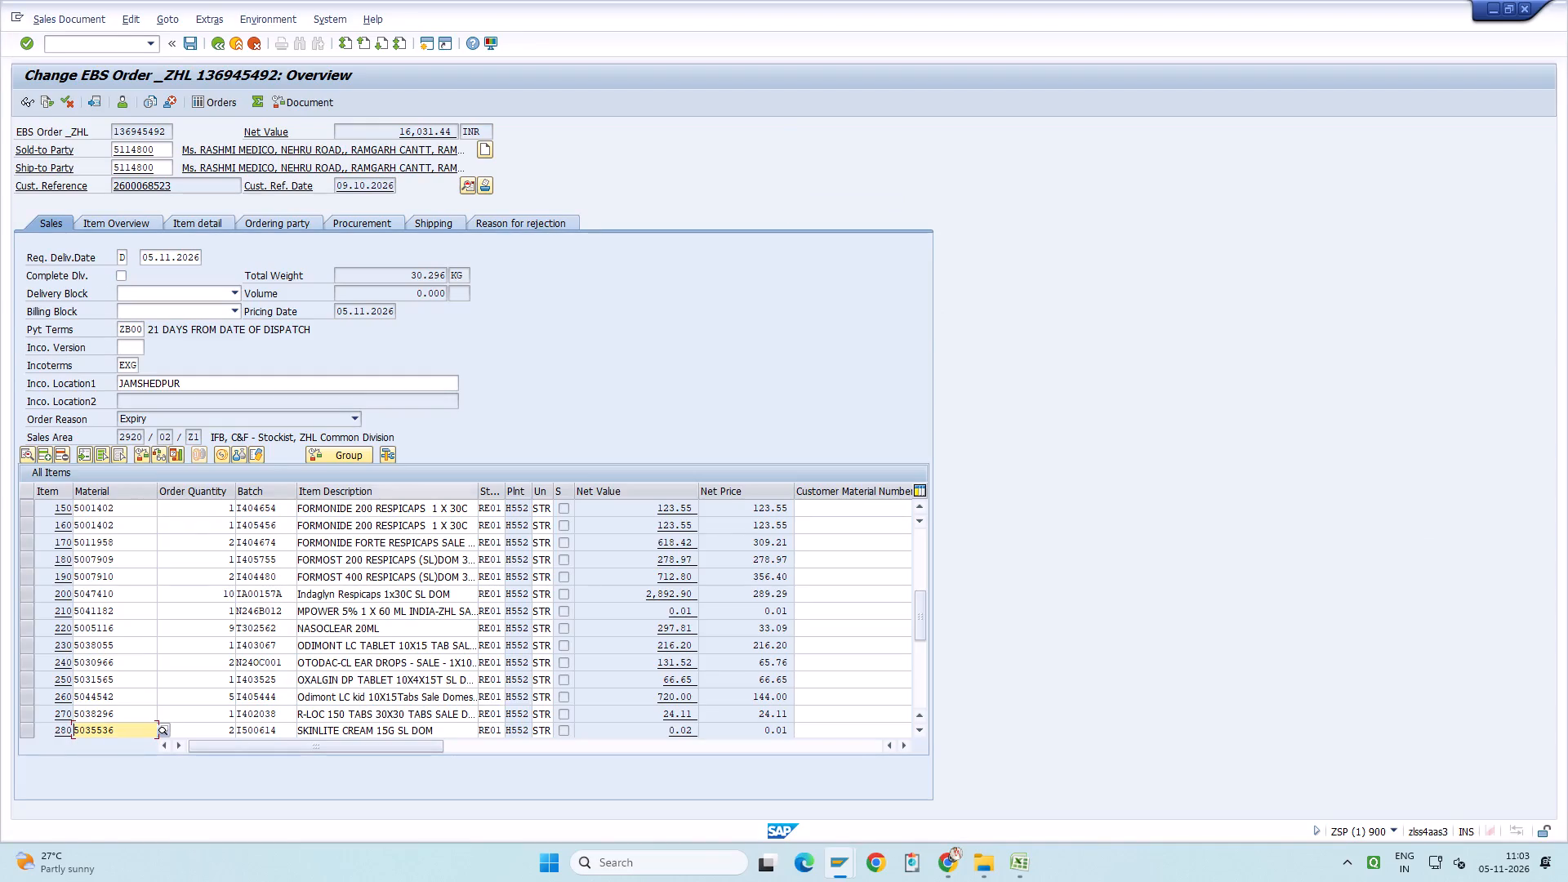
left_click_drag(123, 611, 54, 613)
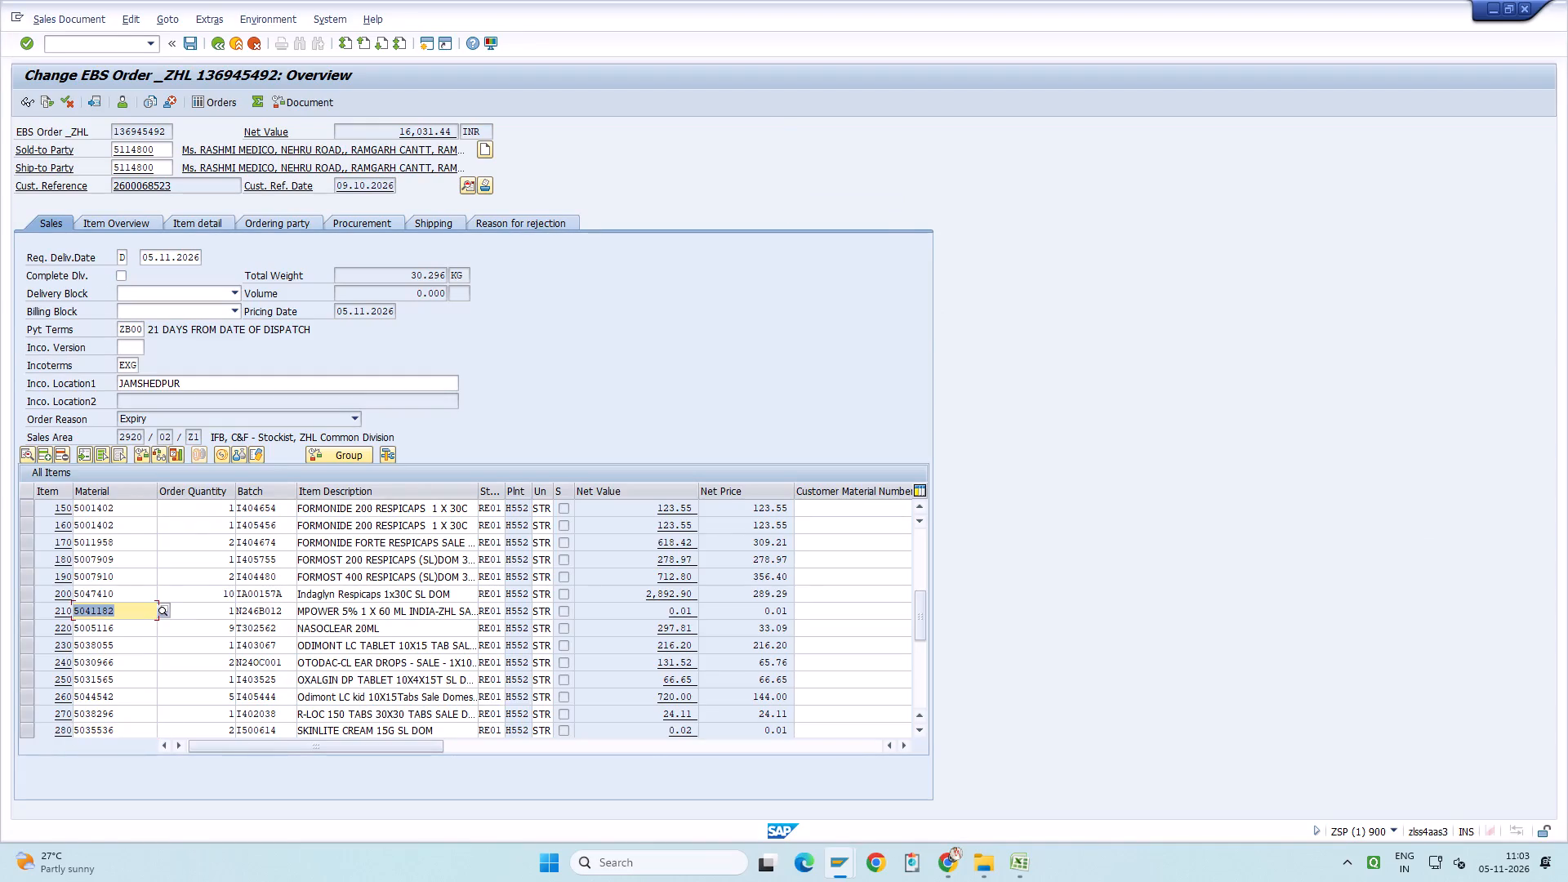
key("ctrl+c")
key("alt+Tab")
left_click(69, 272)
key("ctrl+v")
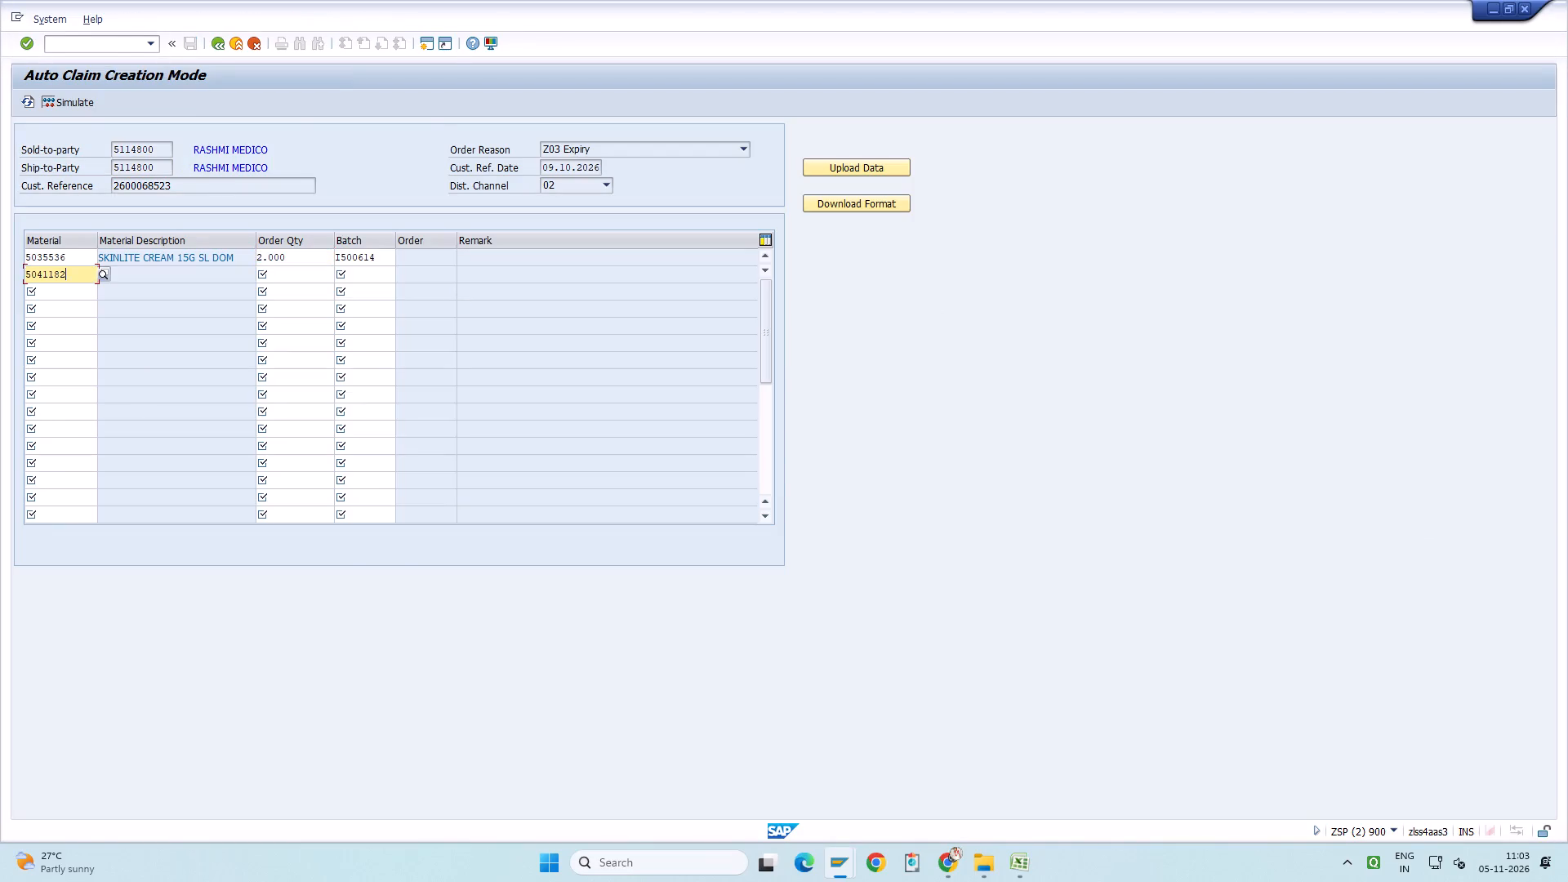
key("alt+Tab")
key("ctrl+y")
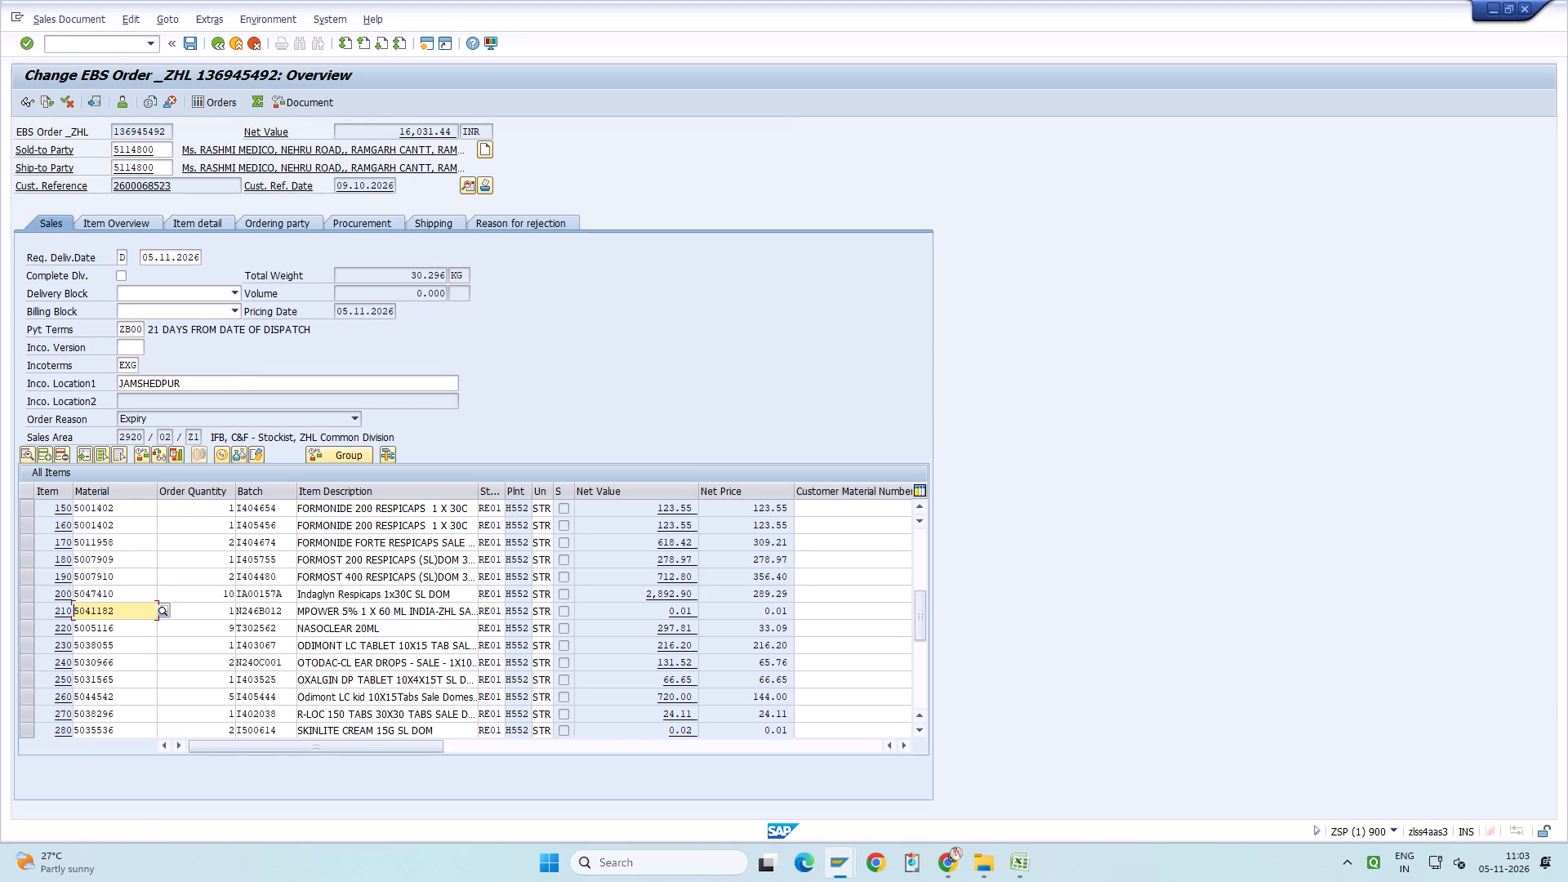
left_click_drag(221, 607, 261, 616)
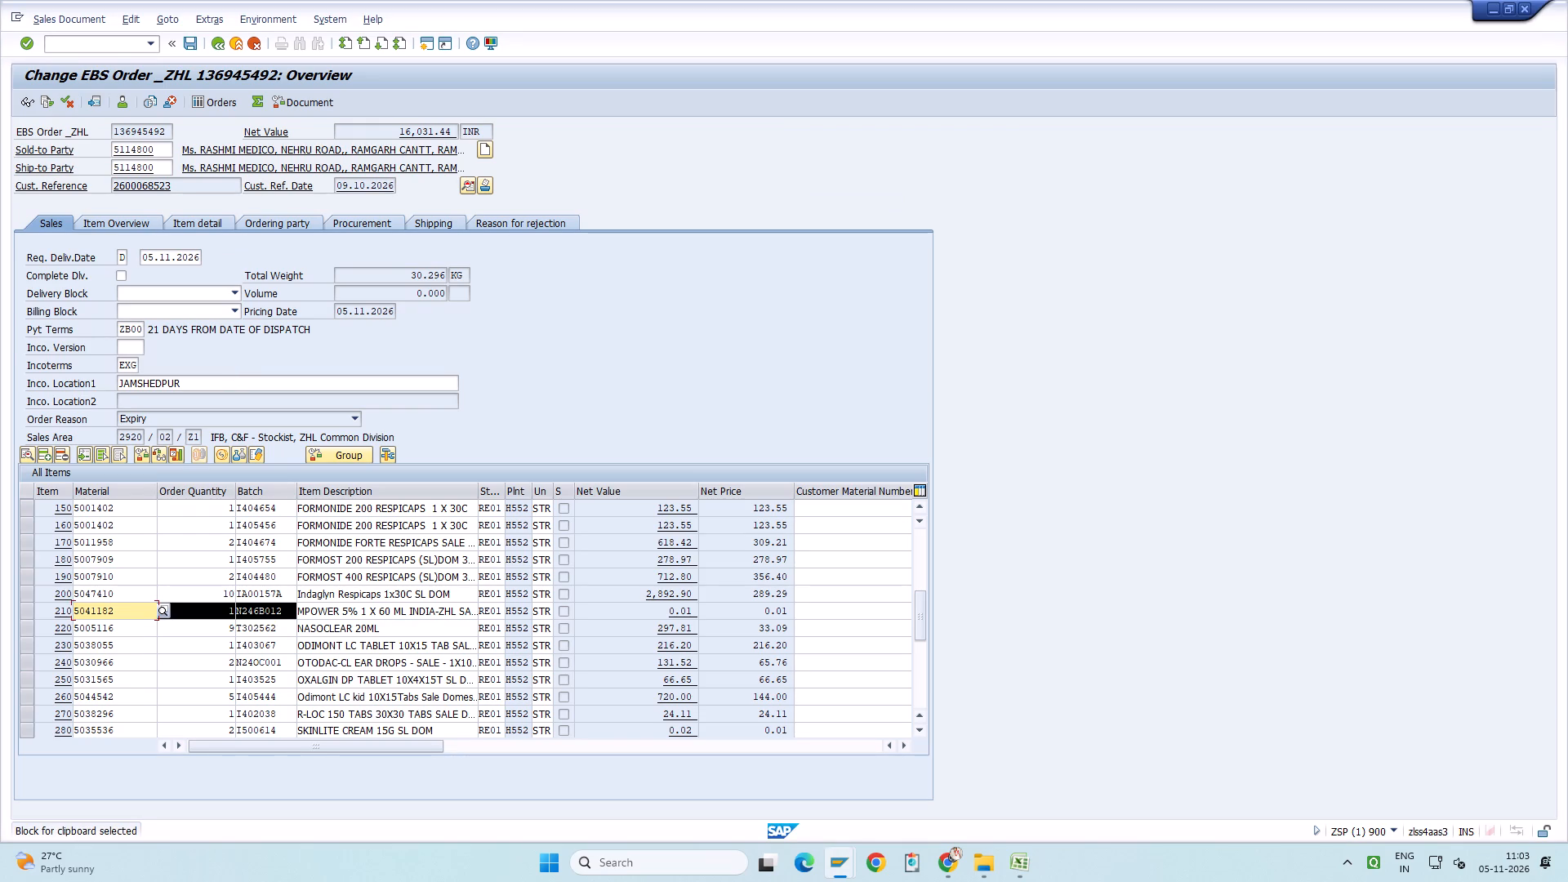
key("ctrl+c")
key("alt+Tab")
left_click(297, 277)
key("ctrl+v")
key("ctrl+Return")
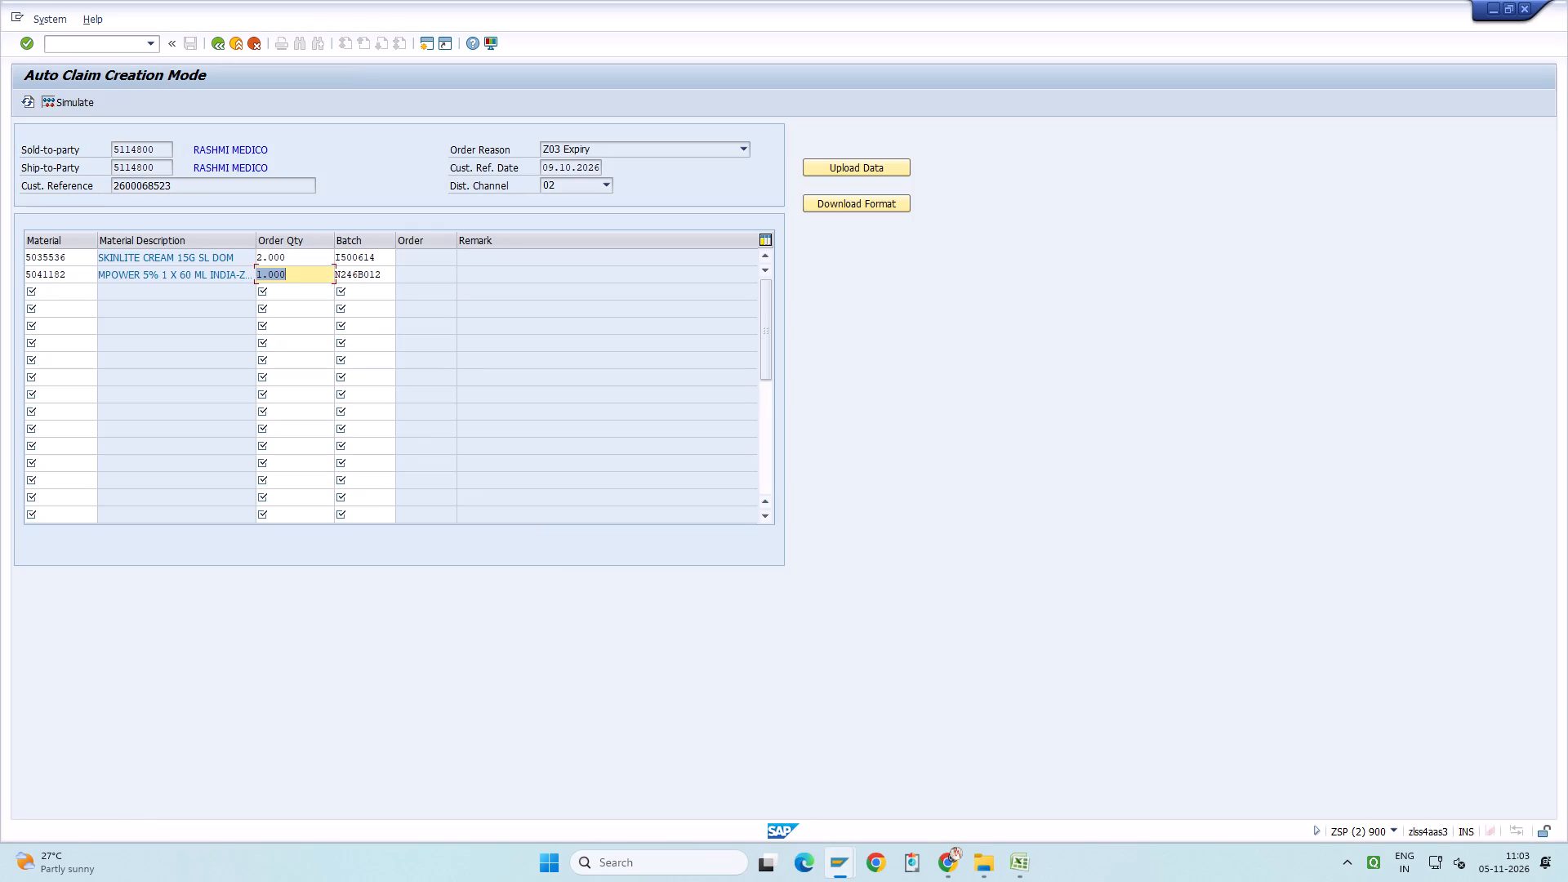
Copy FAIR EYE CREAM 15G, material 5017081, quantity 1, batch AVA008, from the order into the third claim line and validate it.
key("Page_Up")
key("alt+Tab")
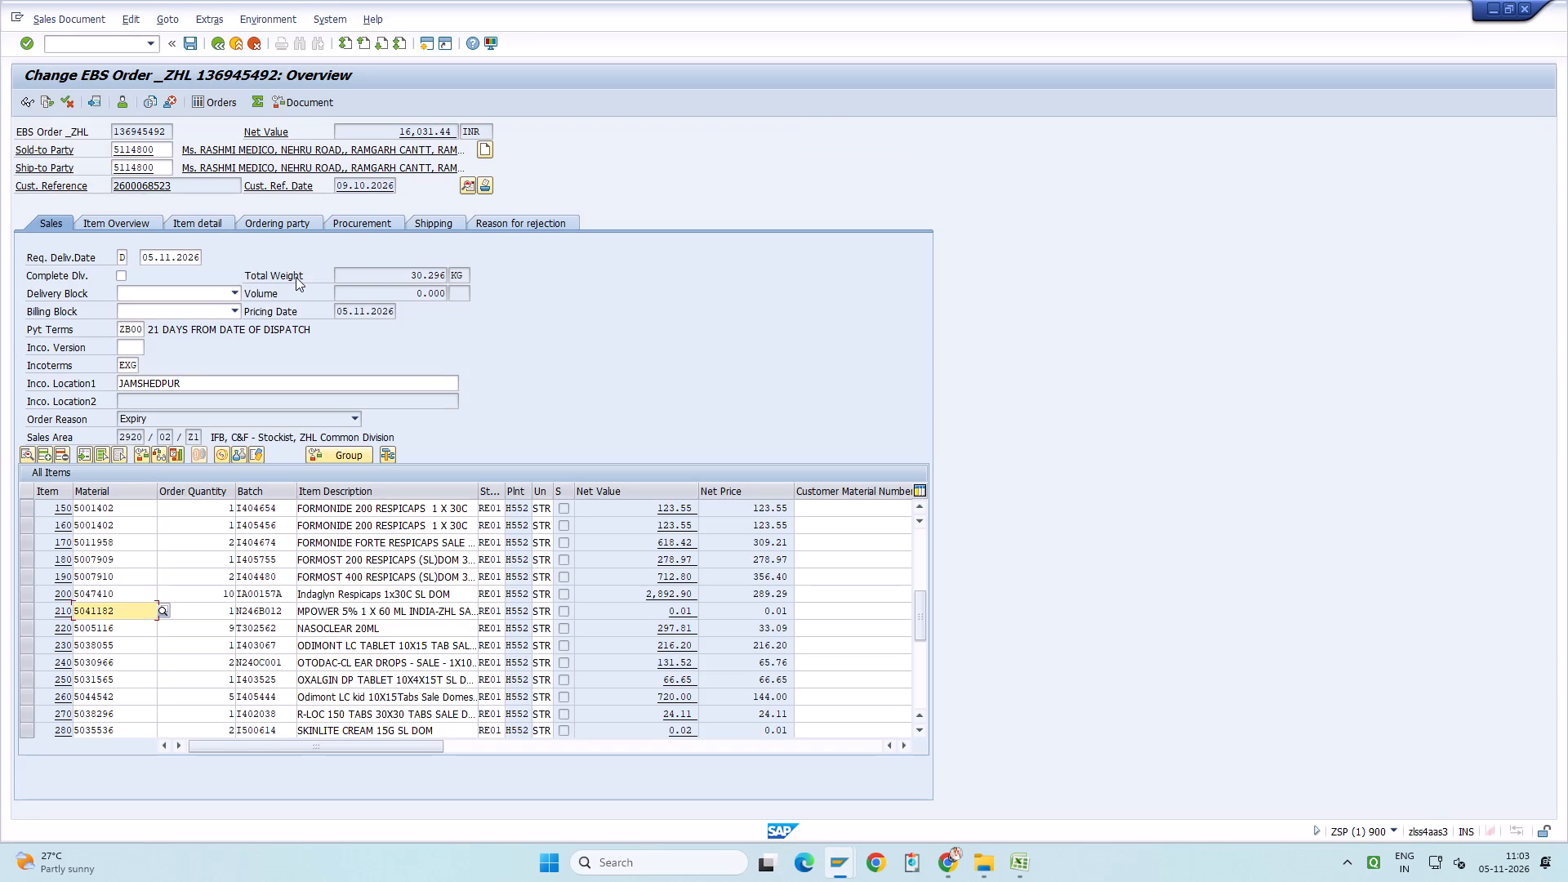
key("Page_Up")
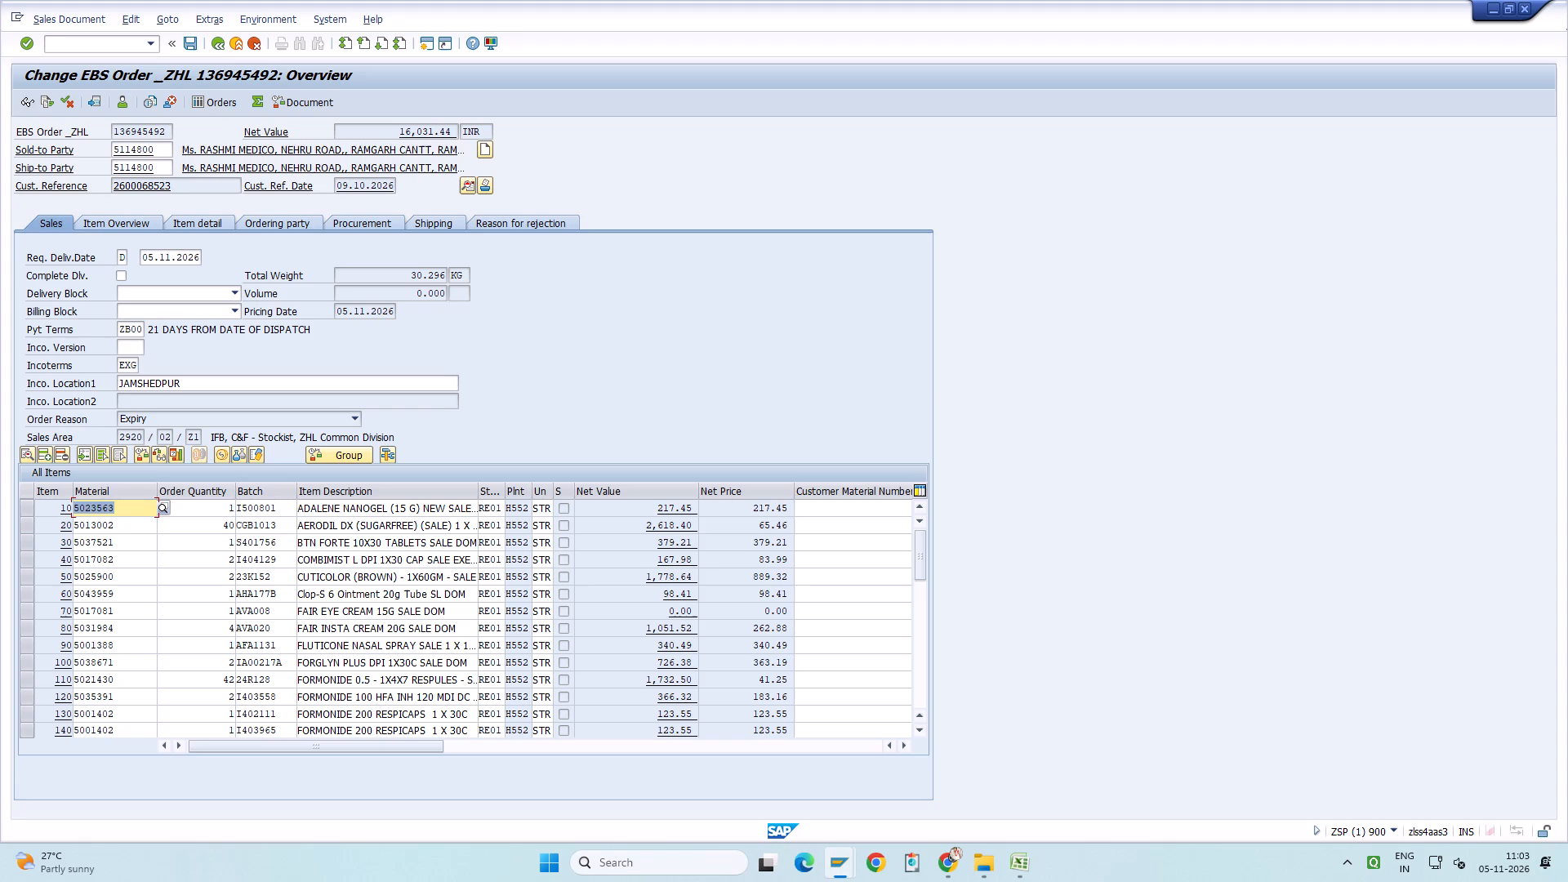
left_click_drag(125, 605, 73, 608)
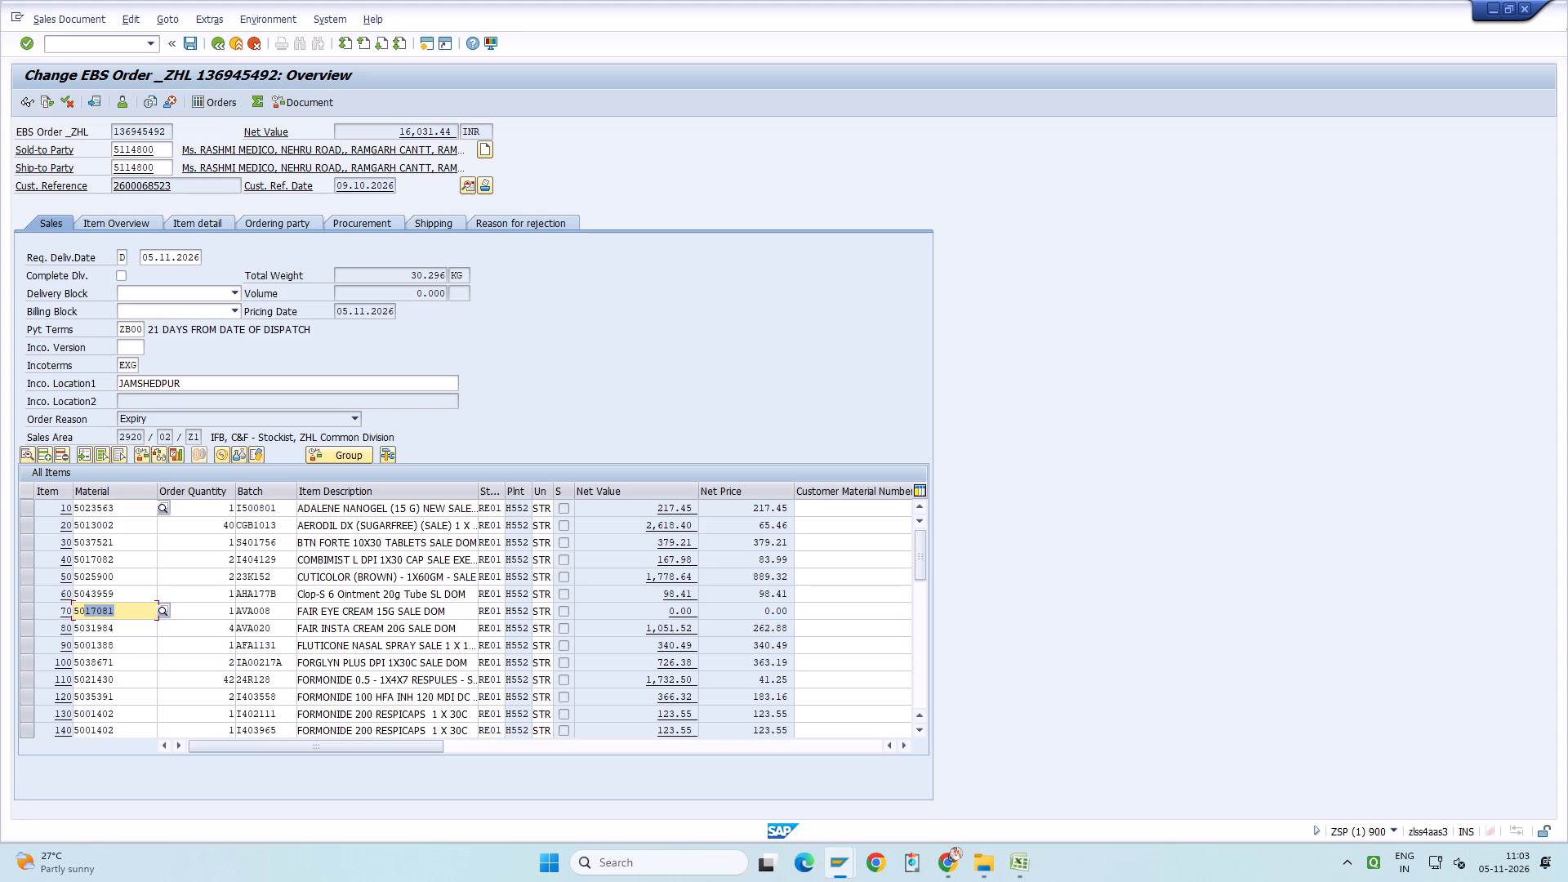
left_click_drag(73, 608, 41, 610)
key("ctrl+c")
key("alt+Tab")
left_click(65, 294)
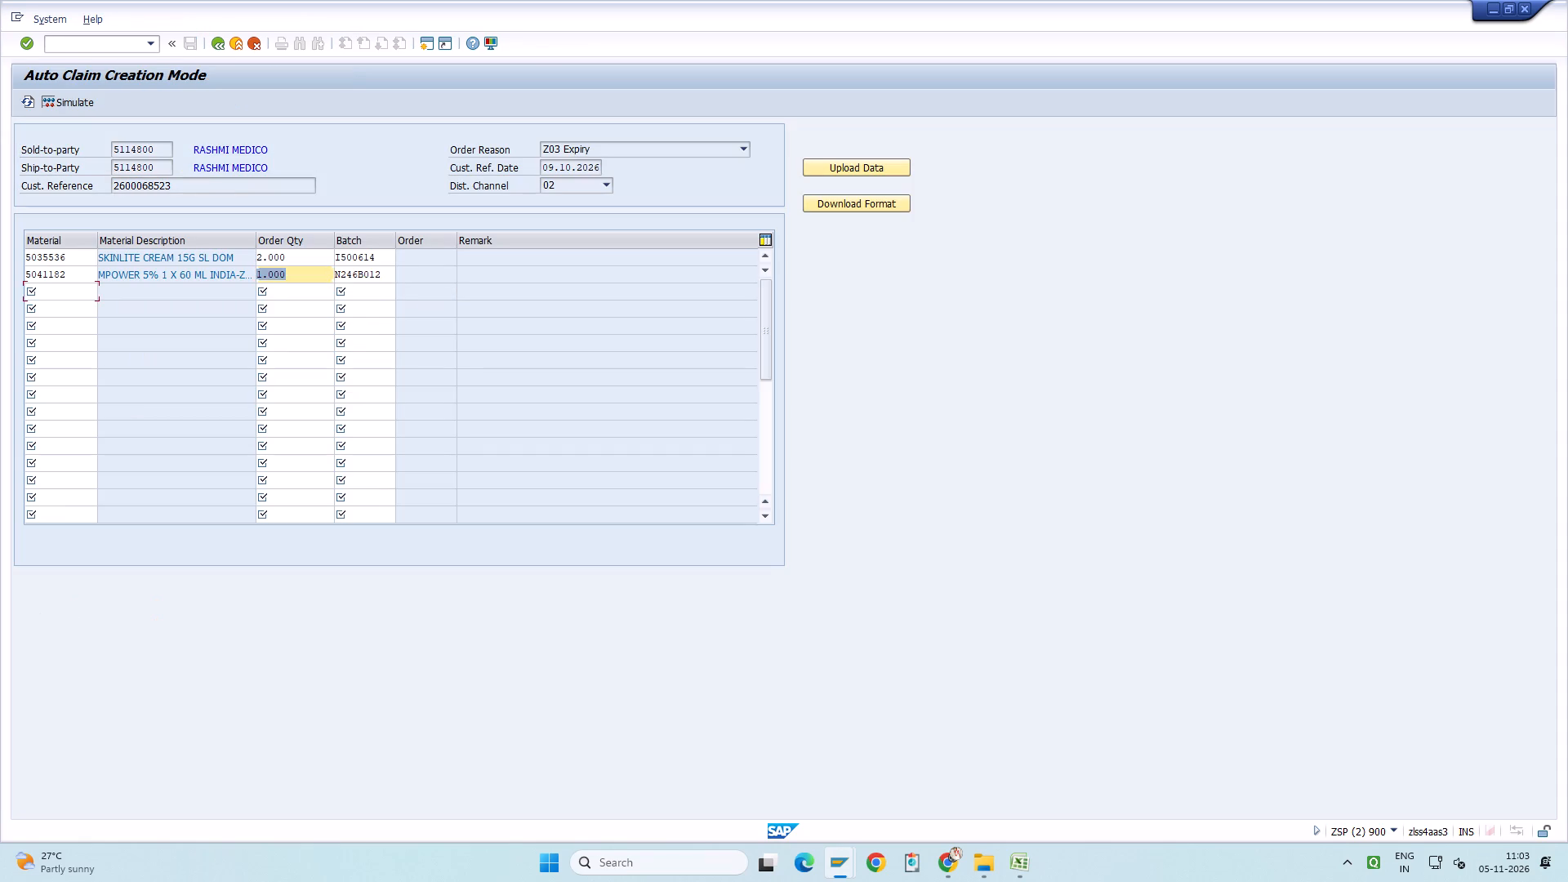
key("ctrl+v")
key("alt+Tab")
key("ctrl+y")
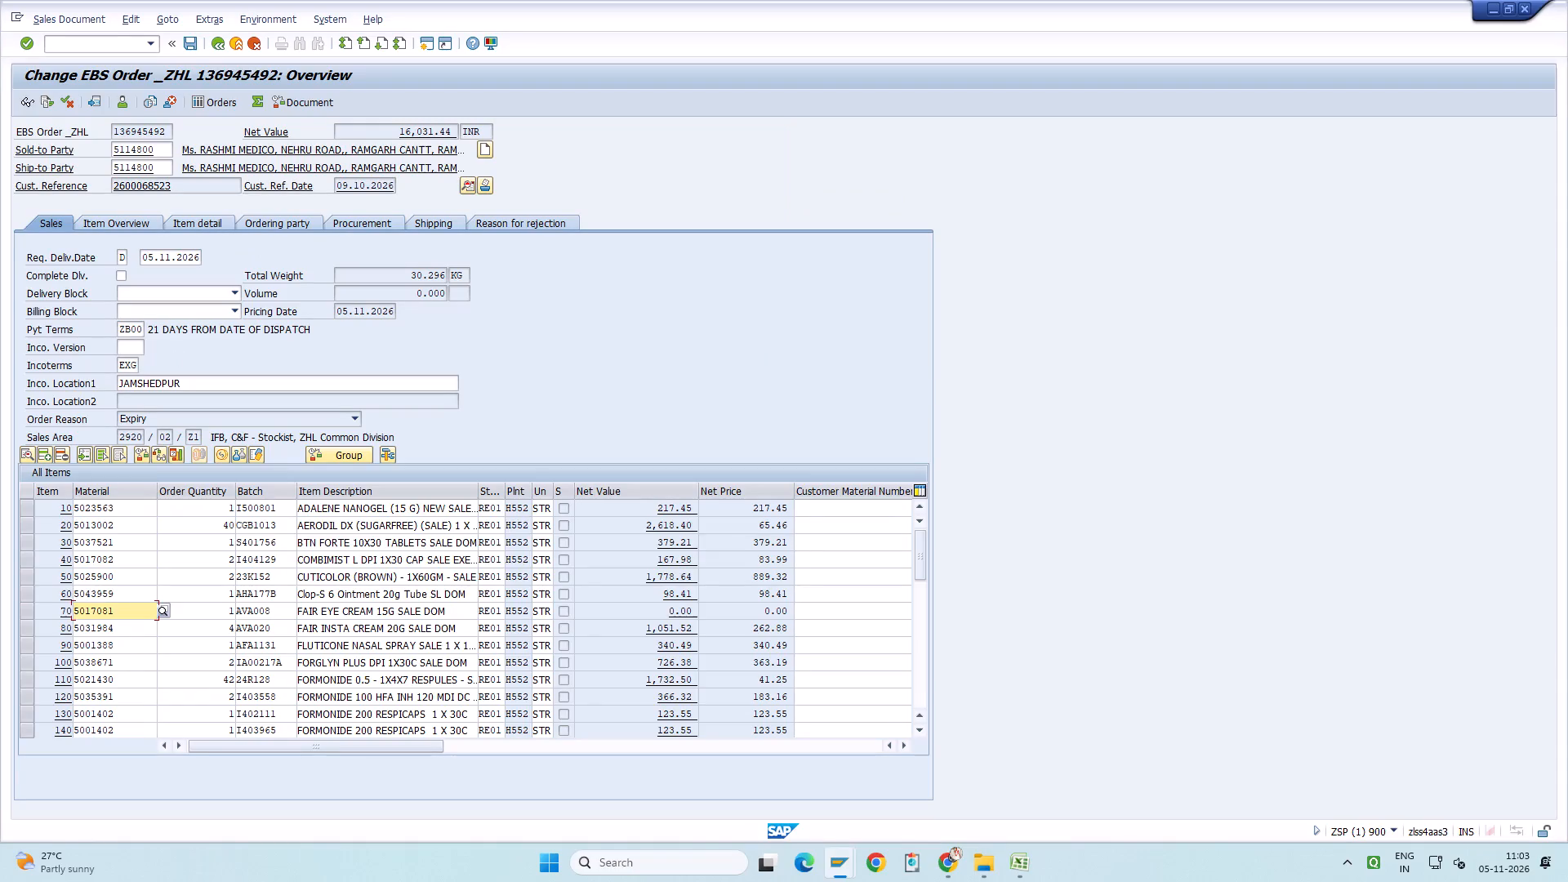
left_click_drag(221, 604, 248, 609)
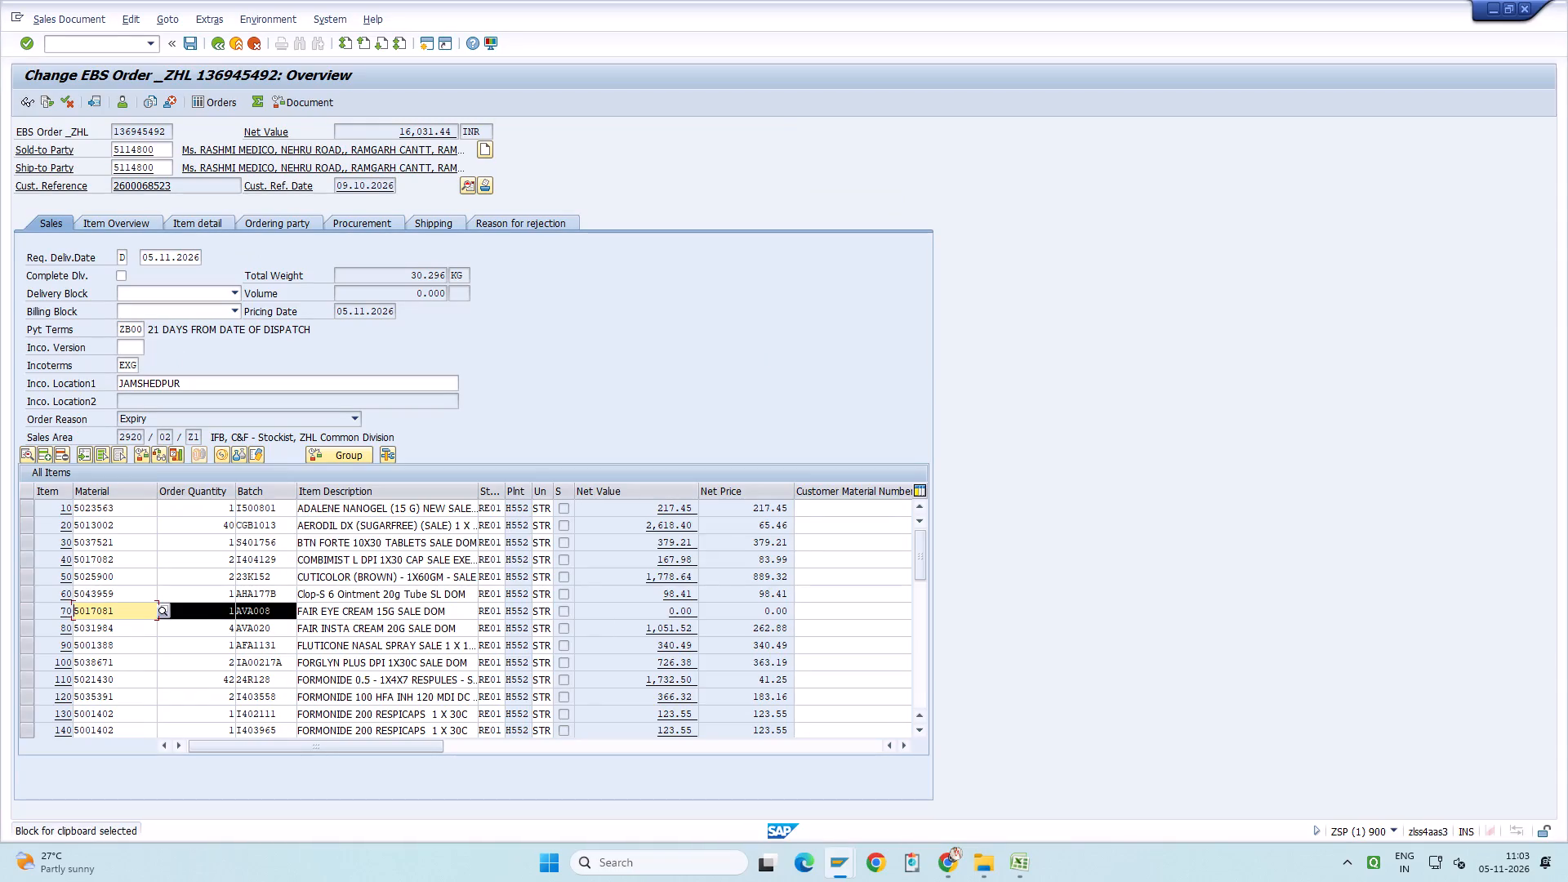
key("ctrl+c")
key("alt+Tab")
left_click(285, 285)
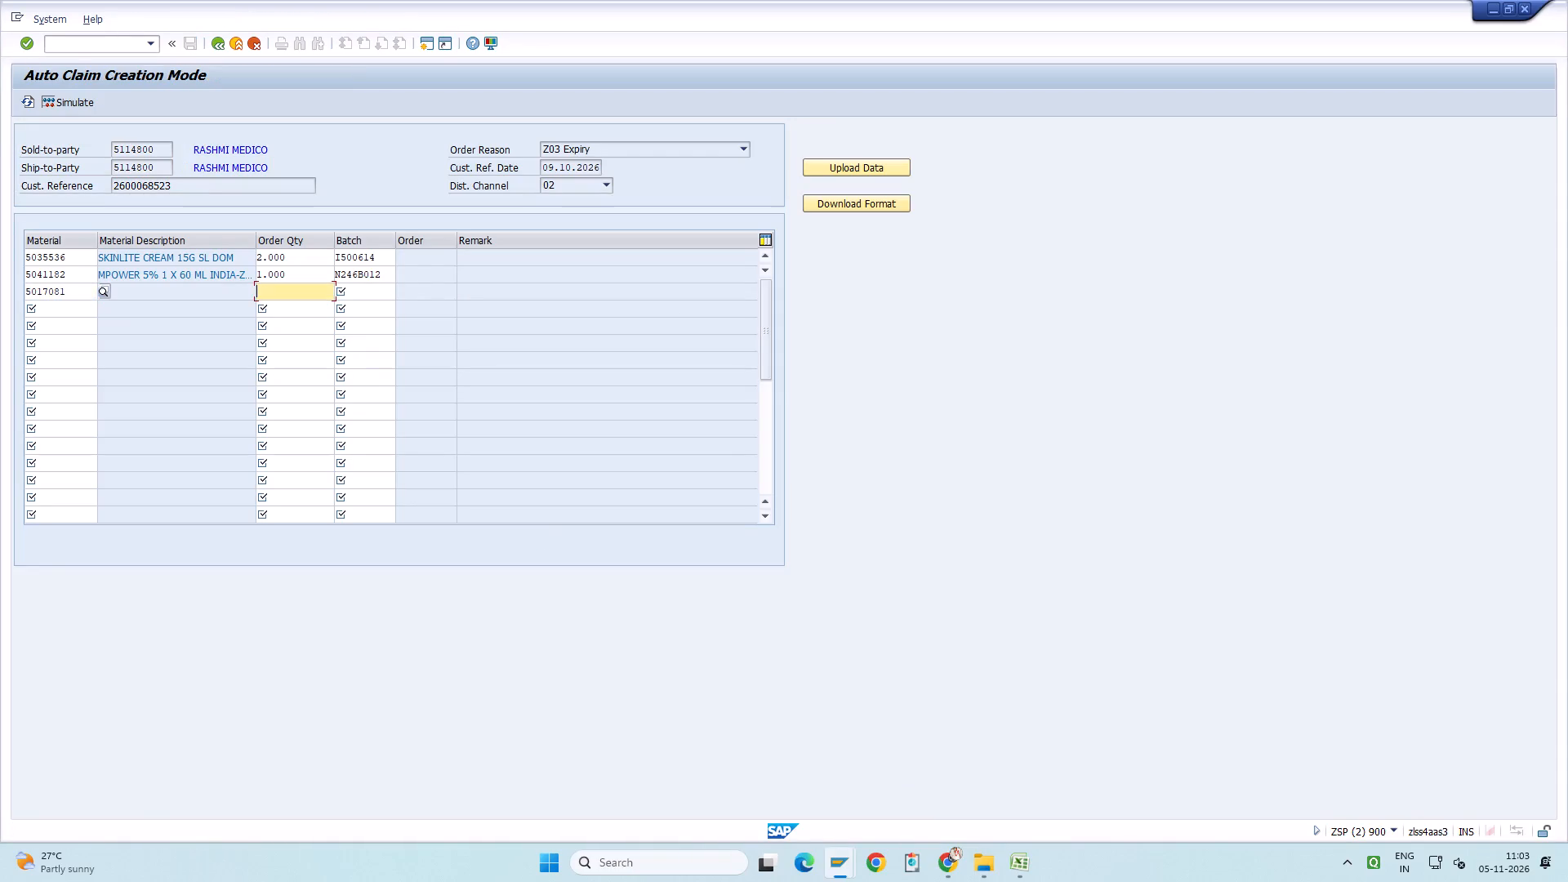
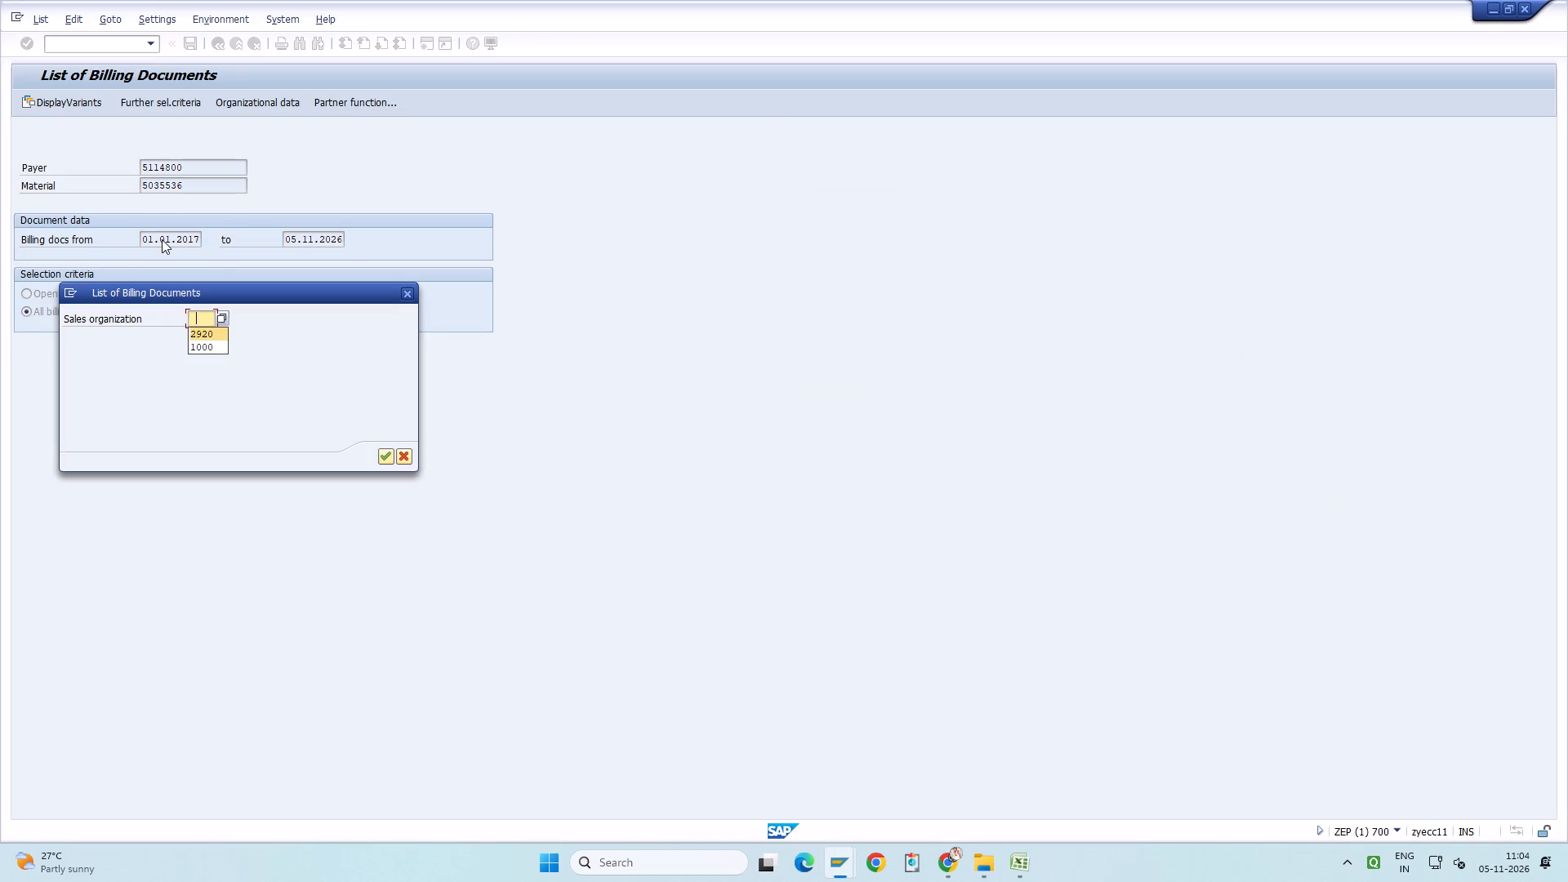
List the customer's billing documents for material 5035536 using sales organization 2920.
key("Return")
key("Return")
key("alt+Tab")
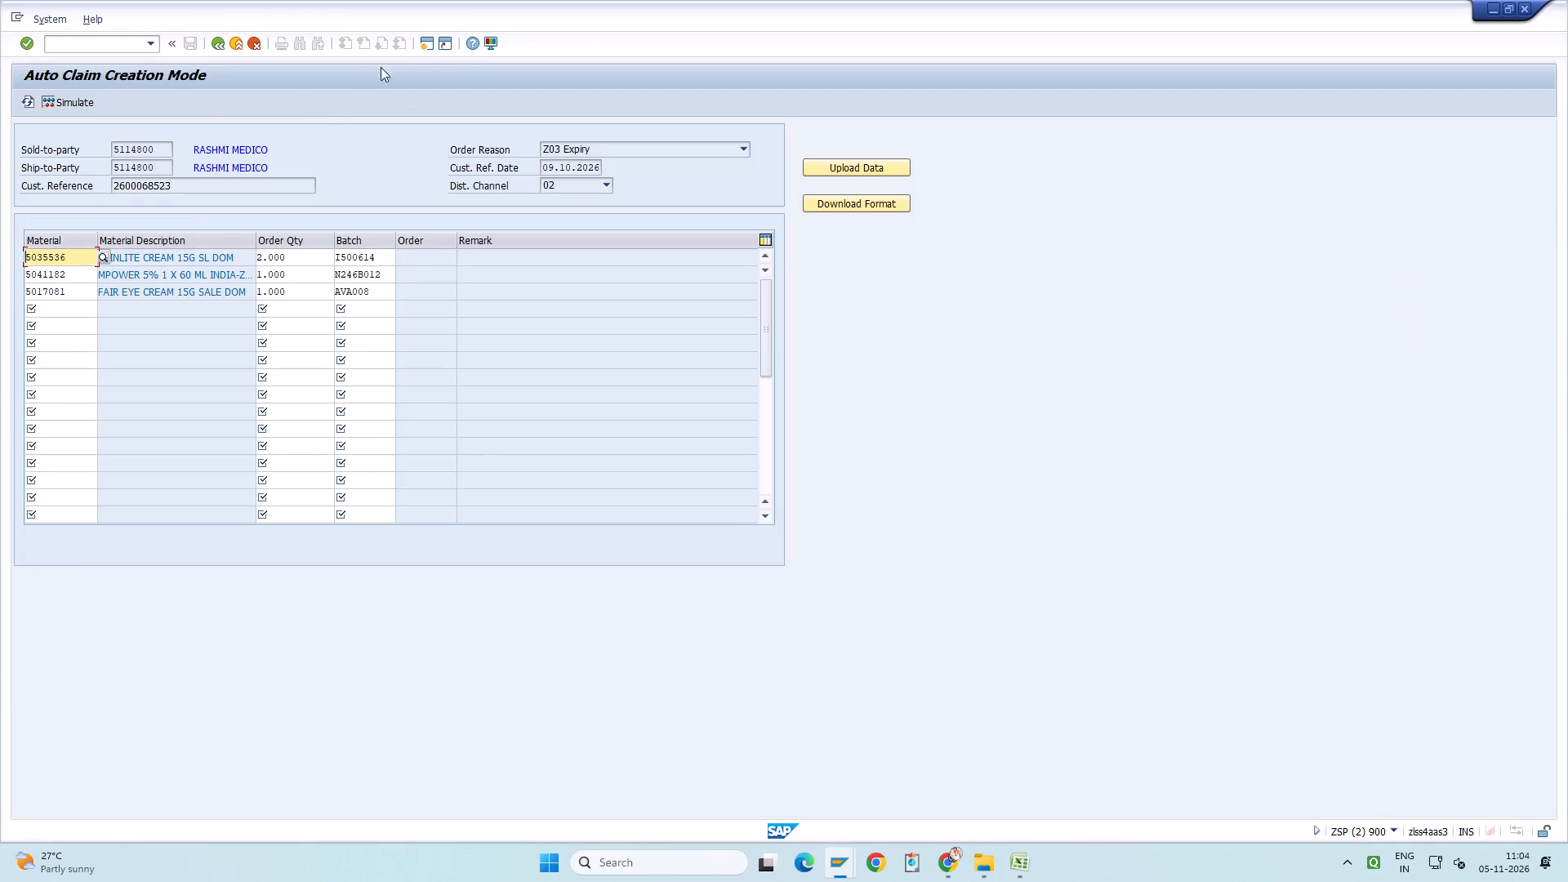
Run the Batch Query Report in a new session for division 69, material 5035536, manufacturing dates 01.01.2020 to 31.12.2026.
left_click(422, 51)
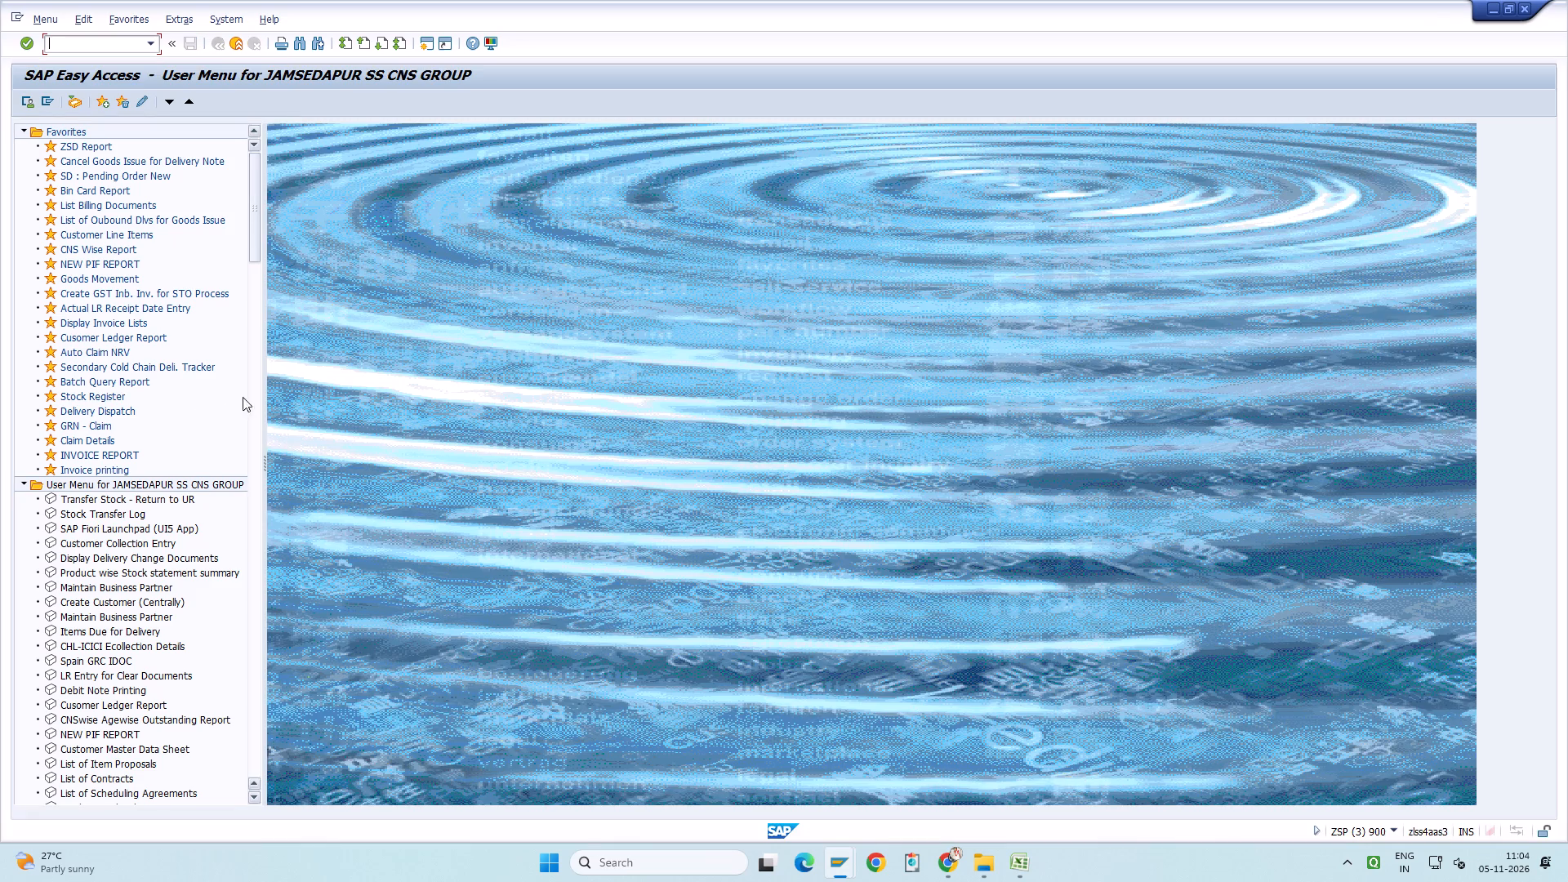
double_click(96, 383)
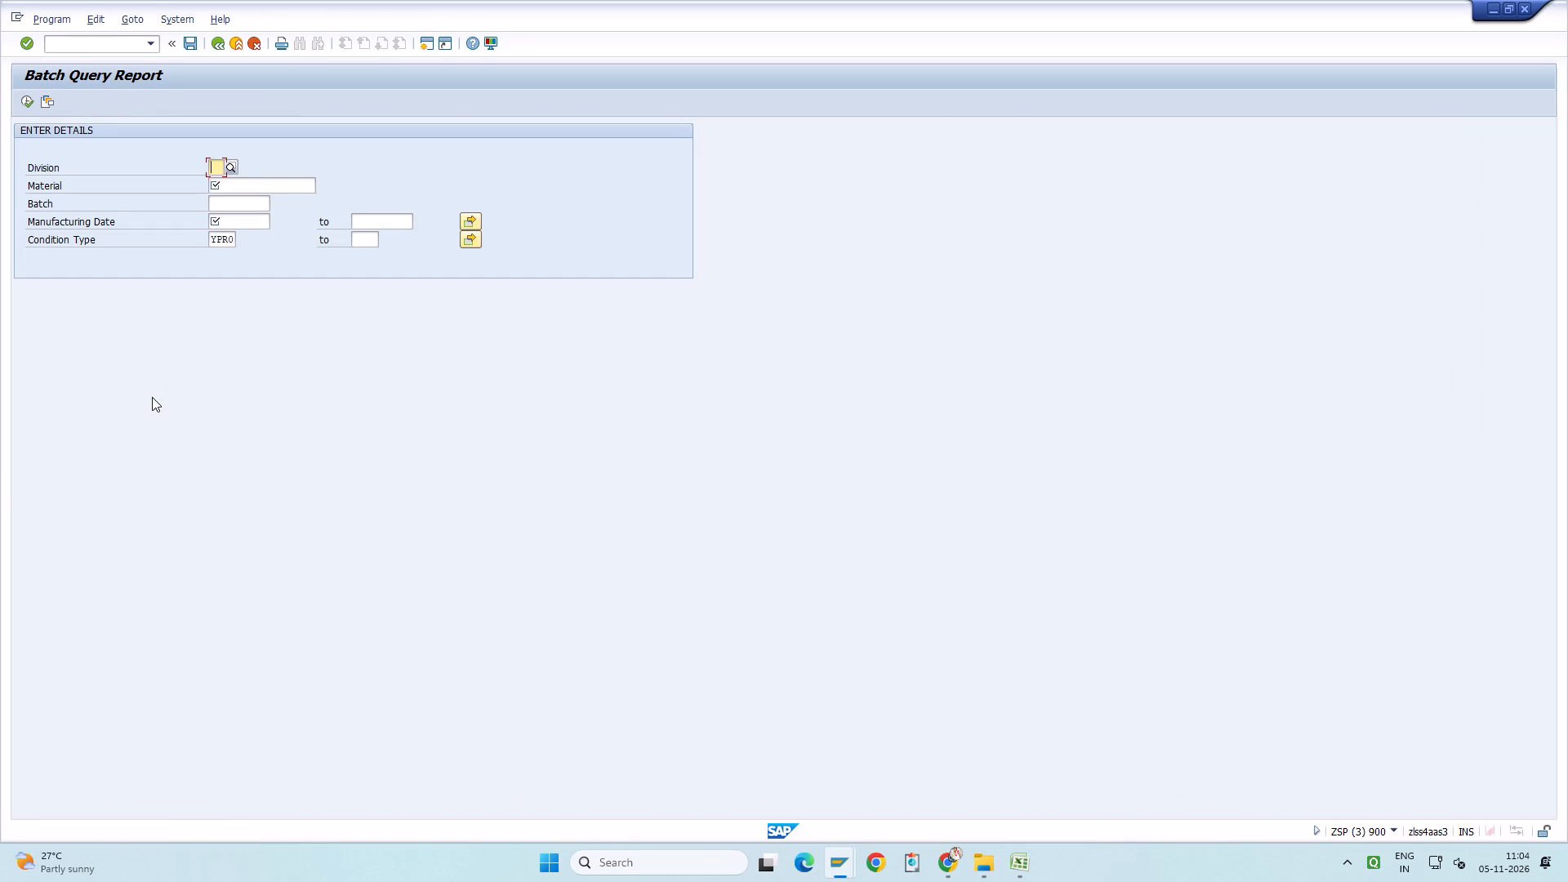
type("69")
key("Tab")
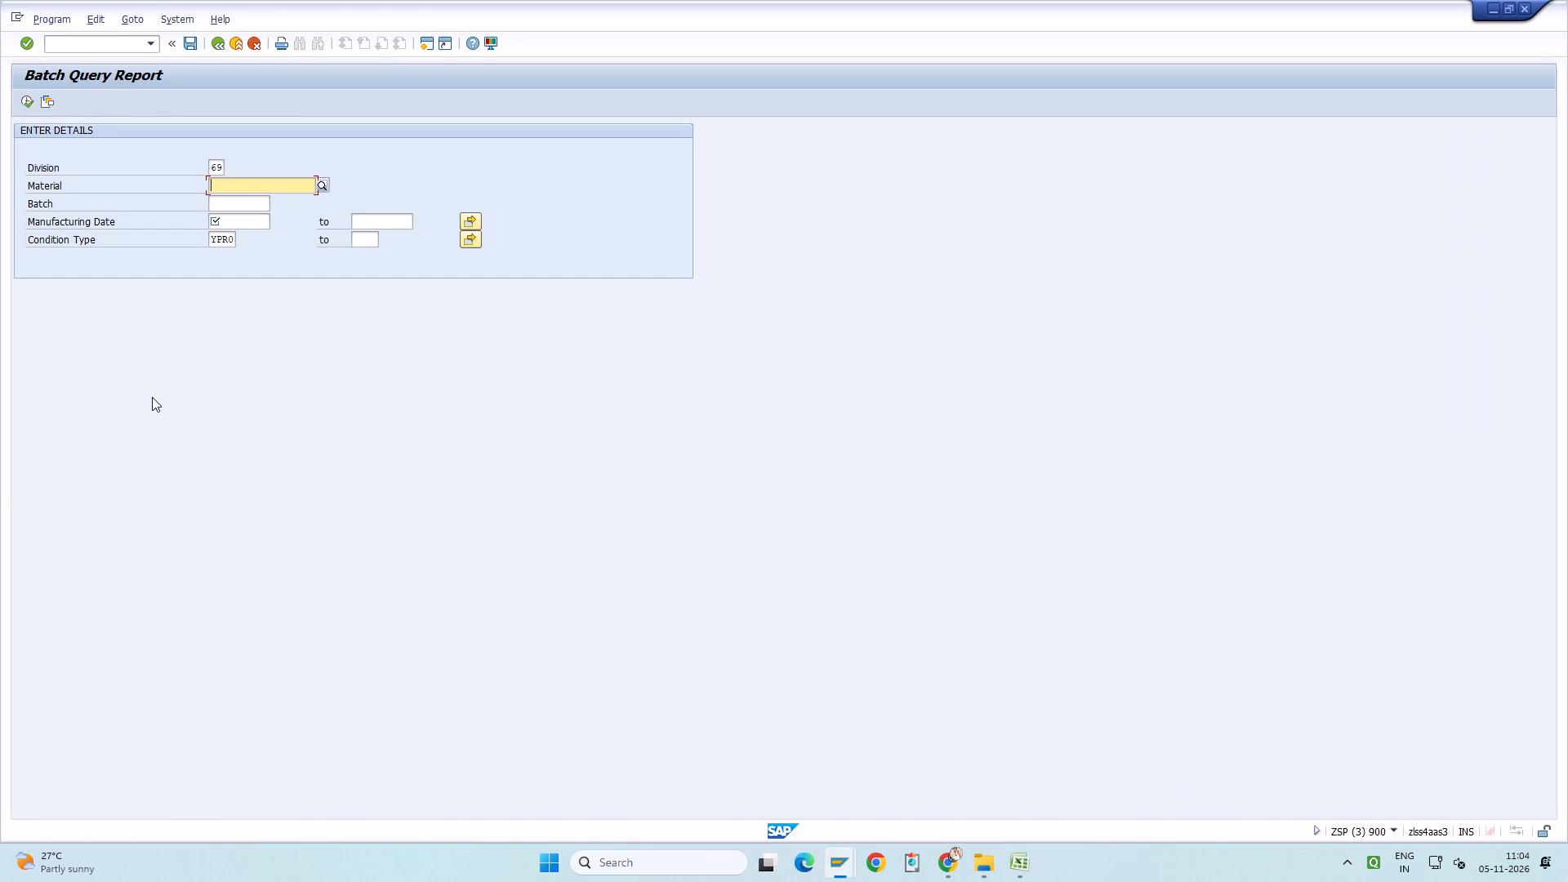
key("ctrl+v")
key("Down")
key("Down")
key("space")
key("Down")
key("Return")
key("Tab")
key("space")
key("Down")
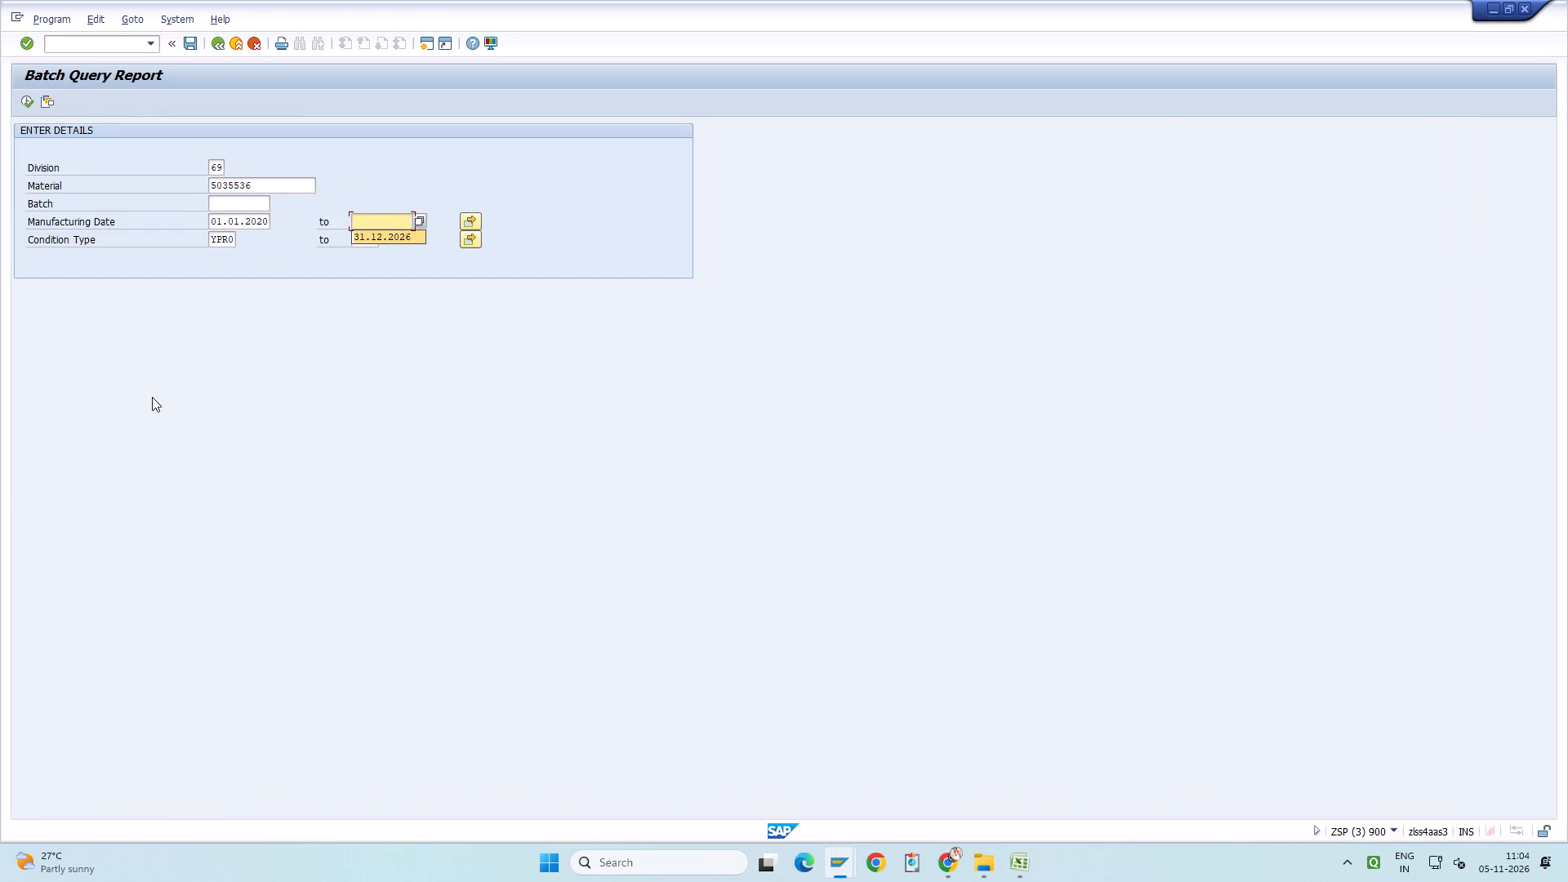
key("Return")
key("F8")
Search the billing documents list for the first claim line's batch I500614, also trying it with a trailing period.
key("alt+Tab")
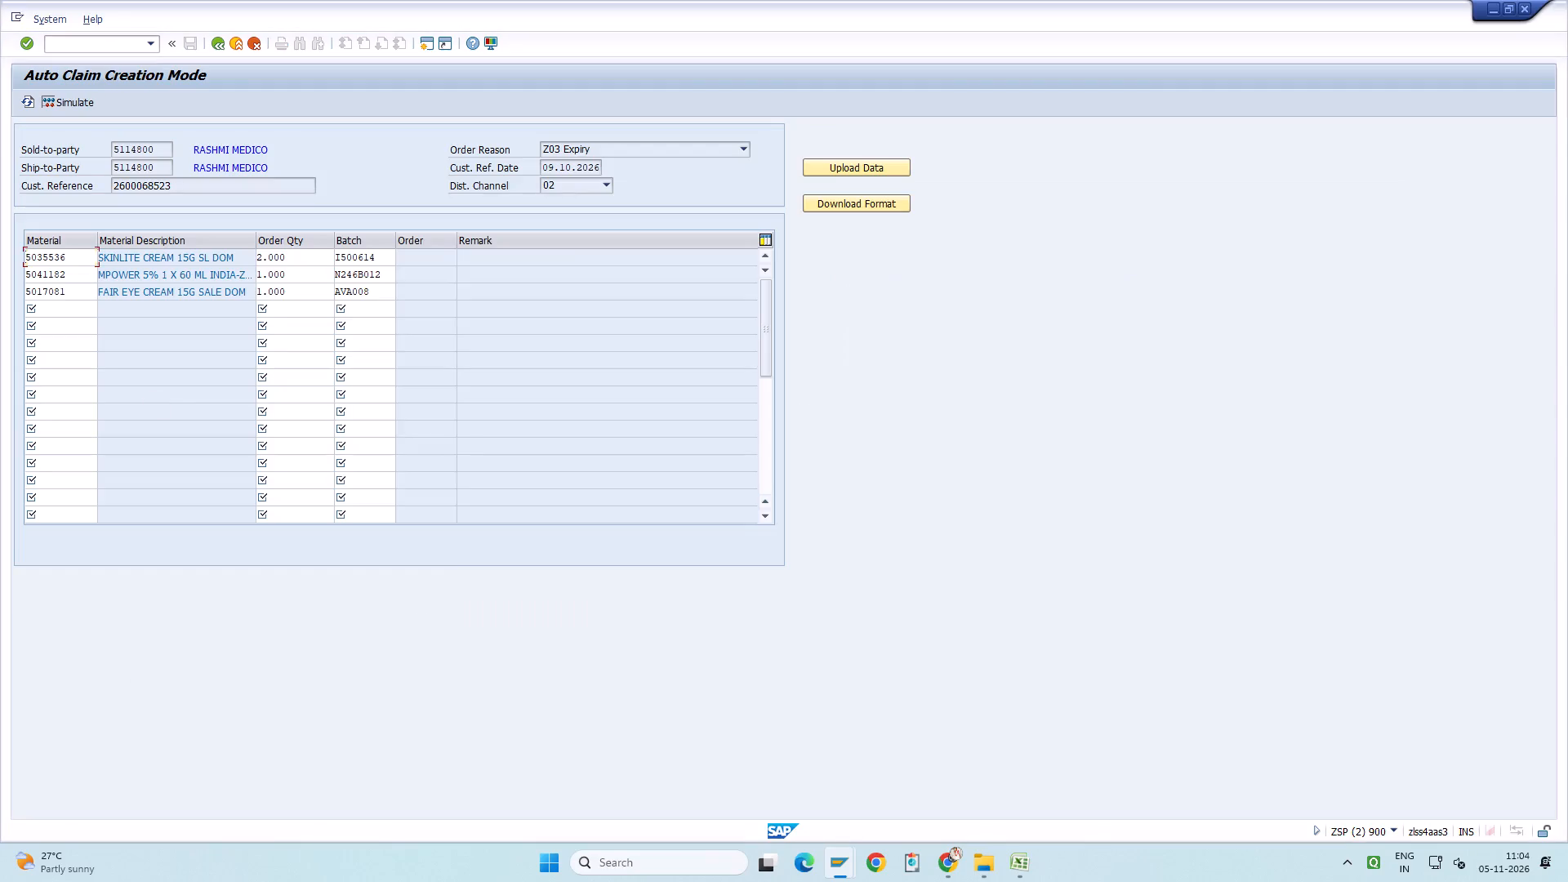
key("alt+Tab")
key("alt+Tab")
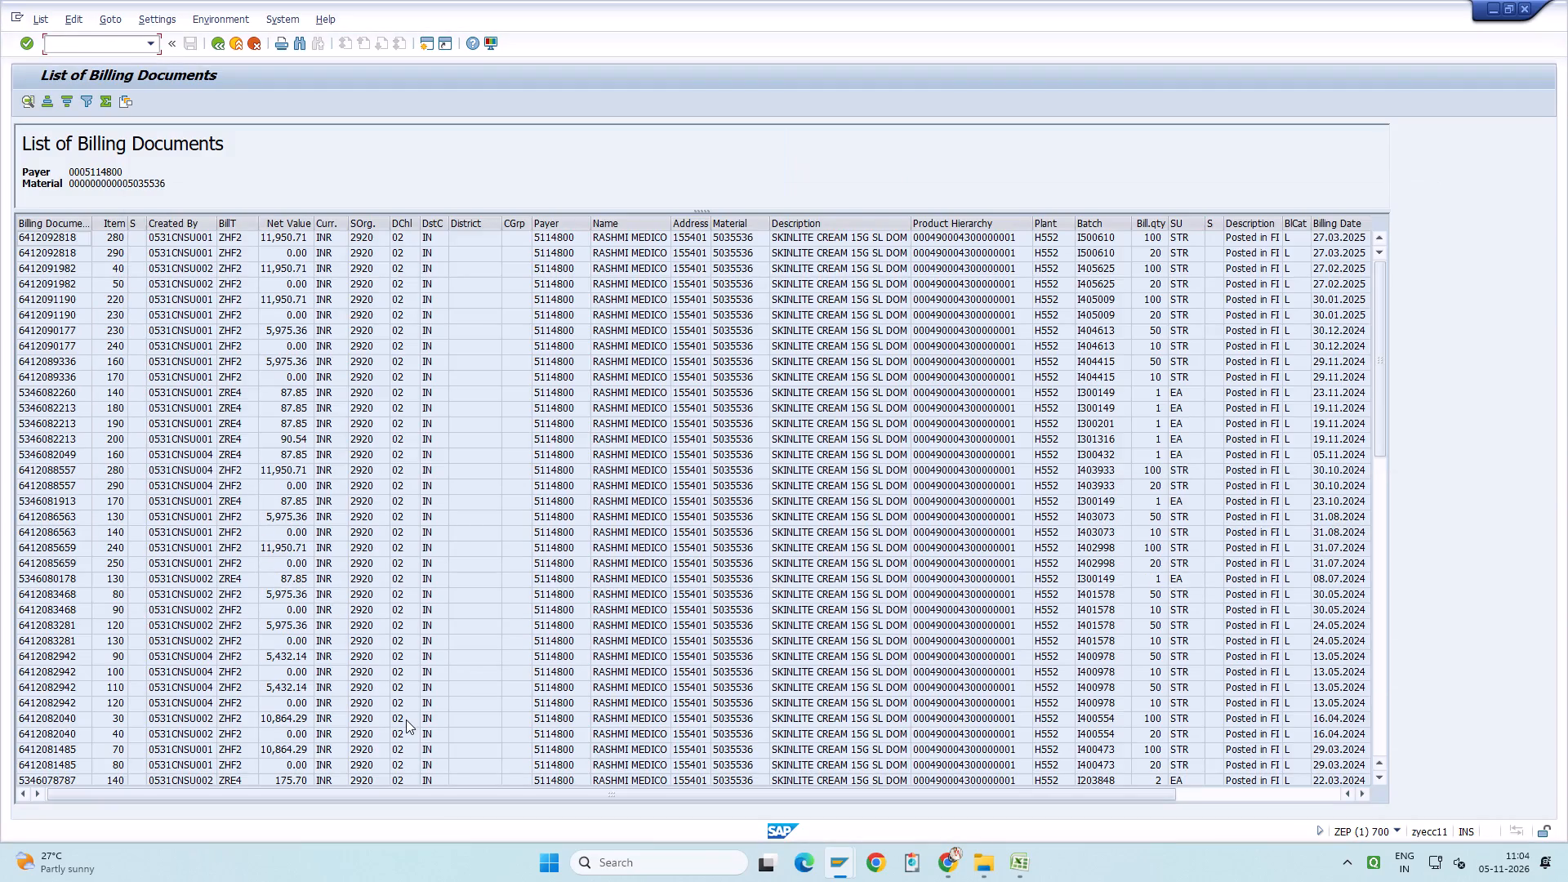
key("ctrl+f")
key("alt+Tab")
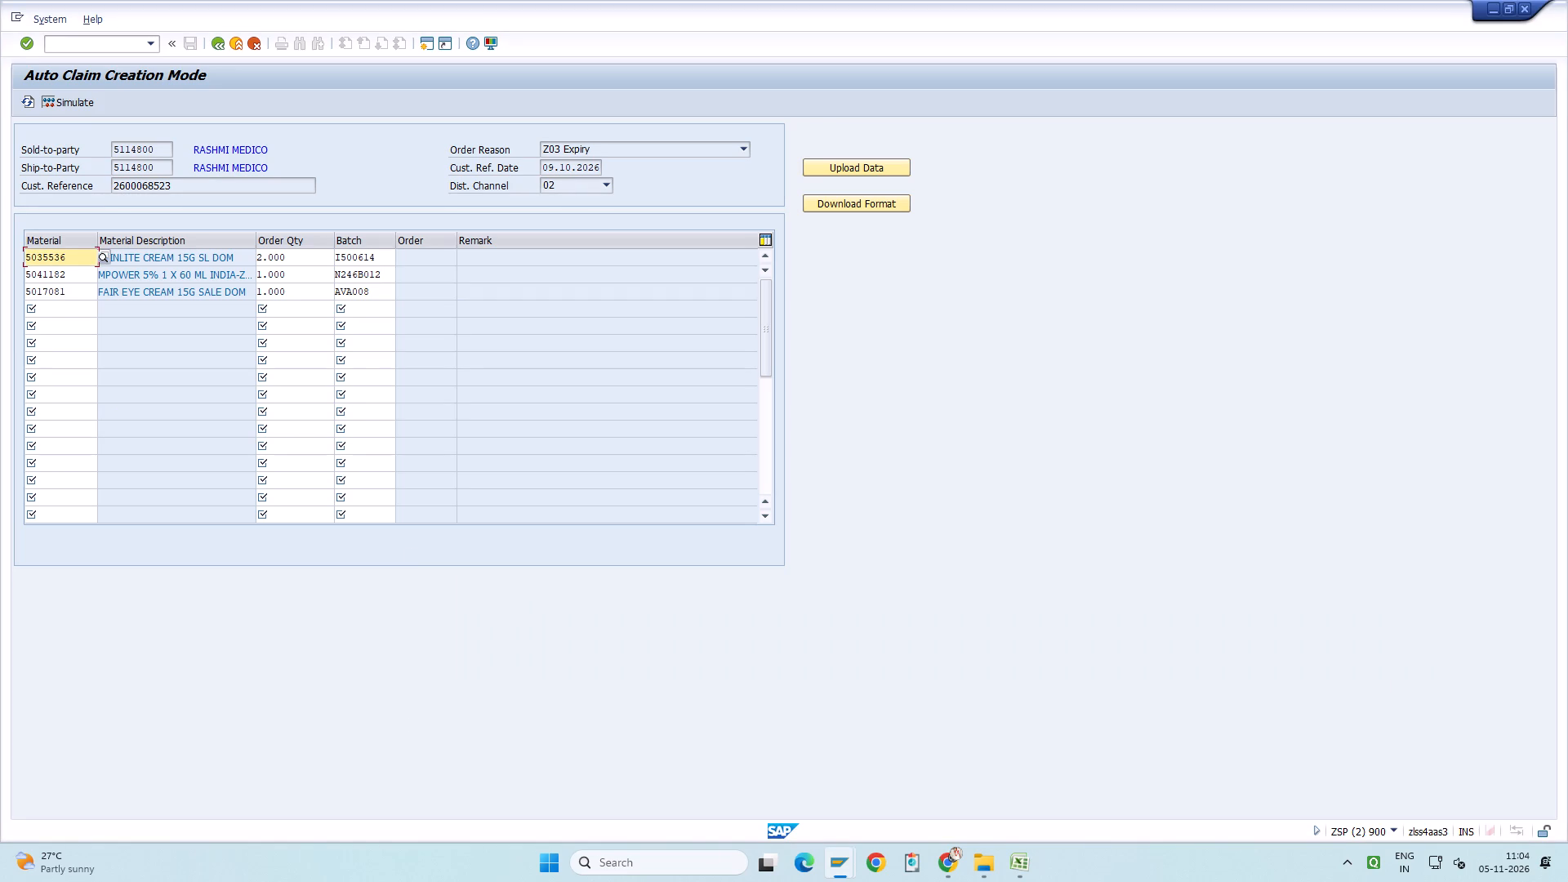
left_click_drag(382, 259, 310, 259)
key("ctrl+c")
key("alt+Tab")
key("ctrl+v")
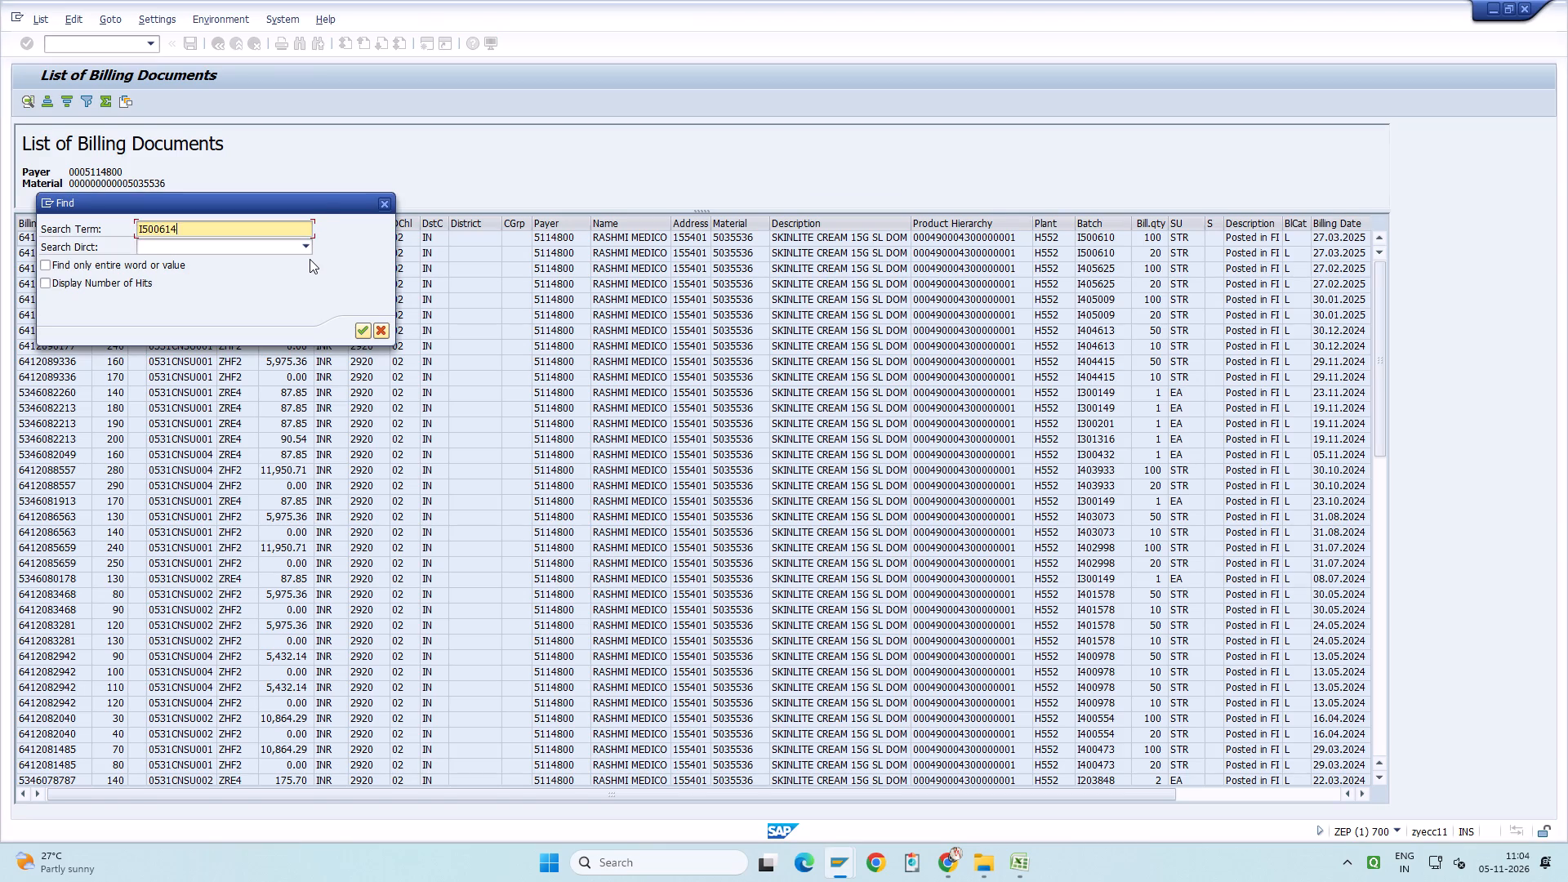
key("Return")
left_click(198, 224)
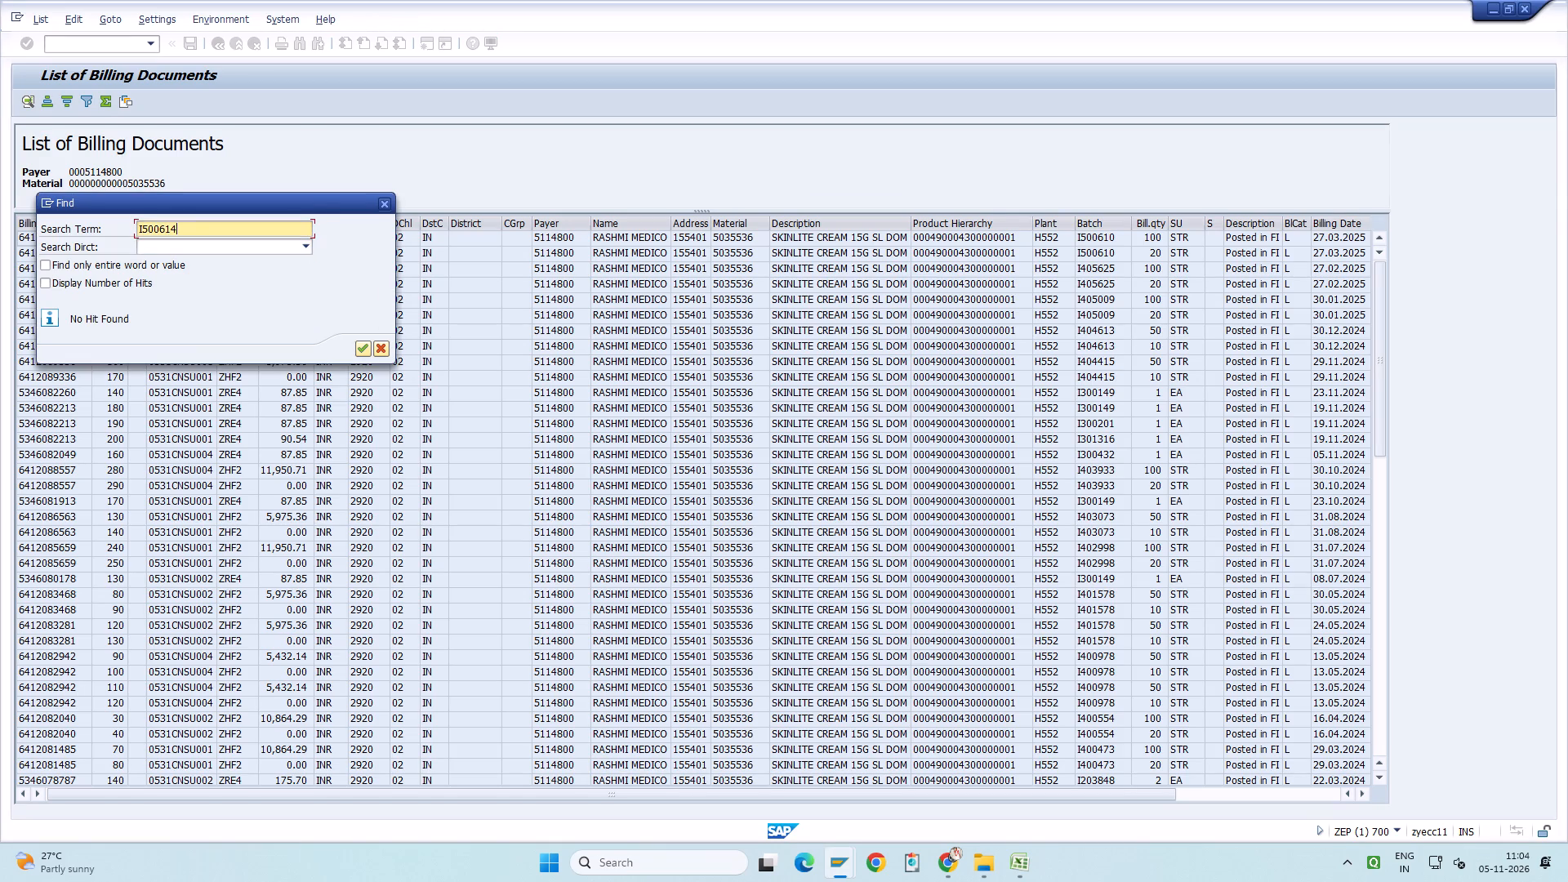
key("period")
key("Return")
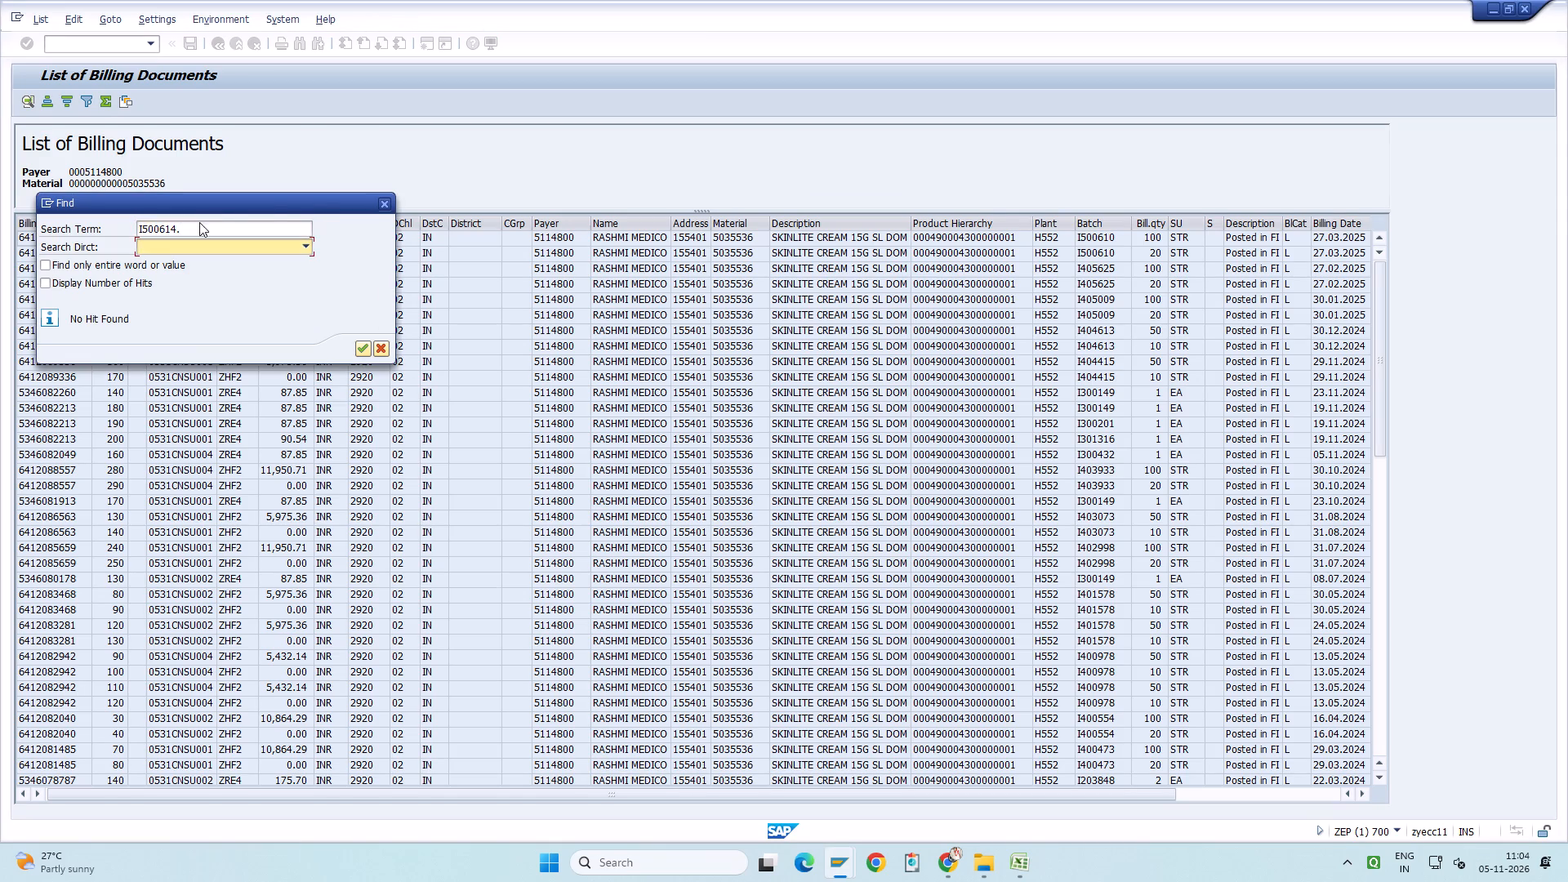
left_click(385, 199)
Copy billed batch I405625 from the billing documents list and find it in the Batch Query Report.
left_click_drag(514, 786, 981, 804)
left_click_drag(942, 804, 1214, 804)
left_click_drag(1094, 794, 1290, 797)
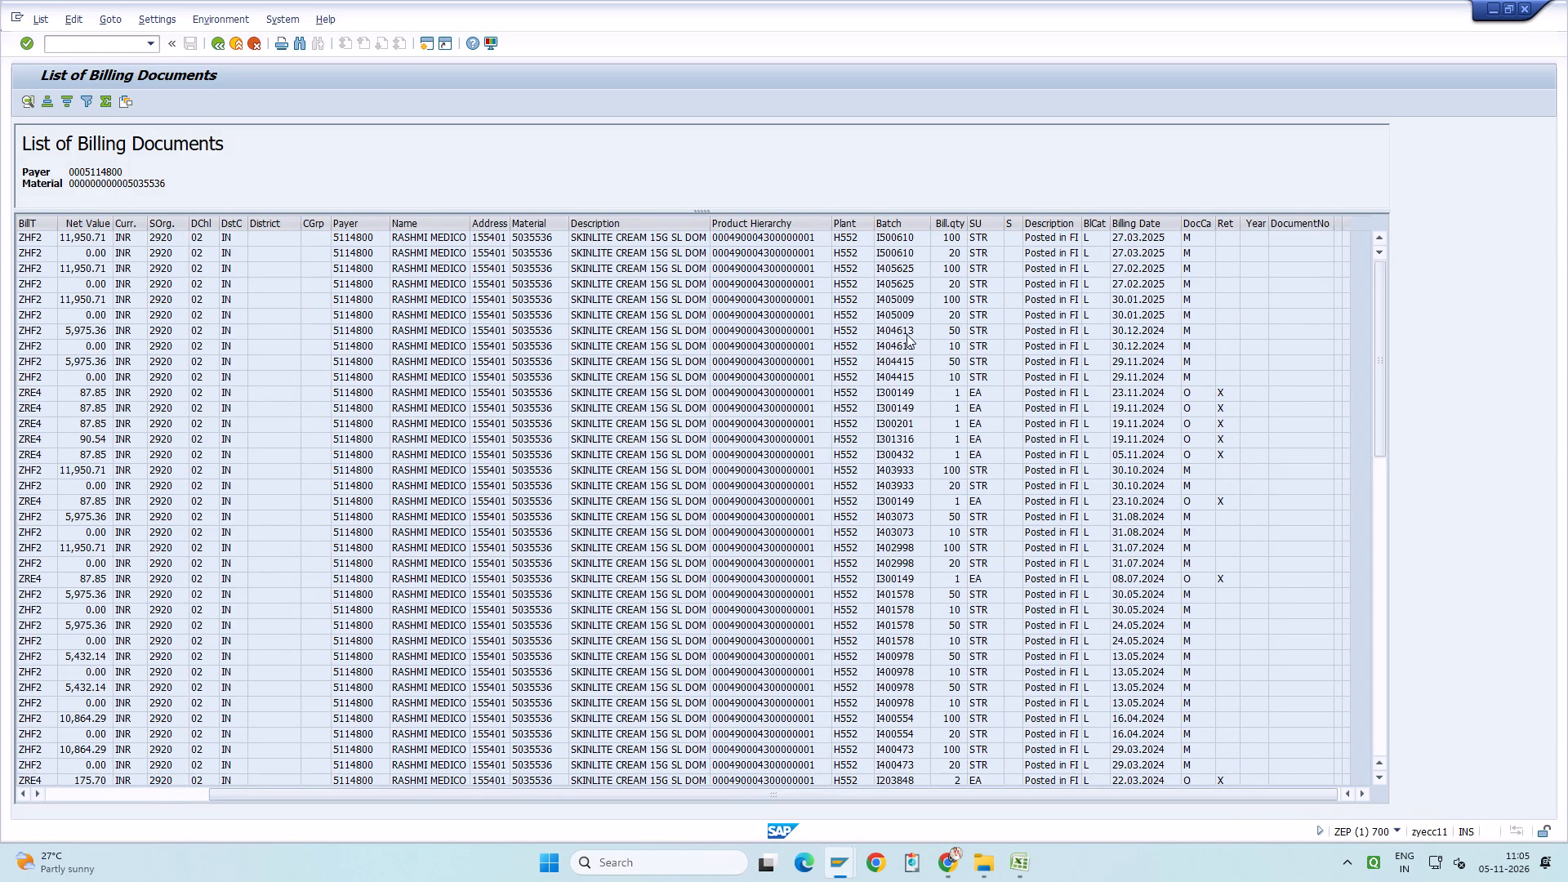
left_click(904, 281)
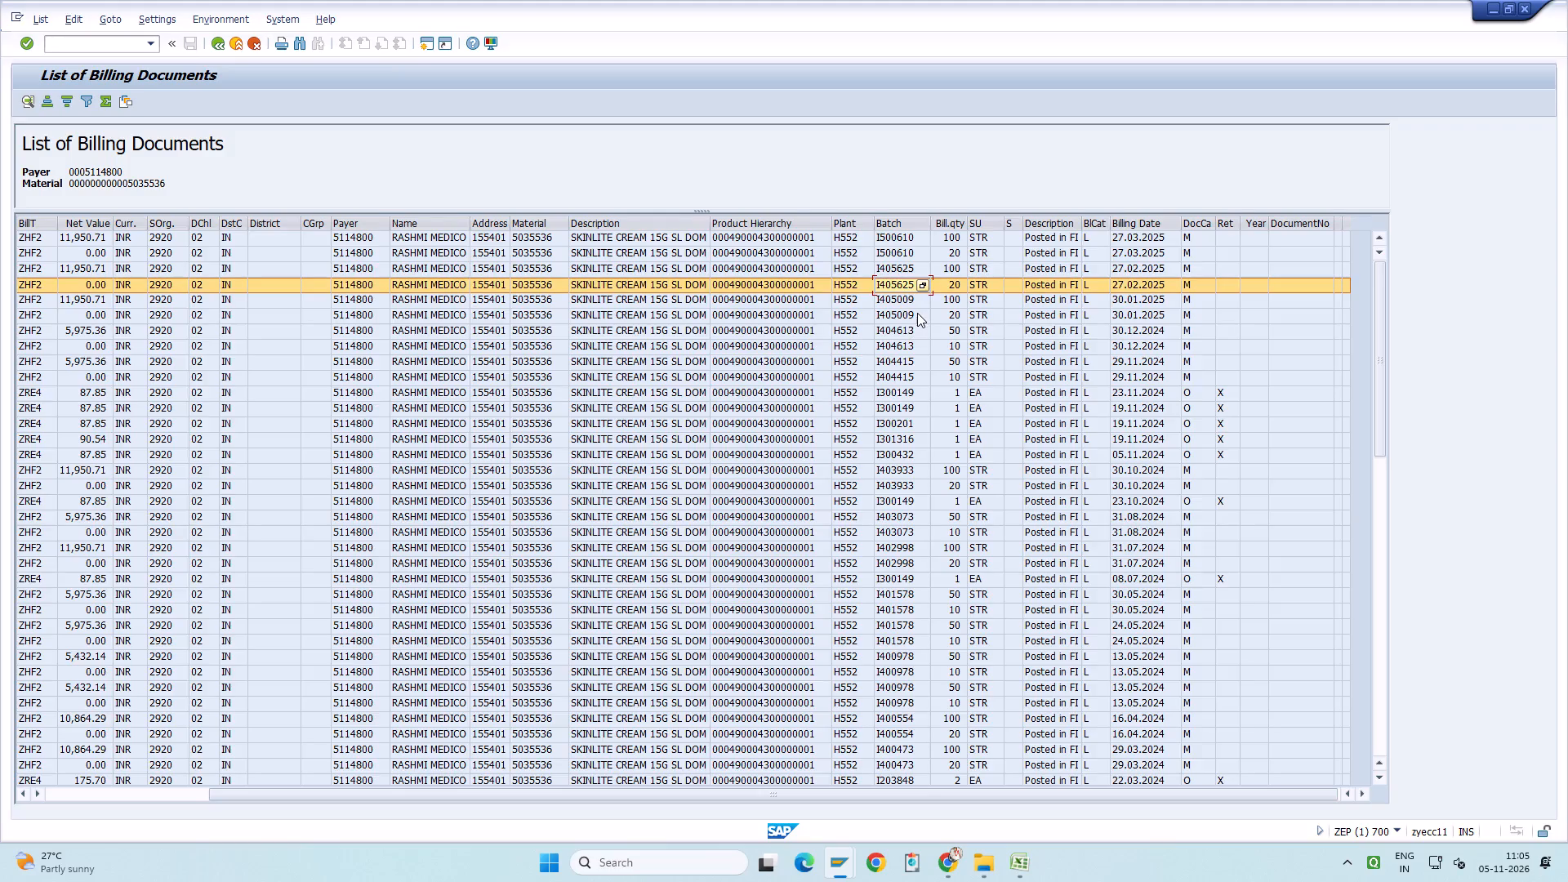
key("ctrl+y")
key("ctrl+c")
key("alt+Tab")
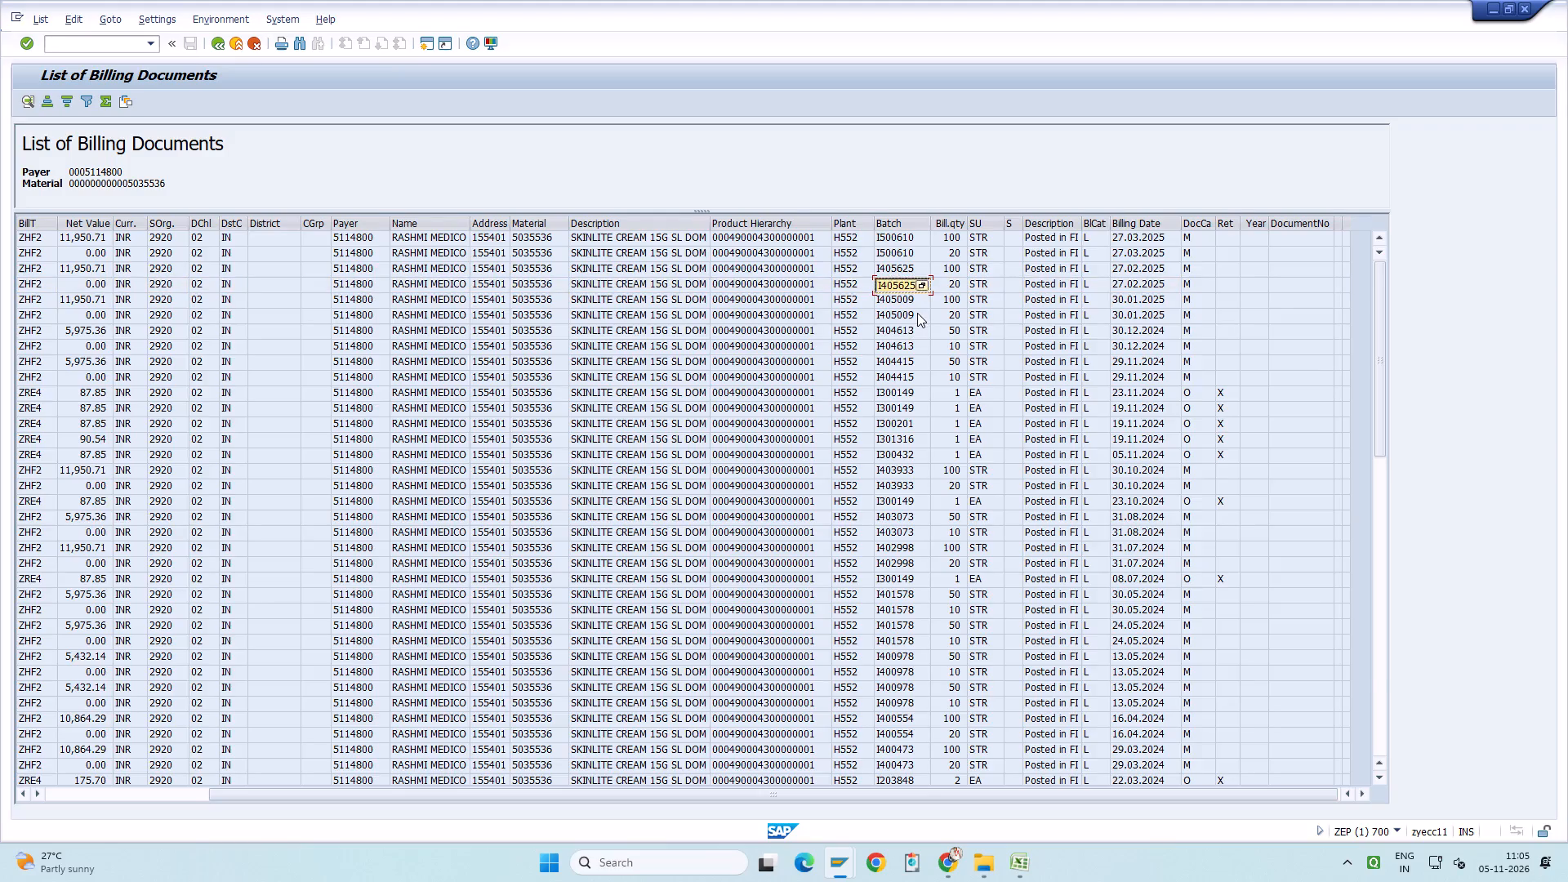
key("alt+Tab")
left_click(132, 203)
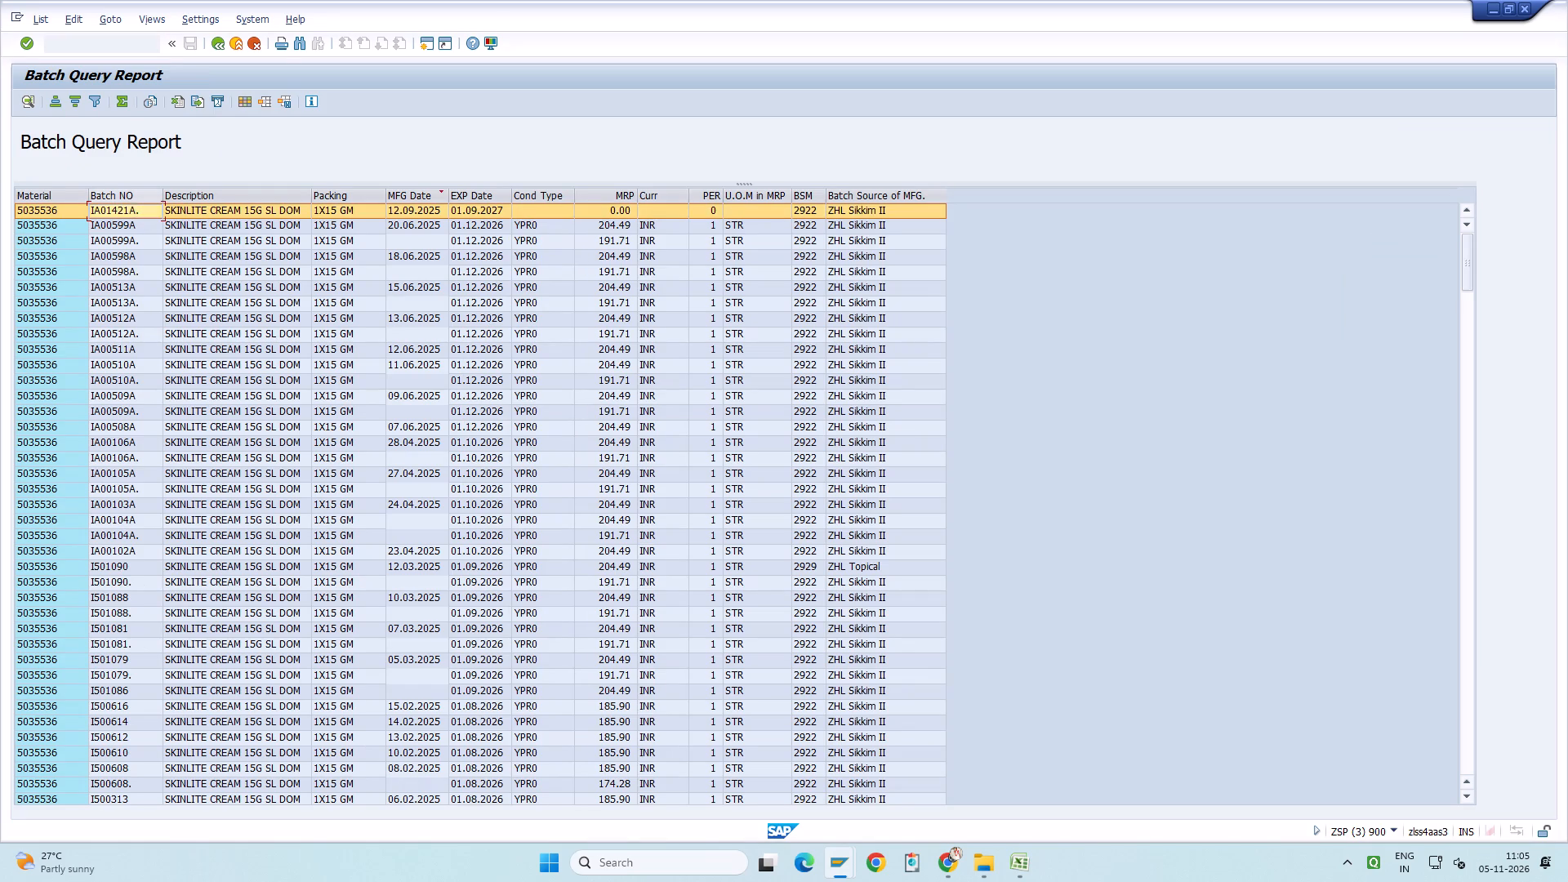
left_click(144, 199)
key("ctrl+f")
key("ctrl+v")
key("Return")
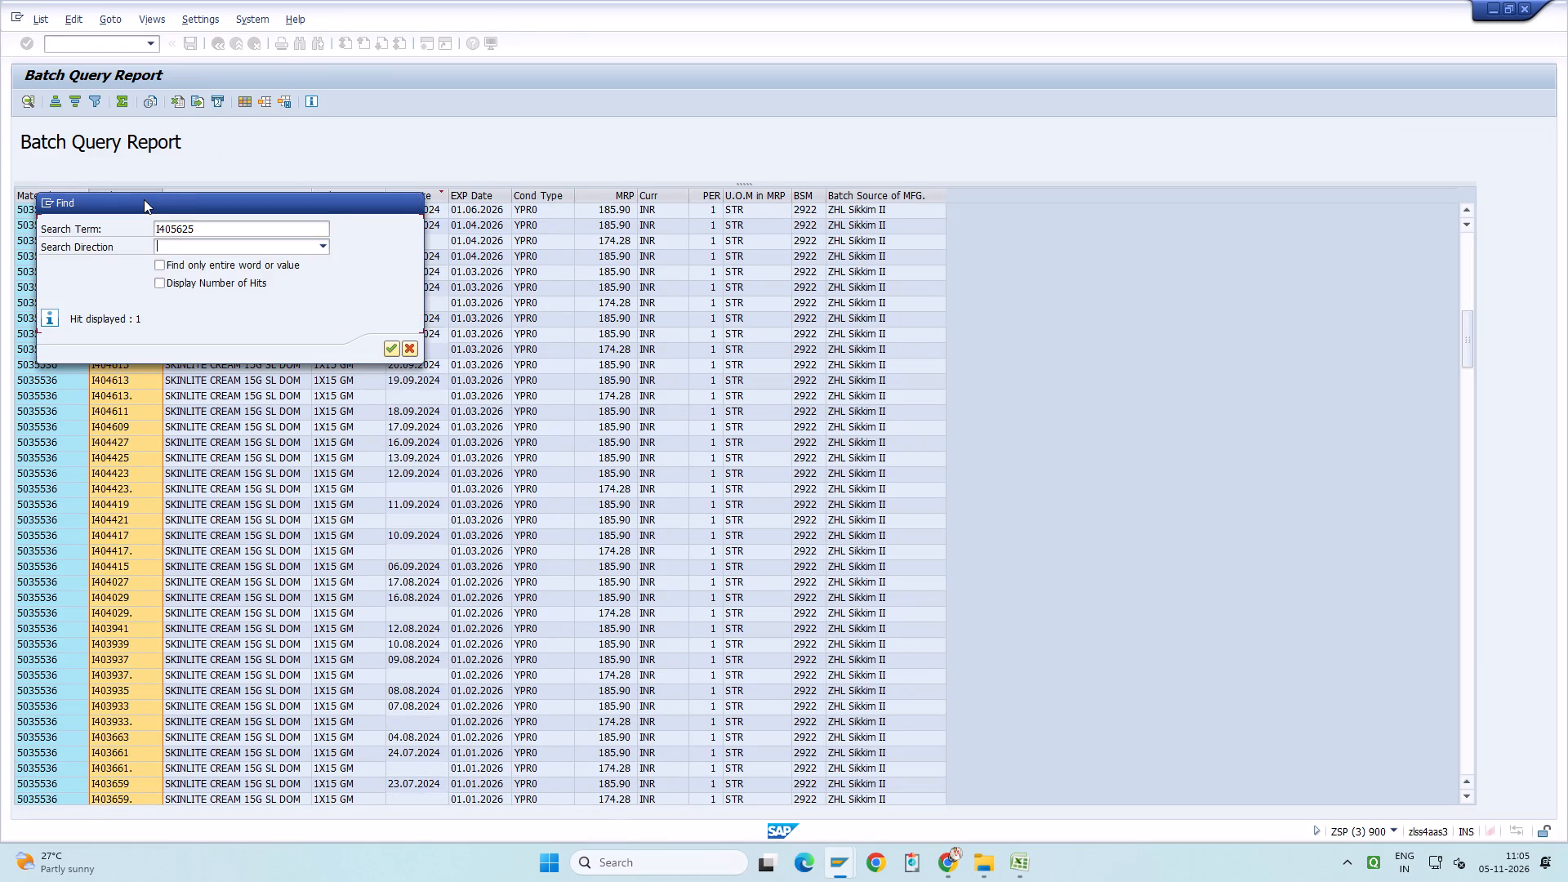
left_click_drag(226, 198, 323, 417)
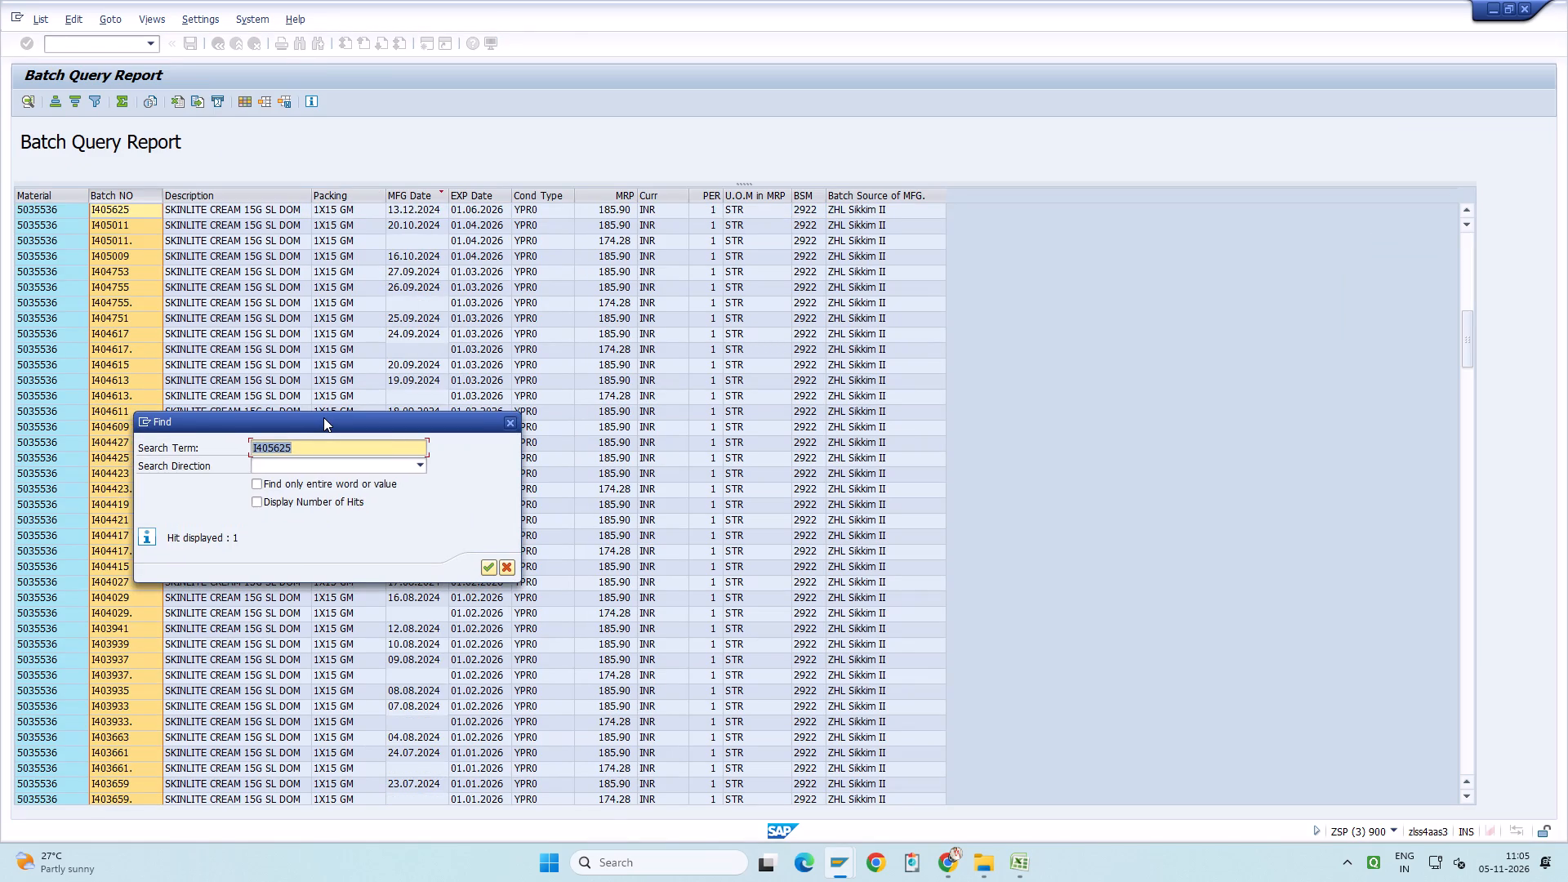
left_click(508, 423)
Copy billed batch I500610 from the billing documents list and find it in the Batch Query Report.
key("alt+Tab")
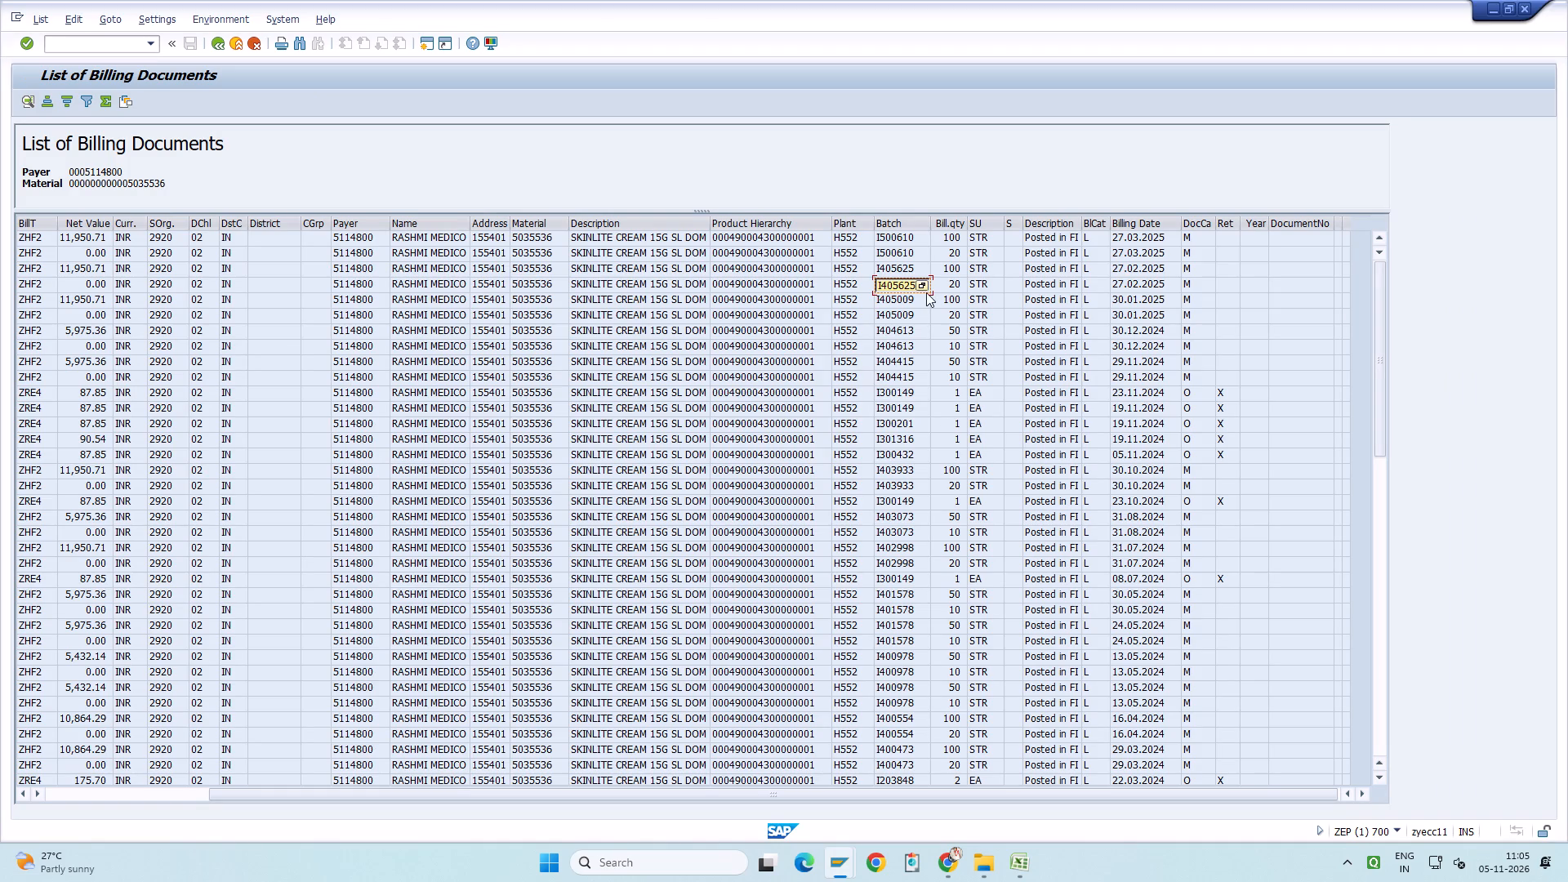
left_click(902, 255)
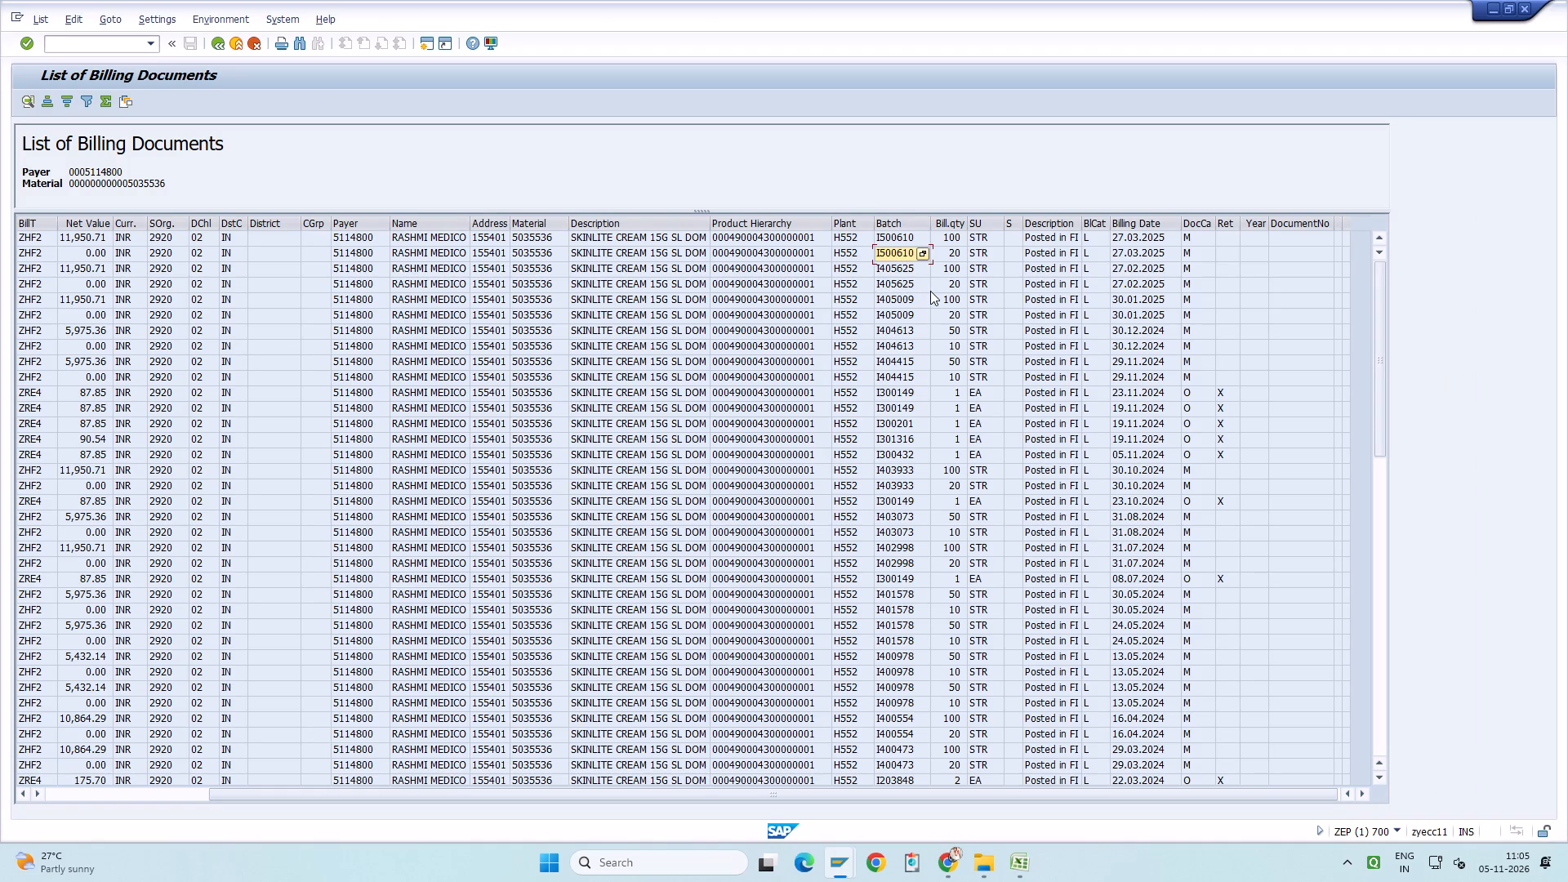
key("ctrl+y")
key("ctrl+c")
key("alt+Tab")
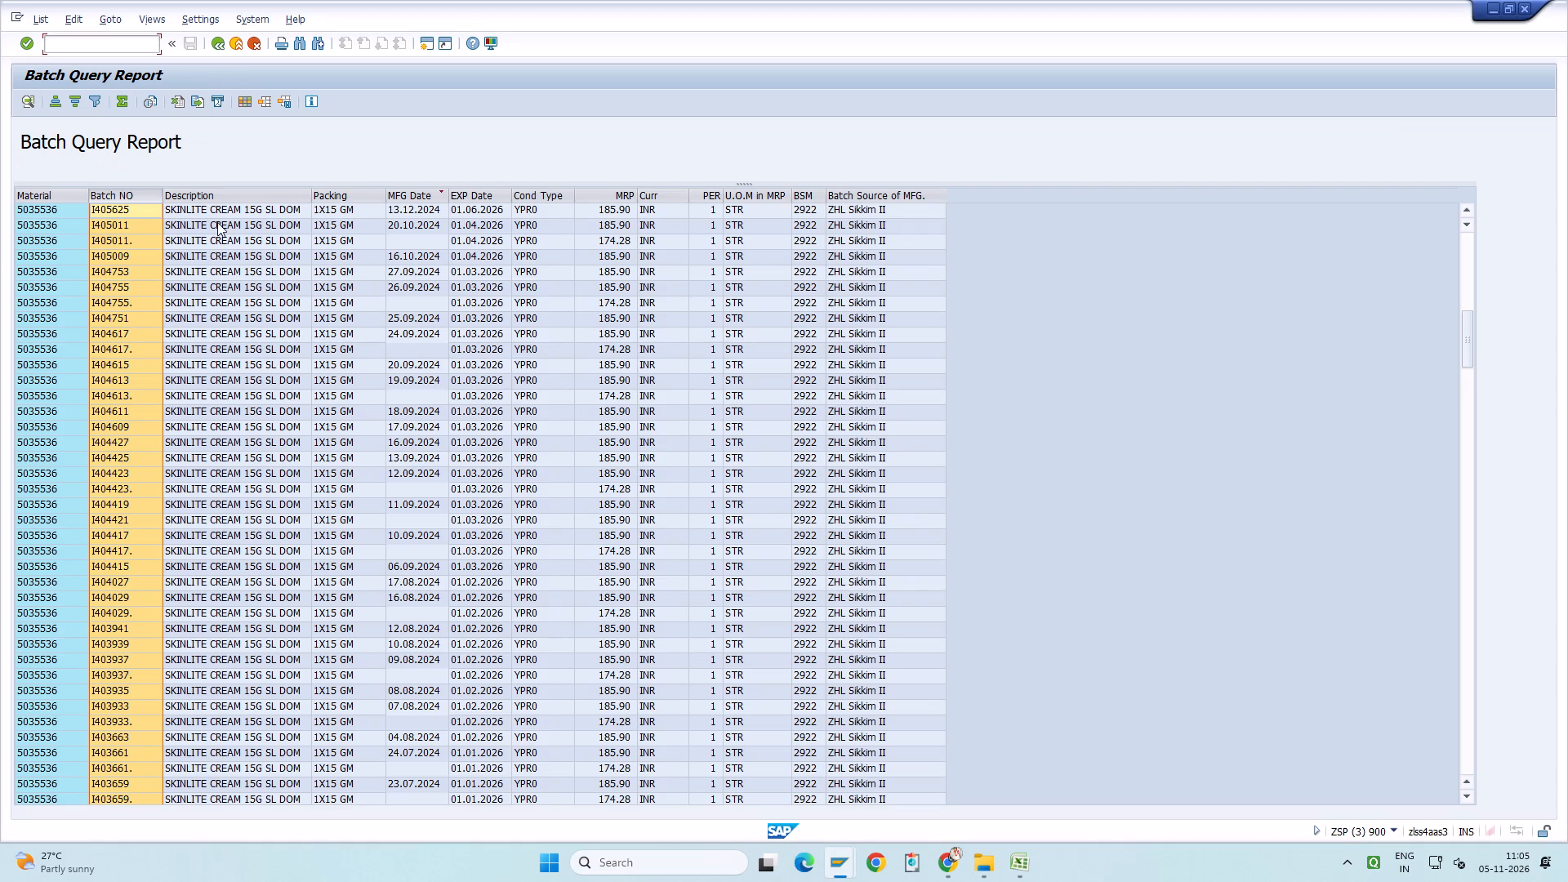
left_click(203, 198)
left_click(130, 197)
key("ctrl+f")
key("ctrl+v")
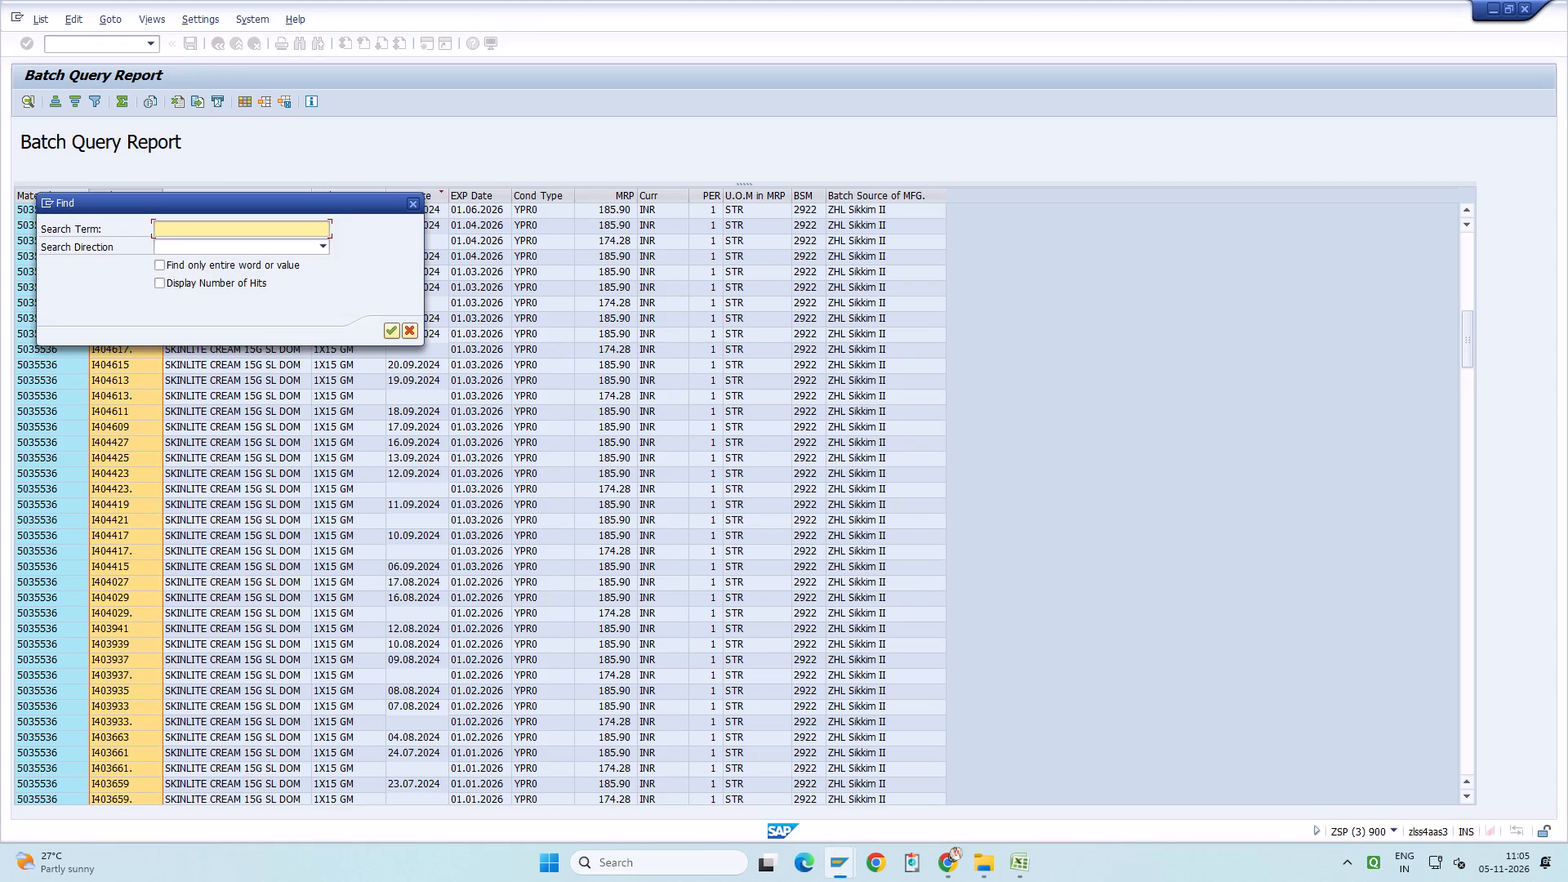
key("Return")
left_click_drag(234, 202, 292, 282)
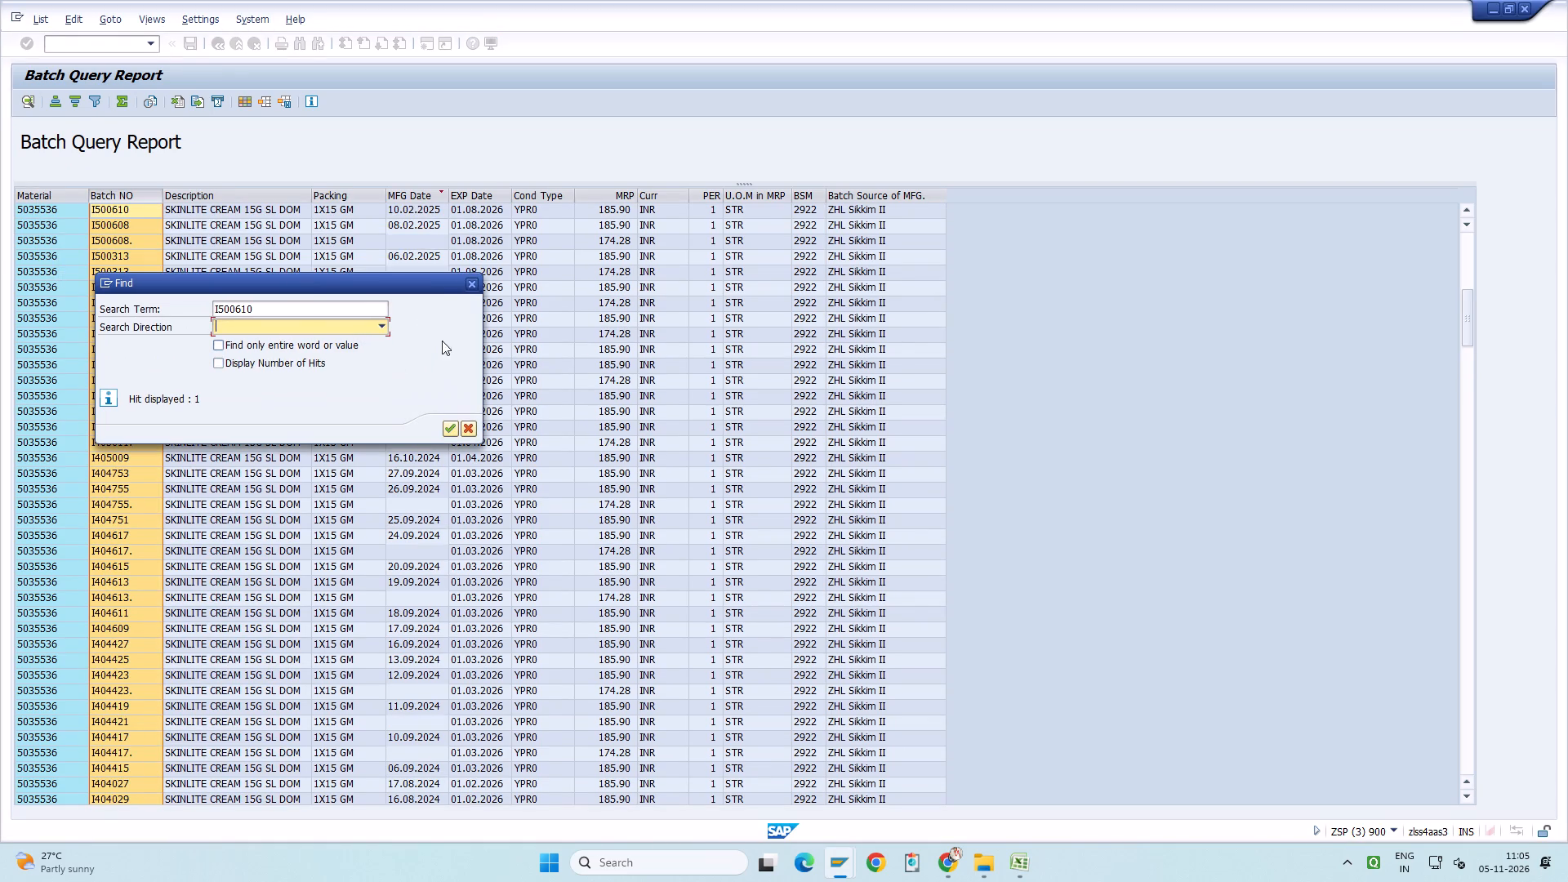
left_click(472, 287)
Copy batch I500610 from the Batch Query Report and set it as the SKINLITE CREAM 15G claim line's batch.
scroll(178, 286, "up", 1)
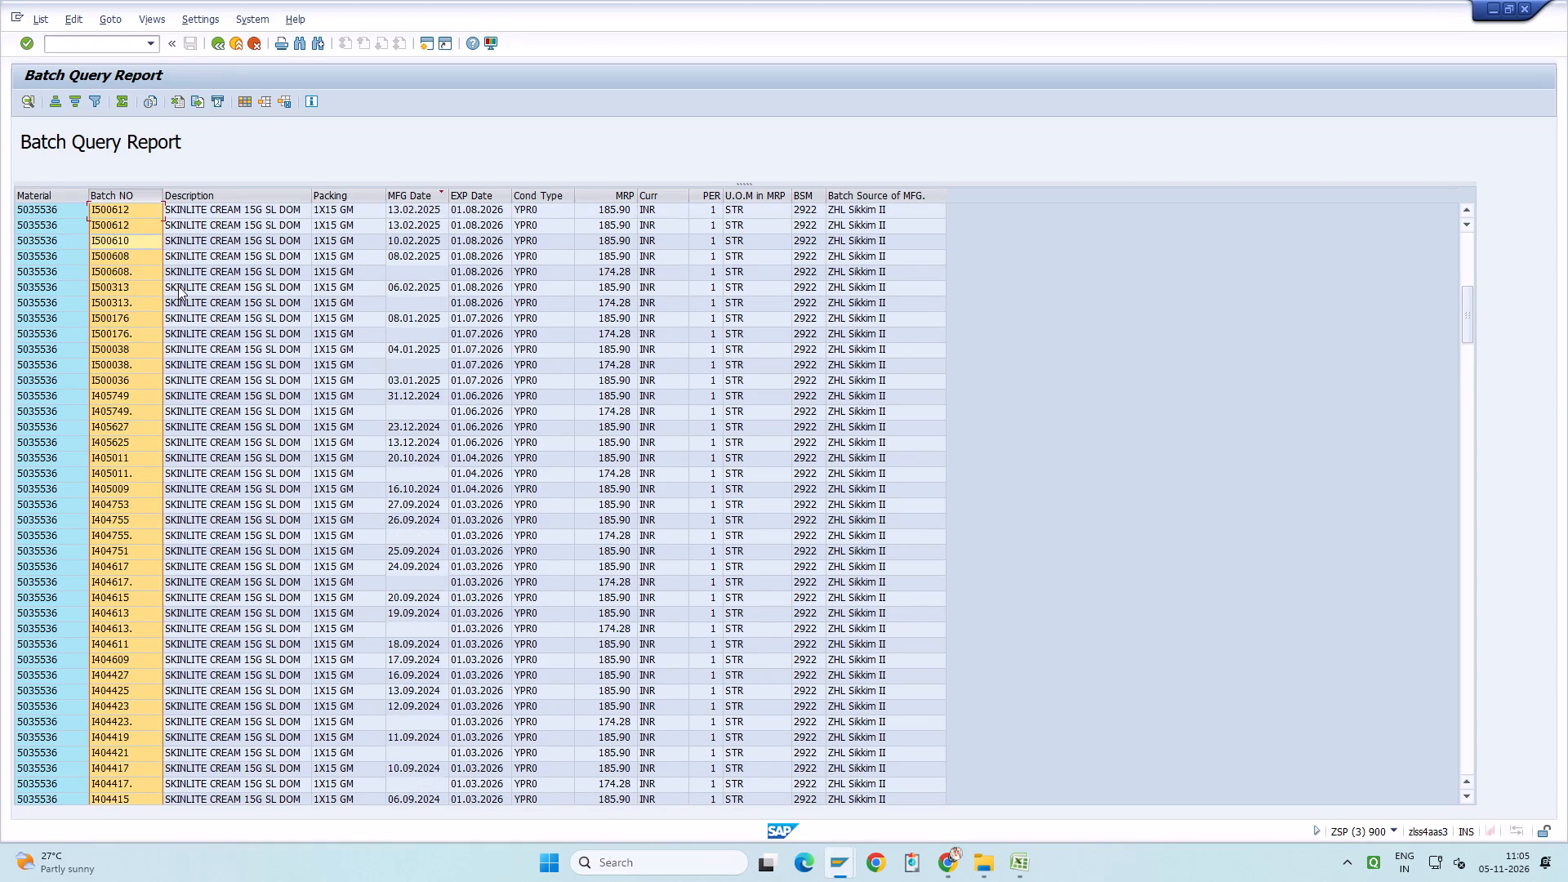
left_click(122, 258)
key("ctrl+y")
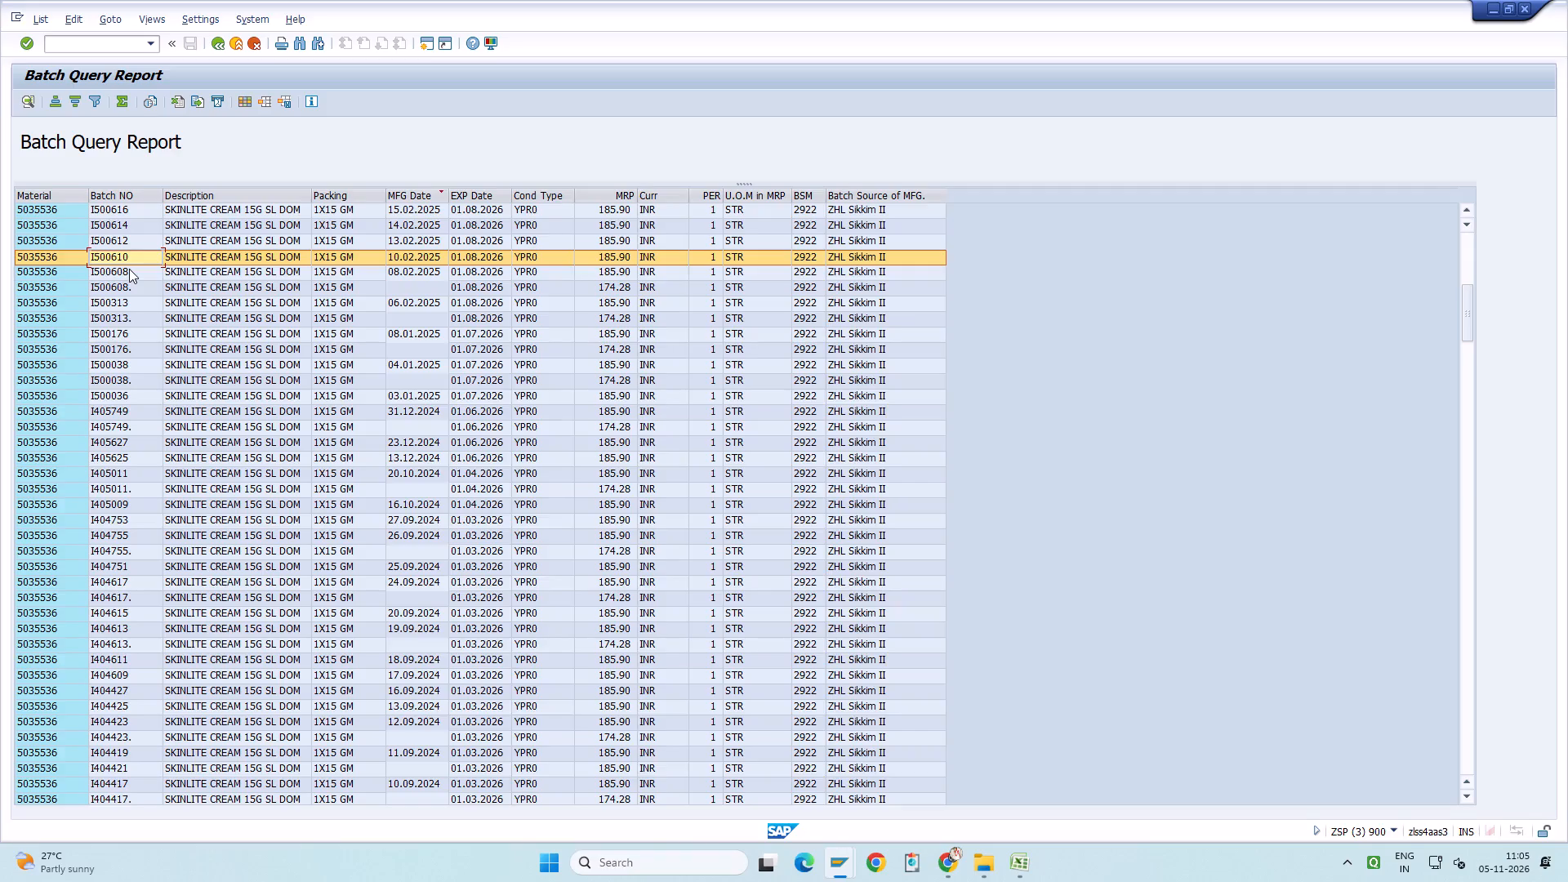
key("ctrl+c")
key("alt+Tab")
key("alt+Tab")
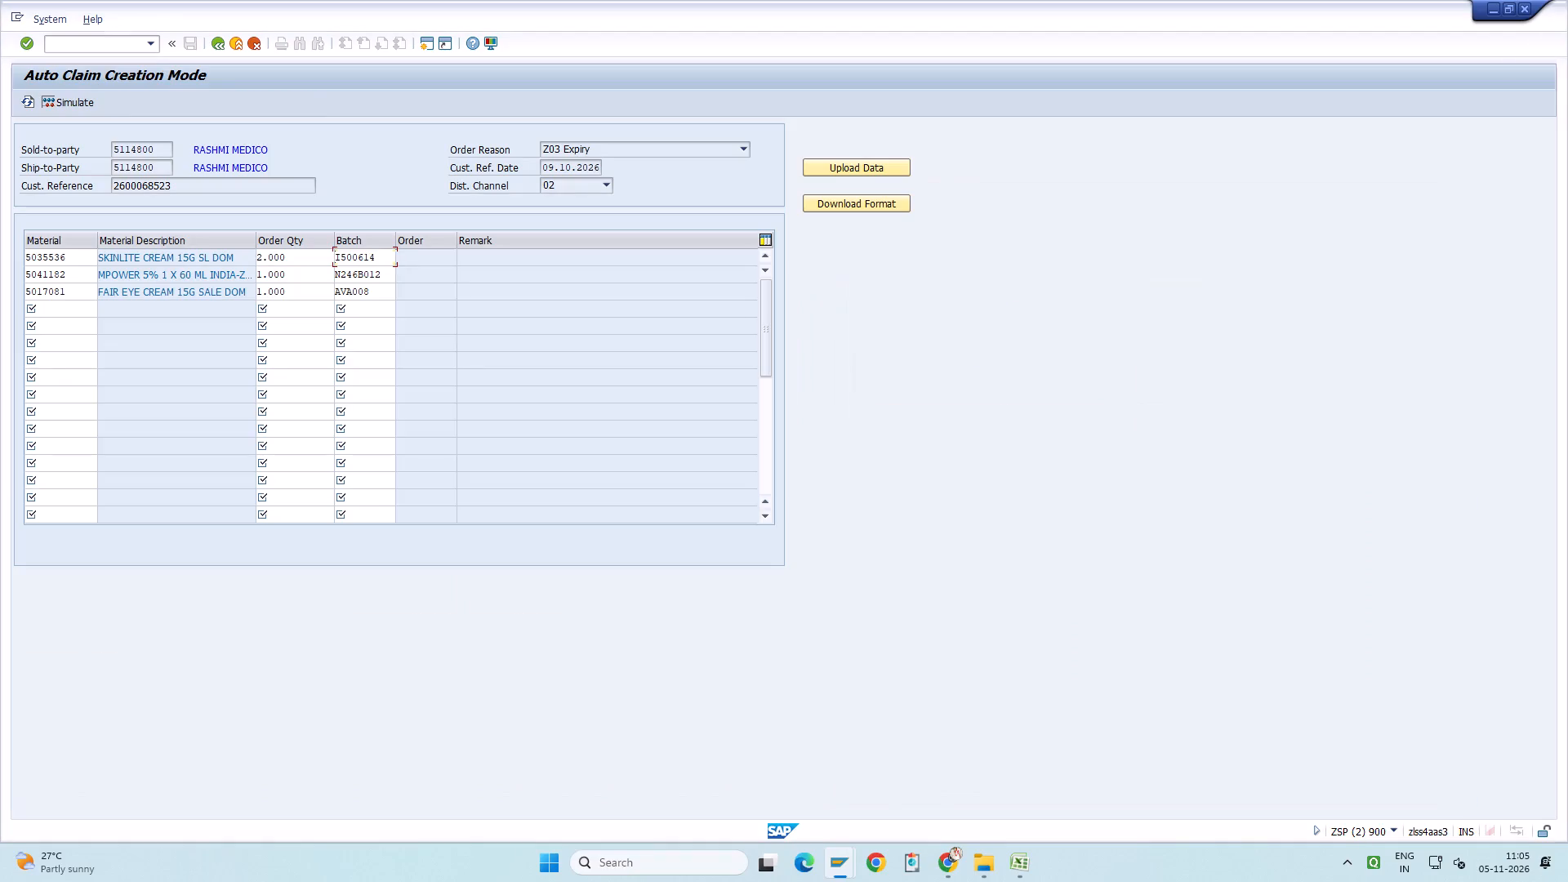
left_click_drag(381, 255, 307, 255)
key("ctrl+v")
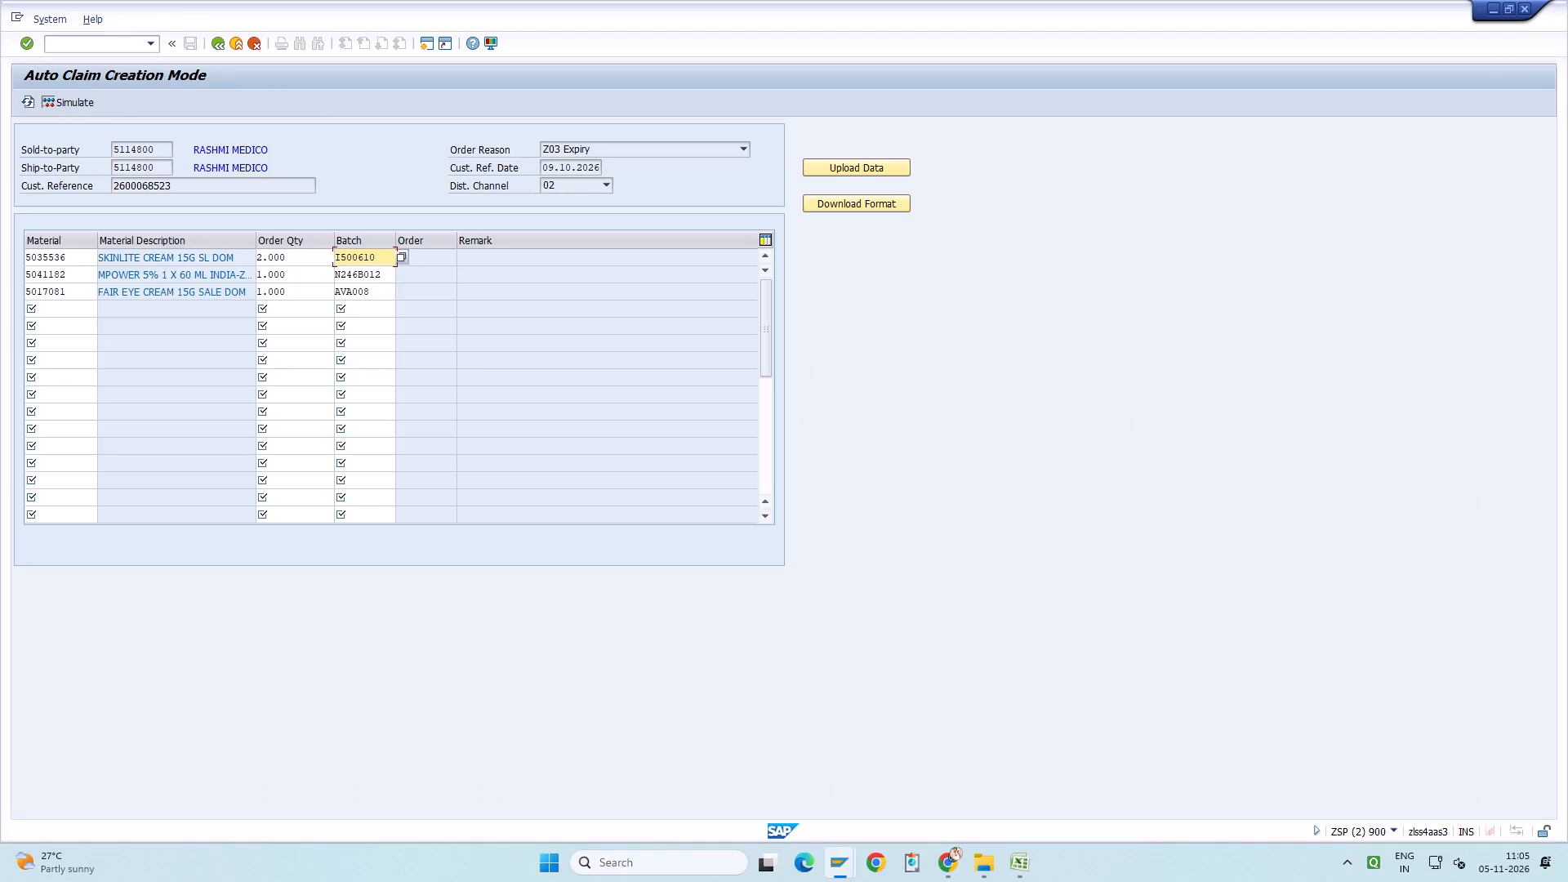
left_click_drag(77, 275, 0, 274)
key("ctrl+c")
key("alt+Tab")
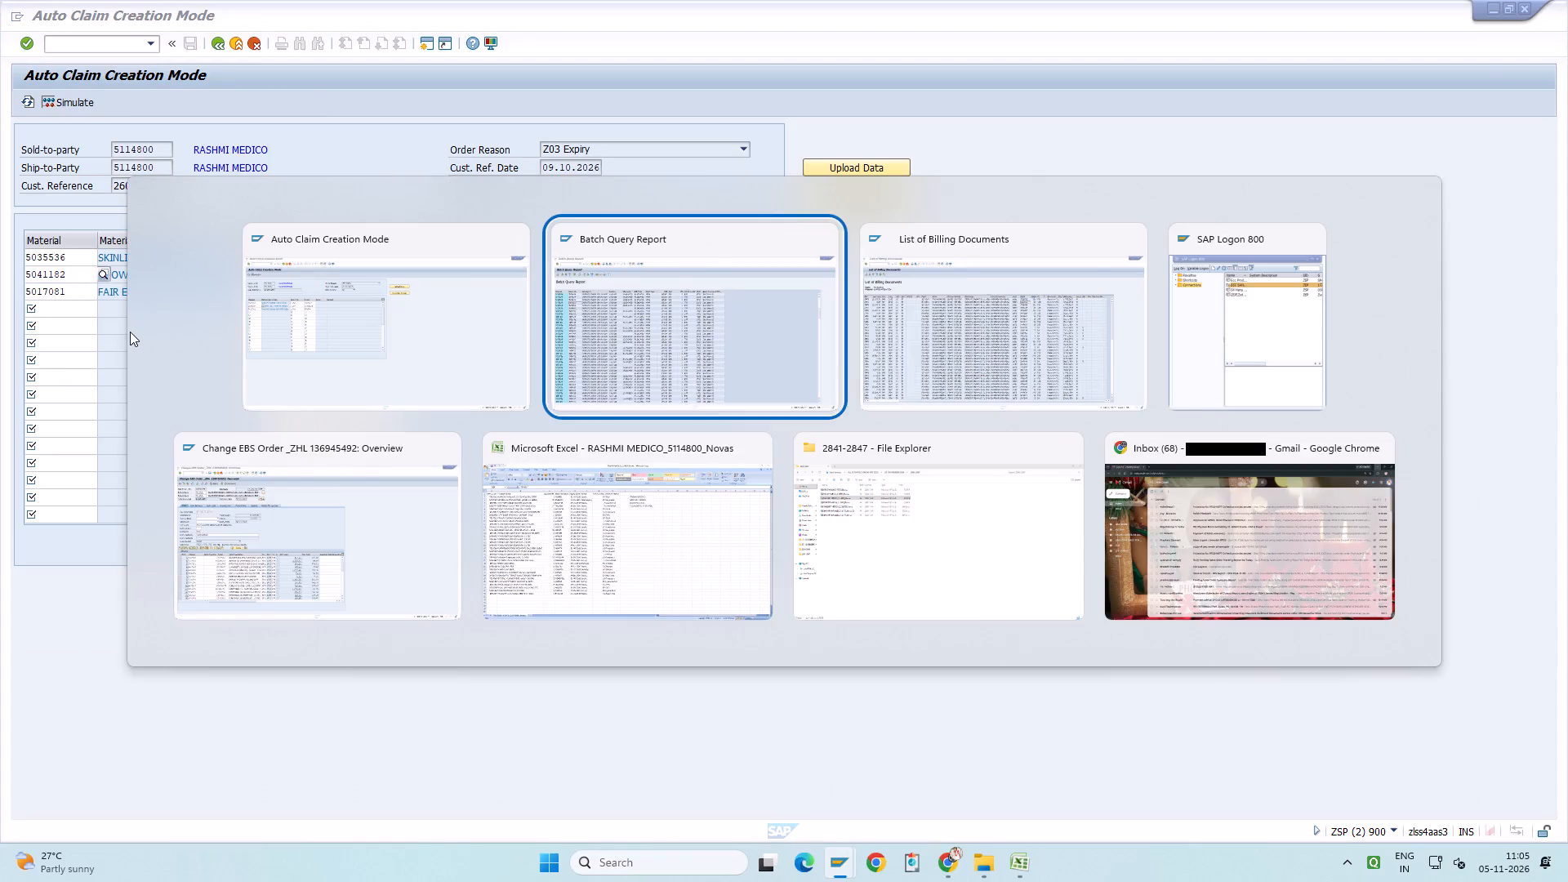
key("alt+Tab")
key("F3")
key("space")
key("Down")
key("Return")
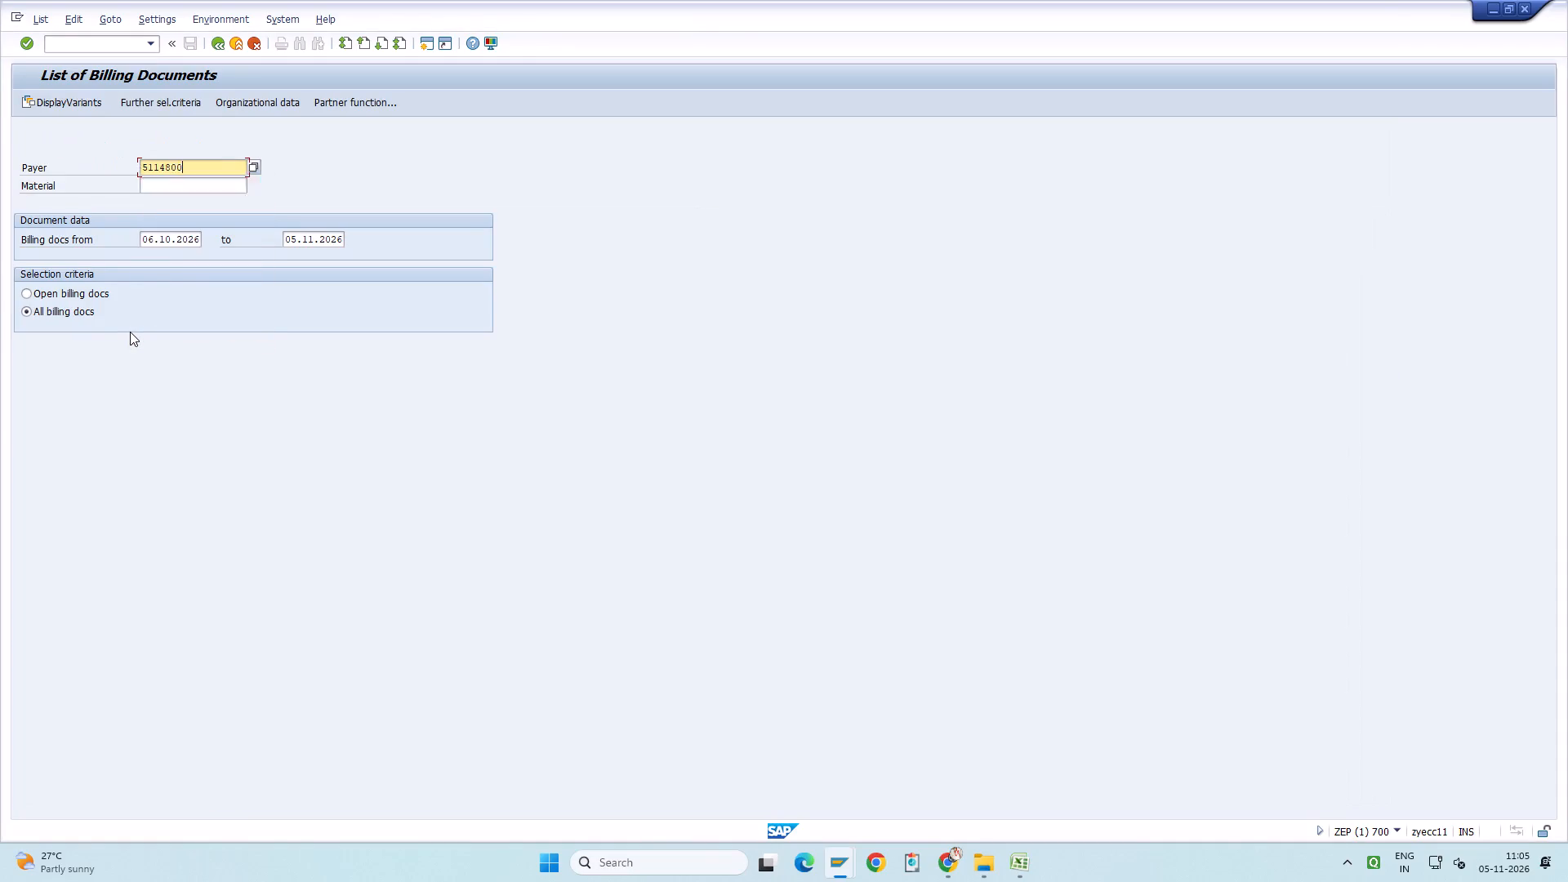
key("Tab")
key("ctrl+v")
key("Down")
key("ctrl+a")
key("BackSpace")
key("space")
key("Down")
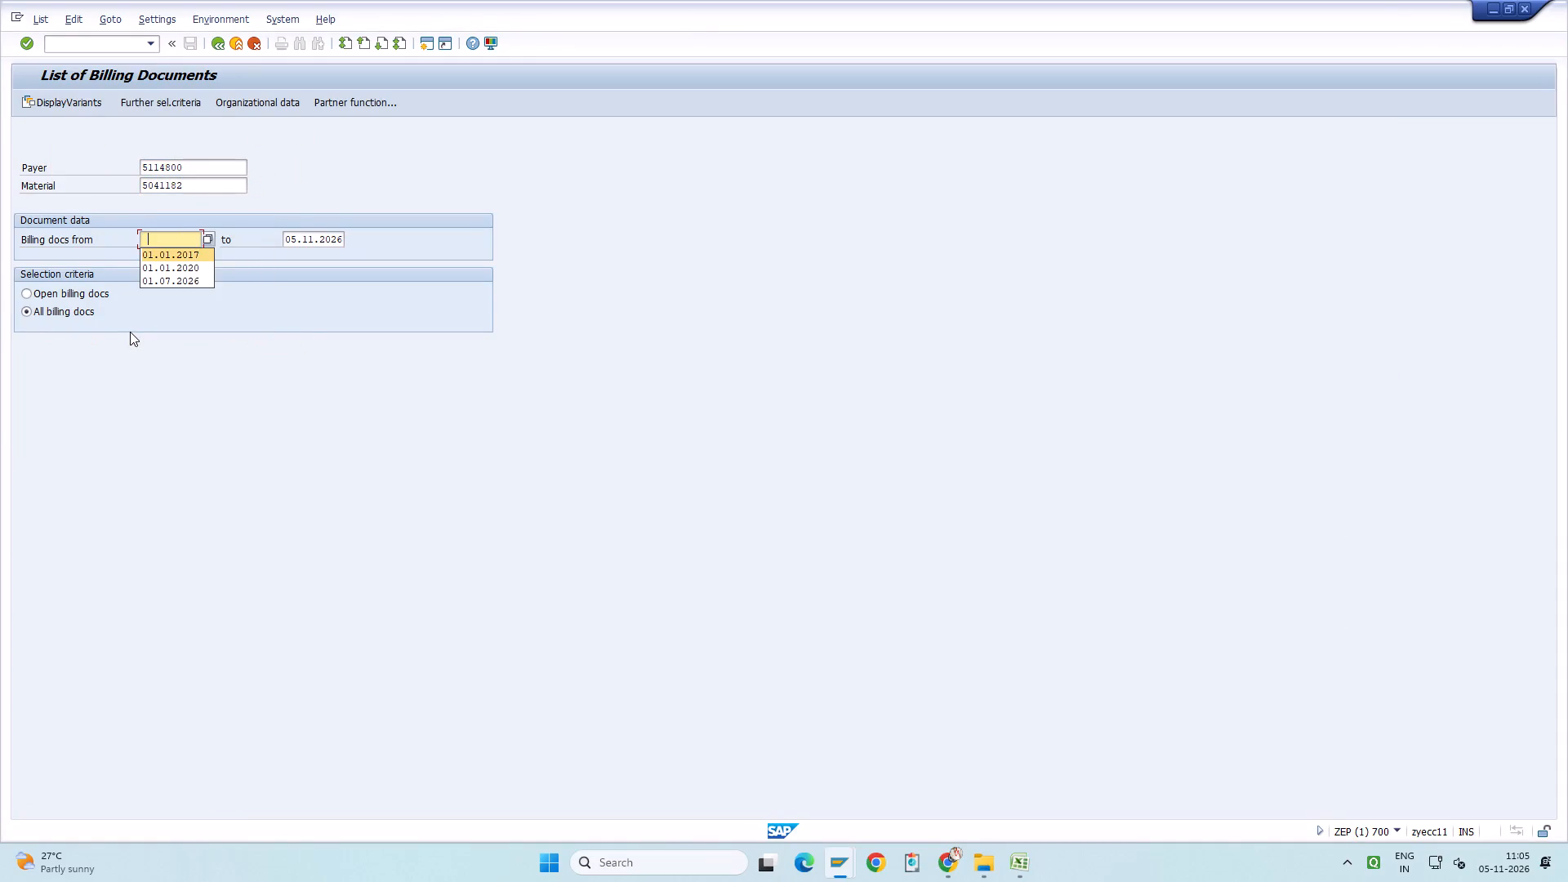
key("Return")
key("Return")
key("alt+Tab")
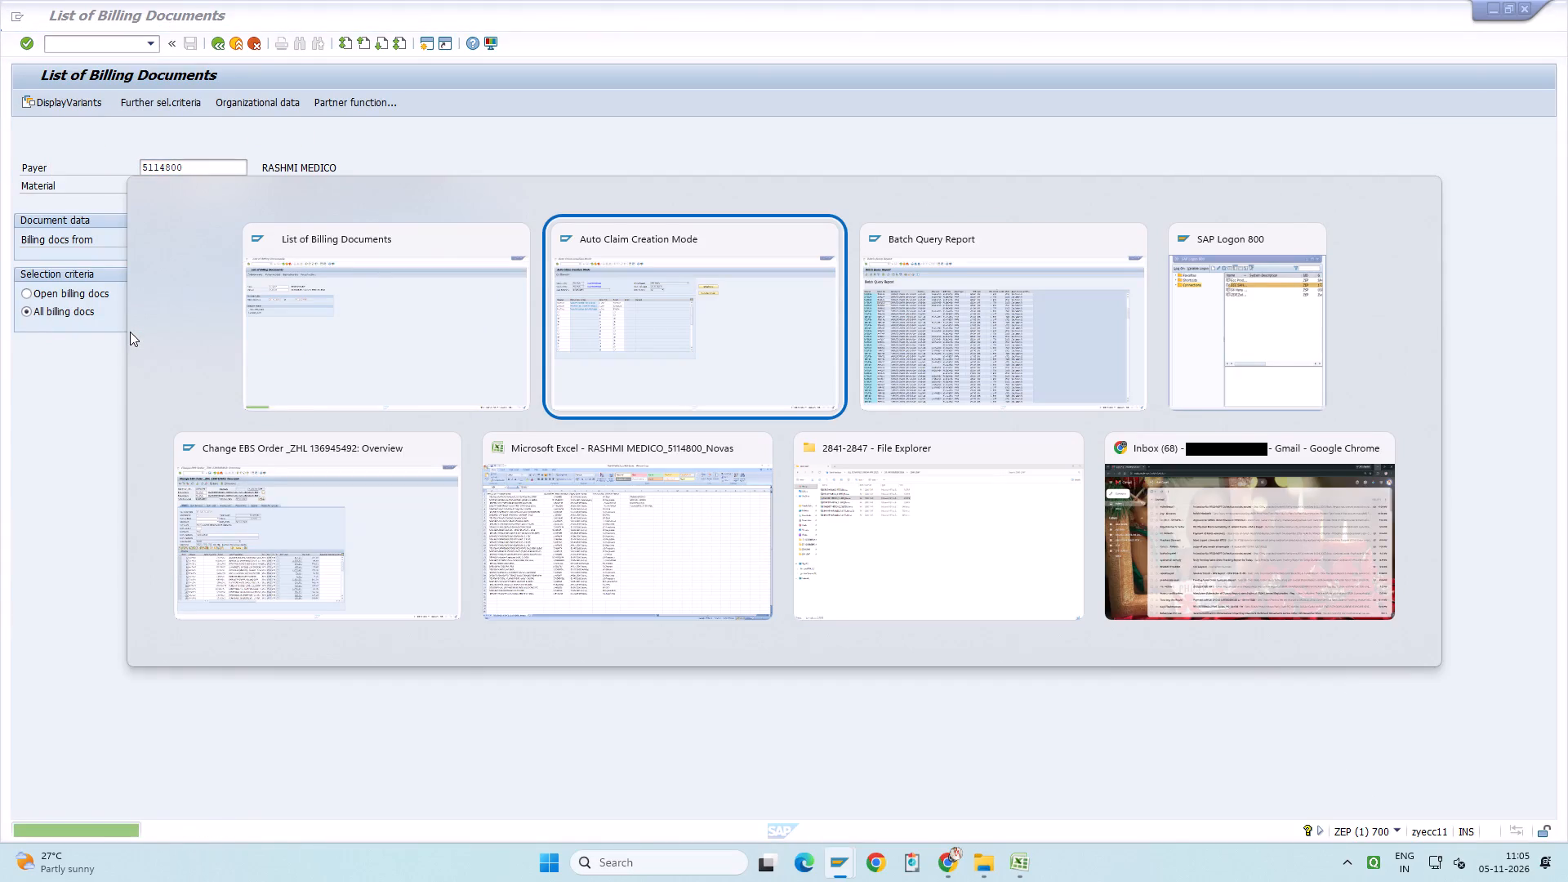
key("alt+Left")
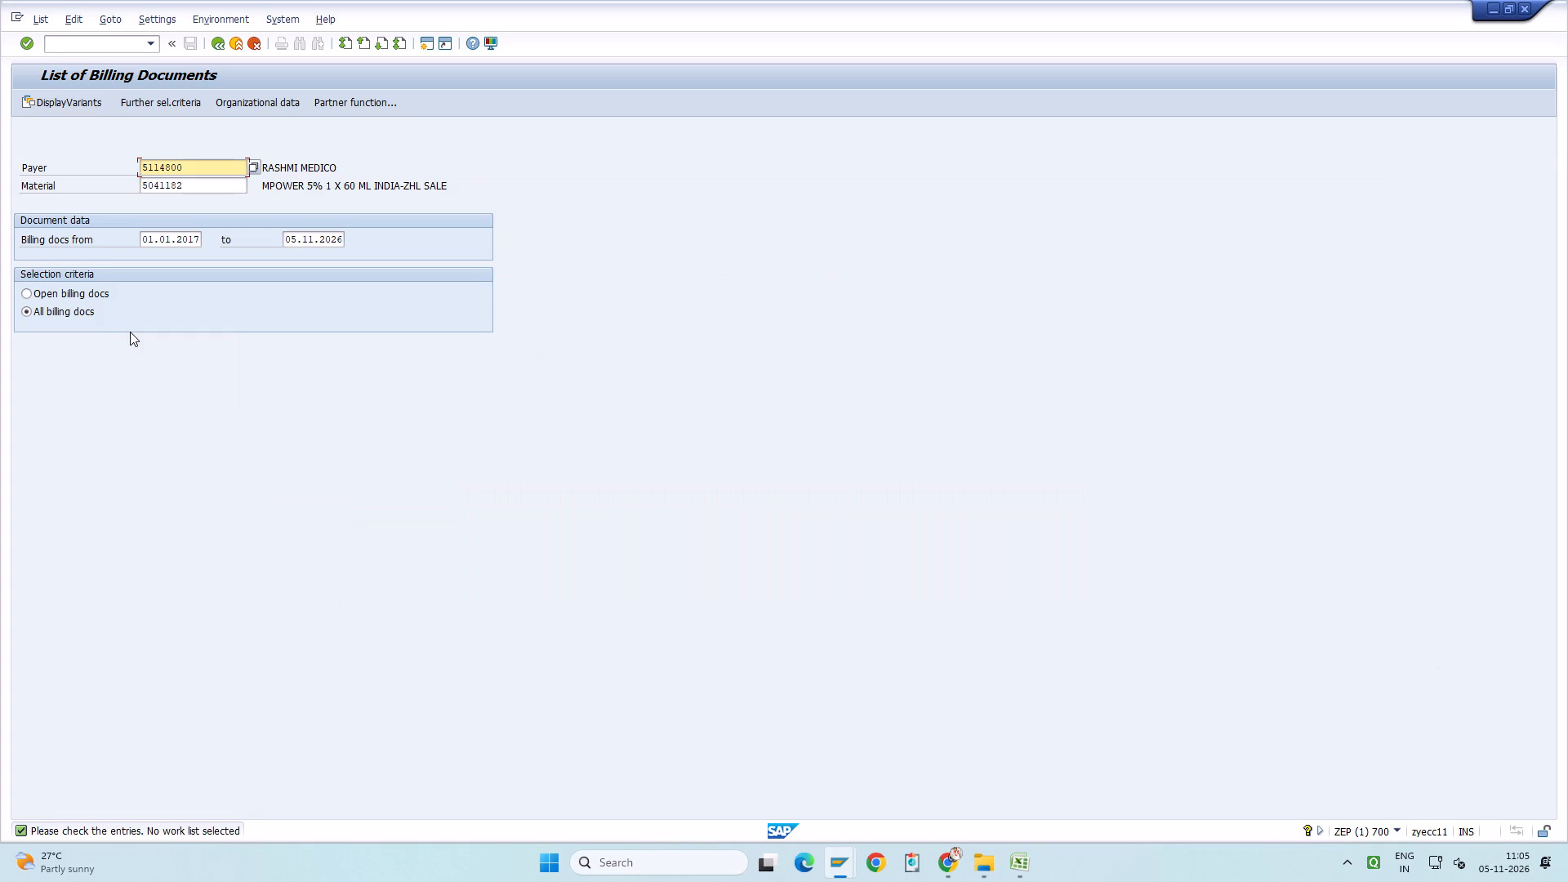
key("Return")
key("alt+Tab")
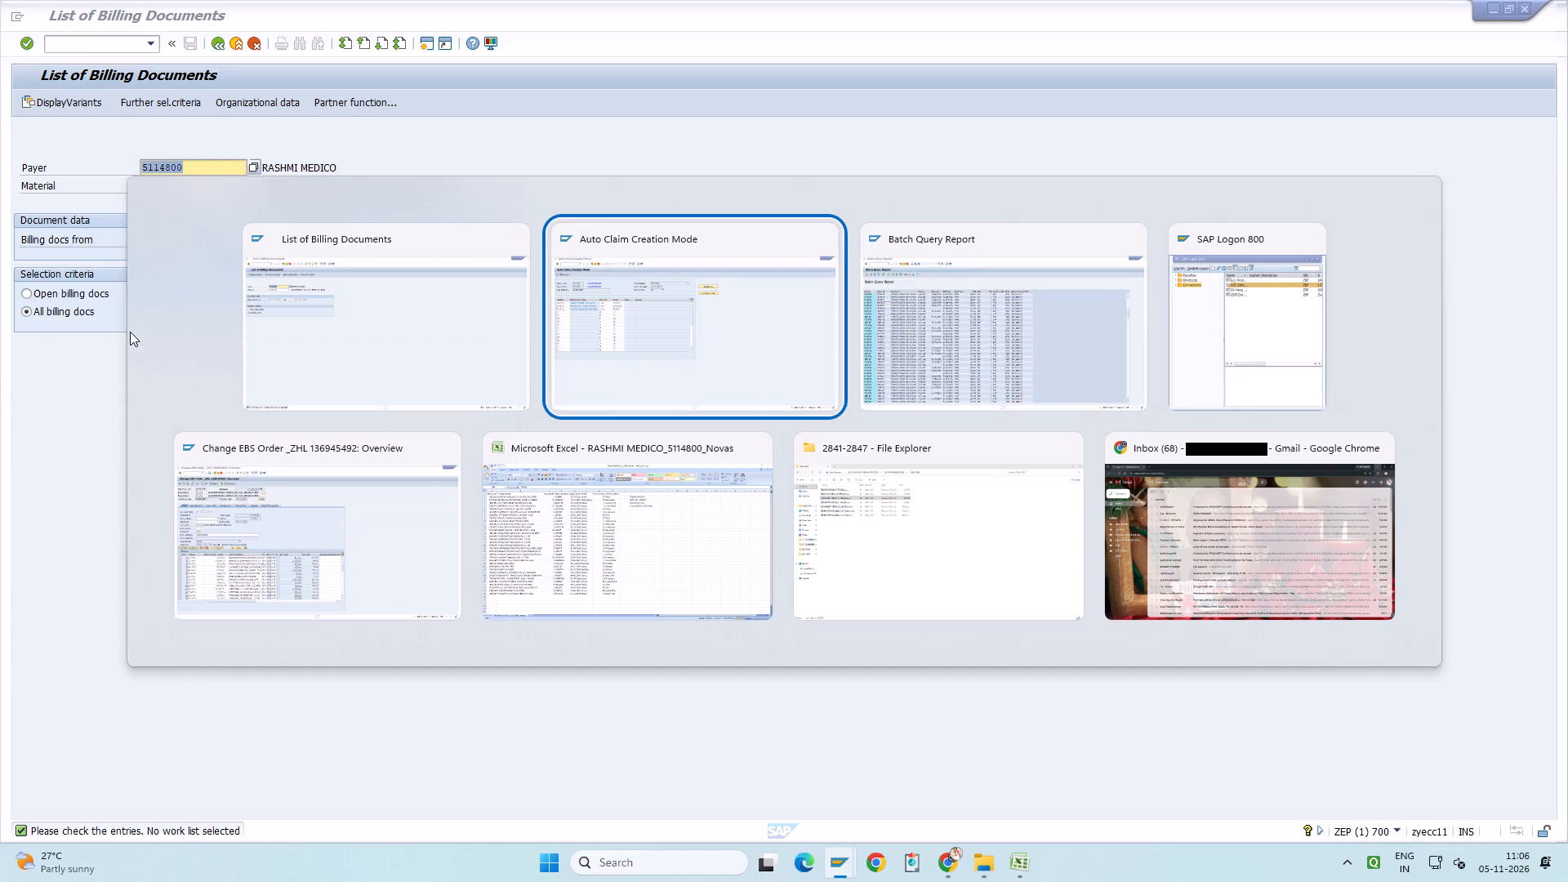
key("alt+Right")
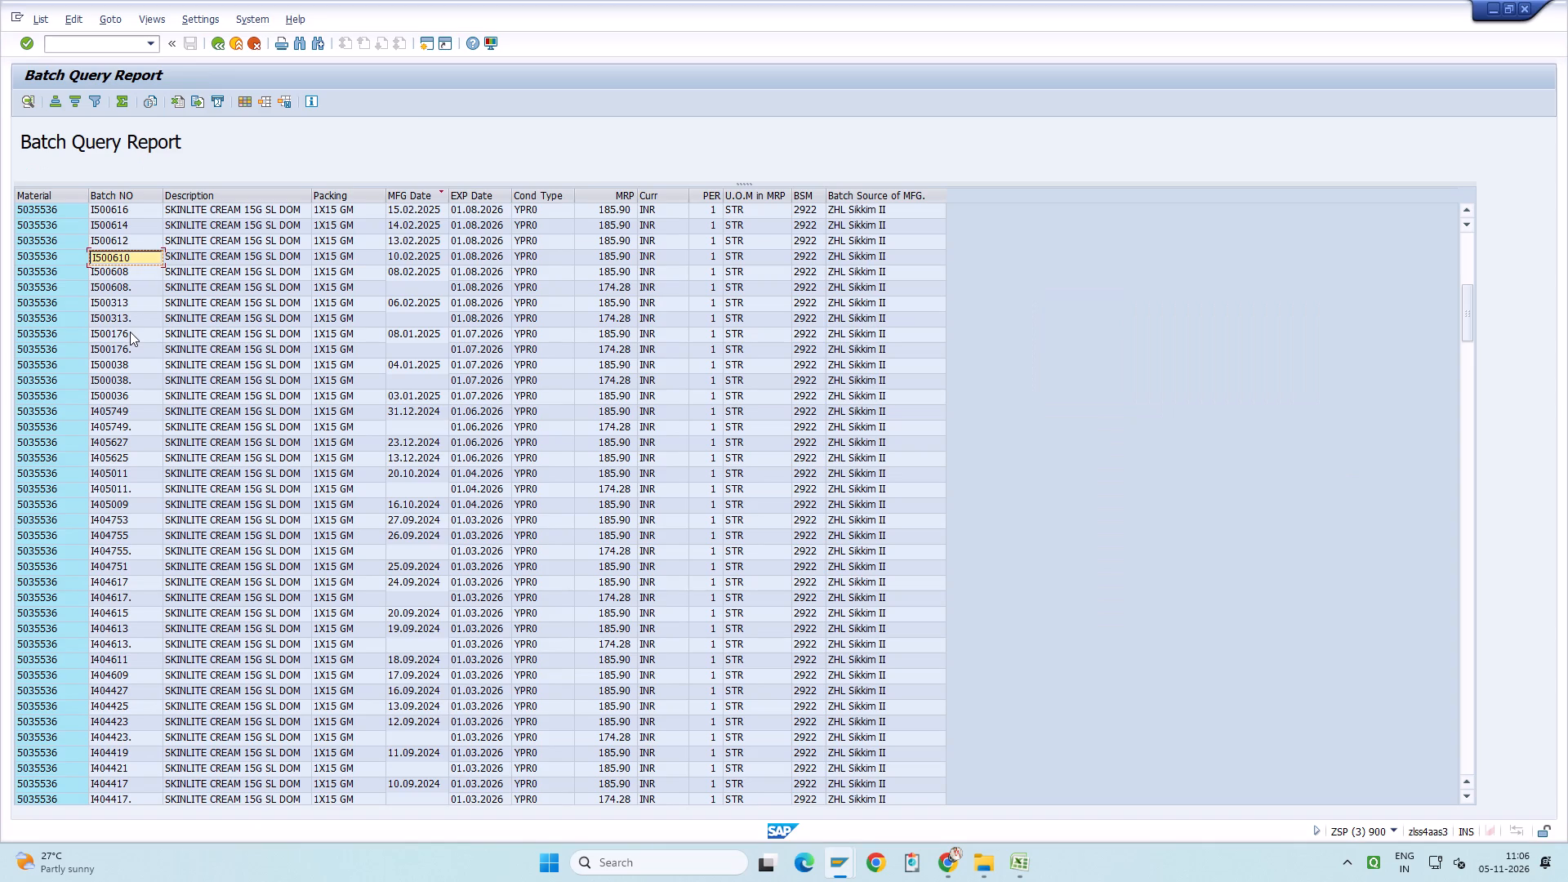
left_click(423, 43)
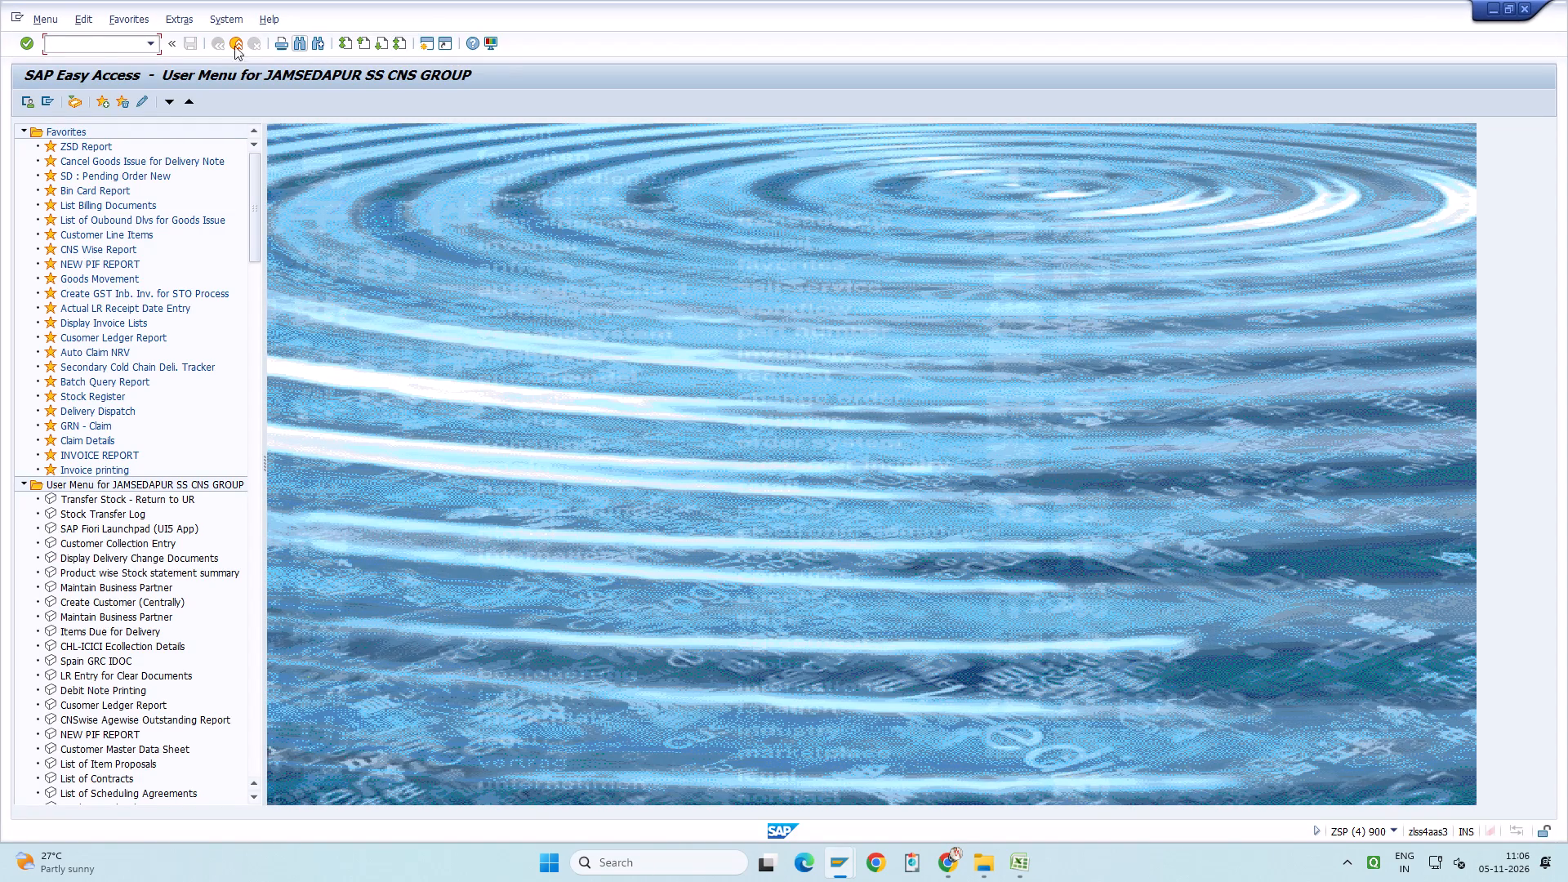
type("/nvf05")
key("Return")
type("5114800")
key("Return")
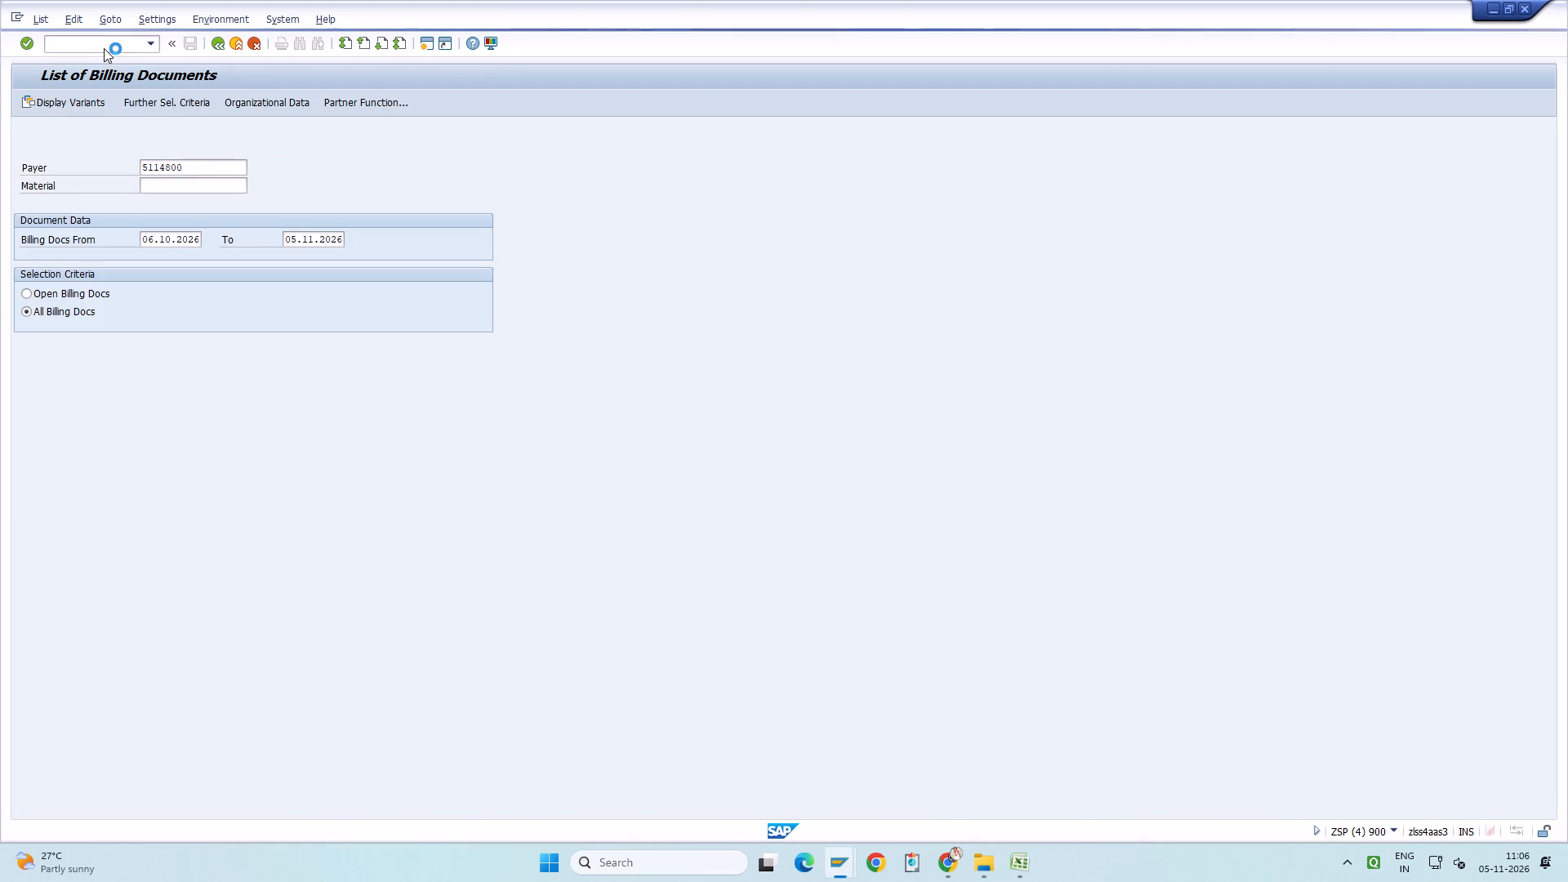
left_click(219, 47)
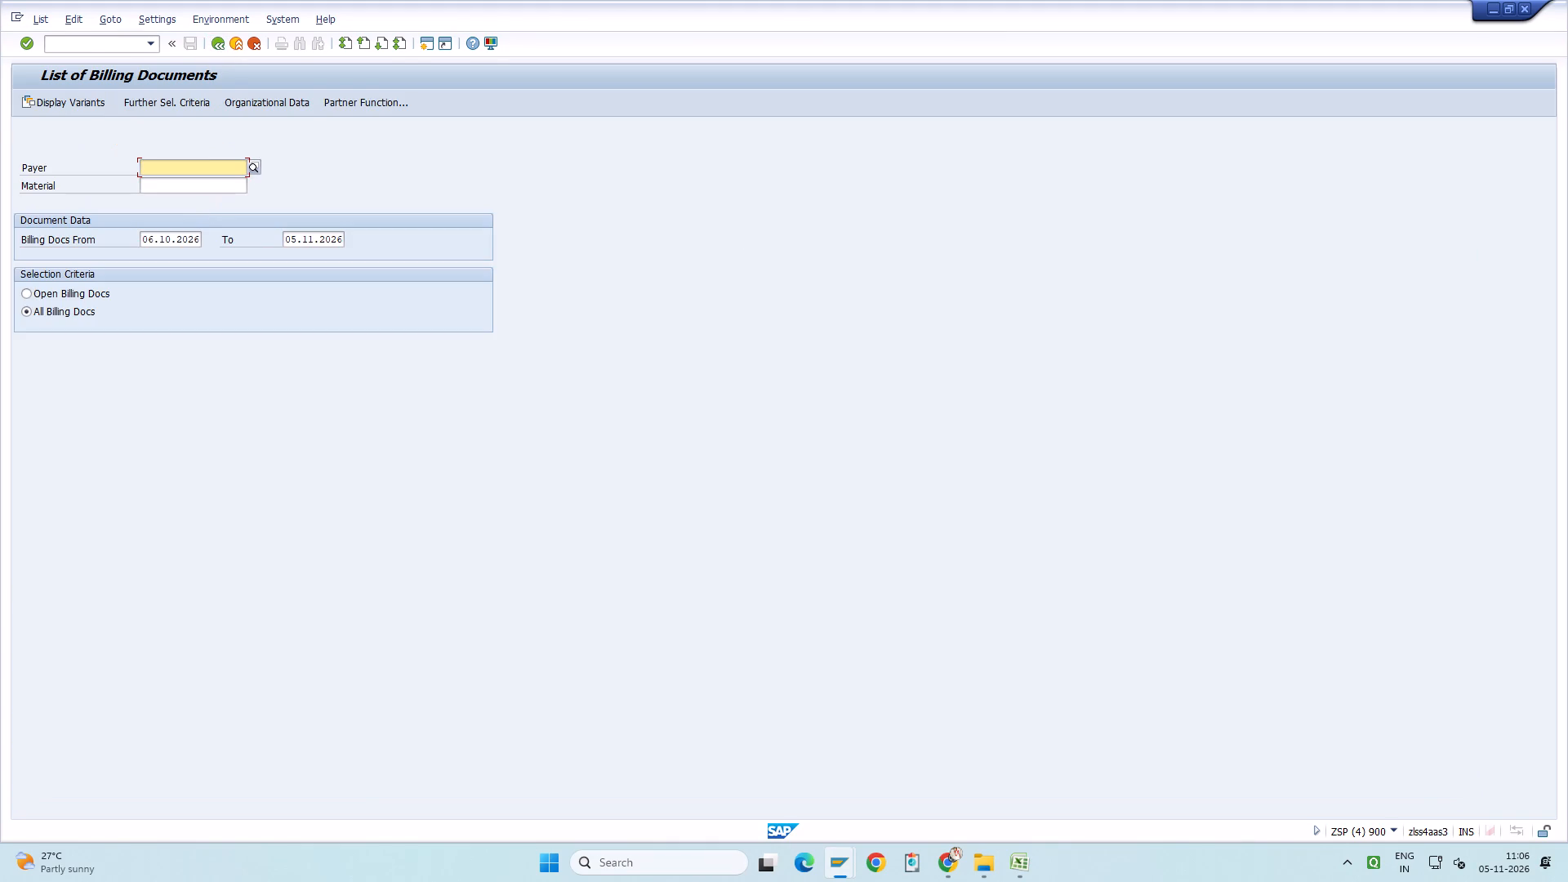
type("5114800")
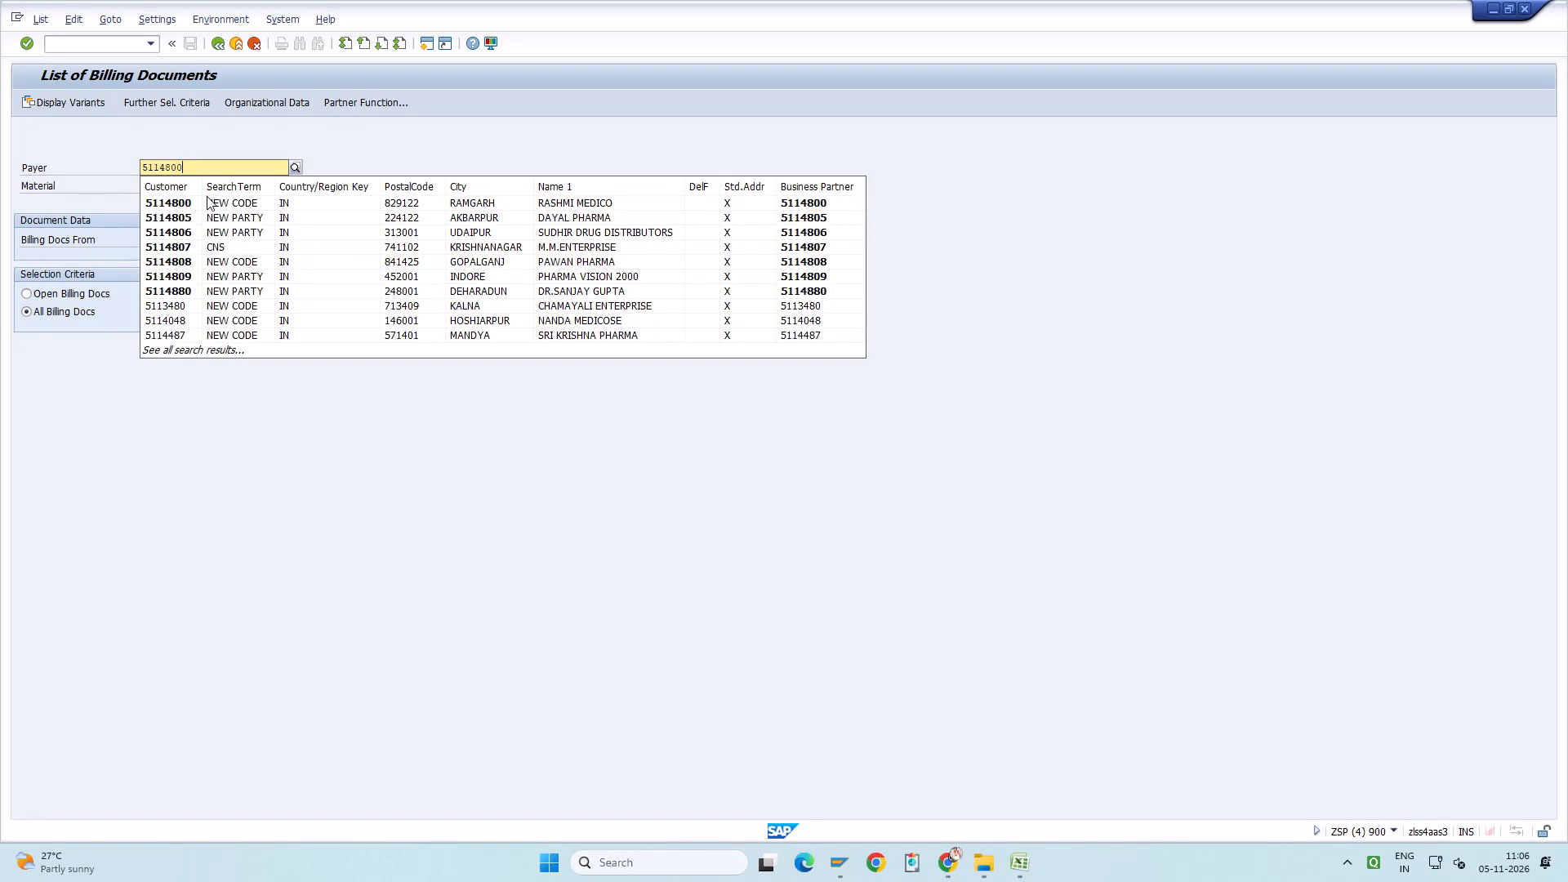
left_click(214, 201)
Copy MPOWER material 5041182 from the other billing documents list and run this one for it, from 01.01.2017 to 05.11.2026.
left_click(193, 185)
key("alt+Tab")
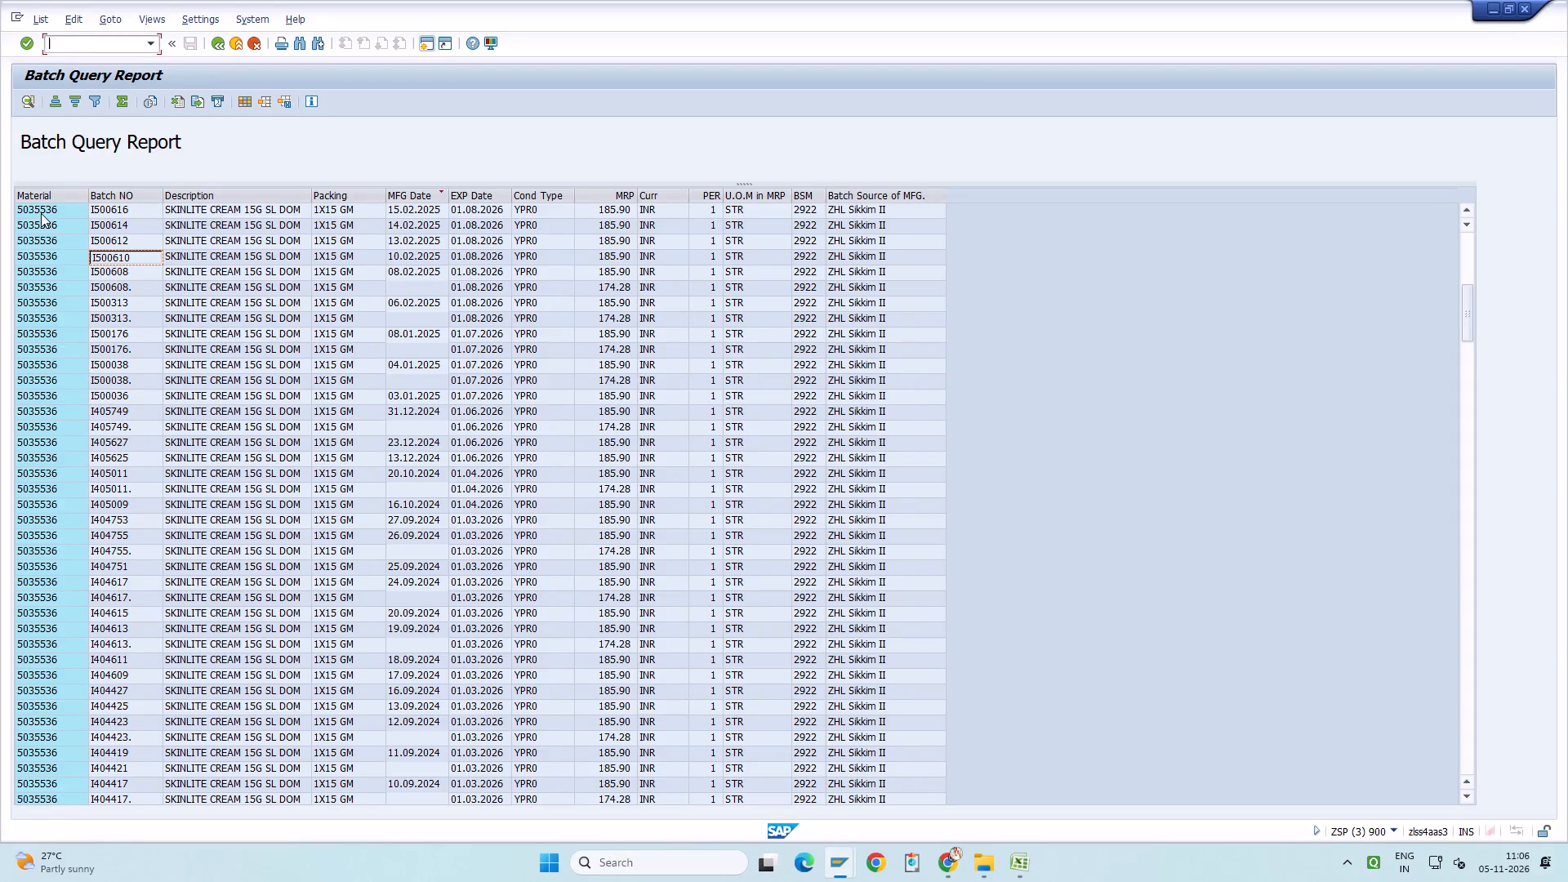
key("alt+Tab")
key("alt+Tab")
left_click_drag(204, 185, 82, 185)
key("ctrl+c")
key("alt+Tab")
key("alt+Tab")
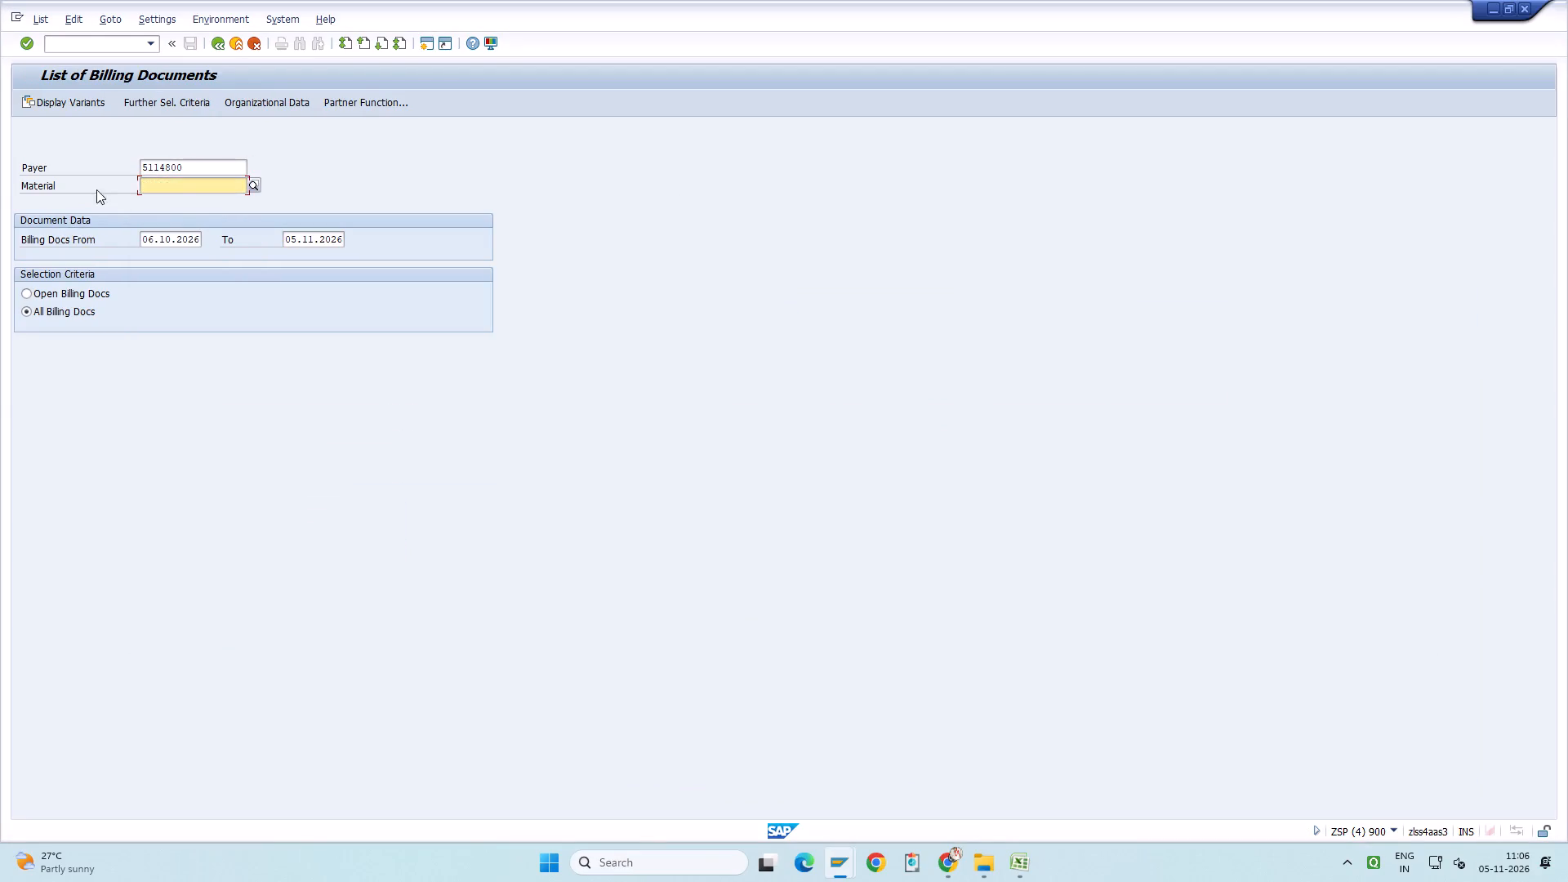
key("ctrl+v")
left_click(194, 234)
key("ctrl+a")
key("BackSpace")
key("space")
key("Down")
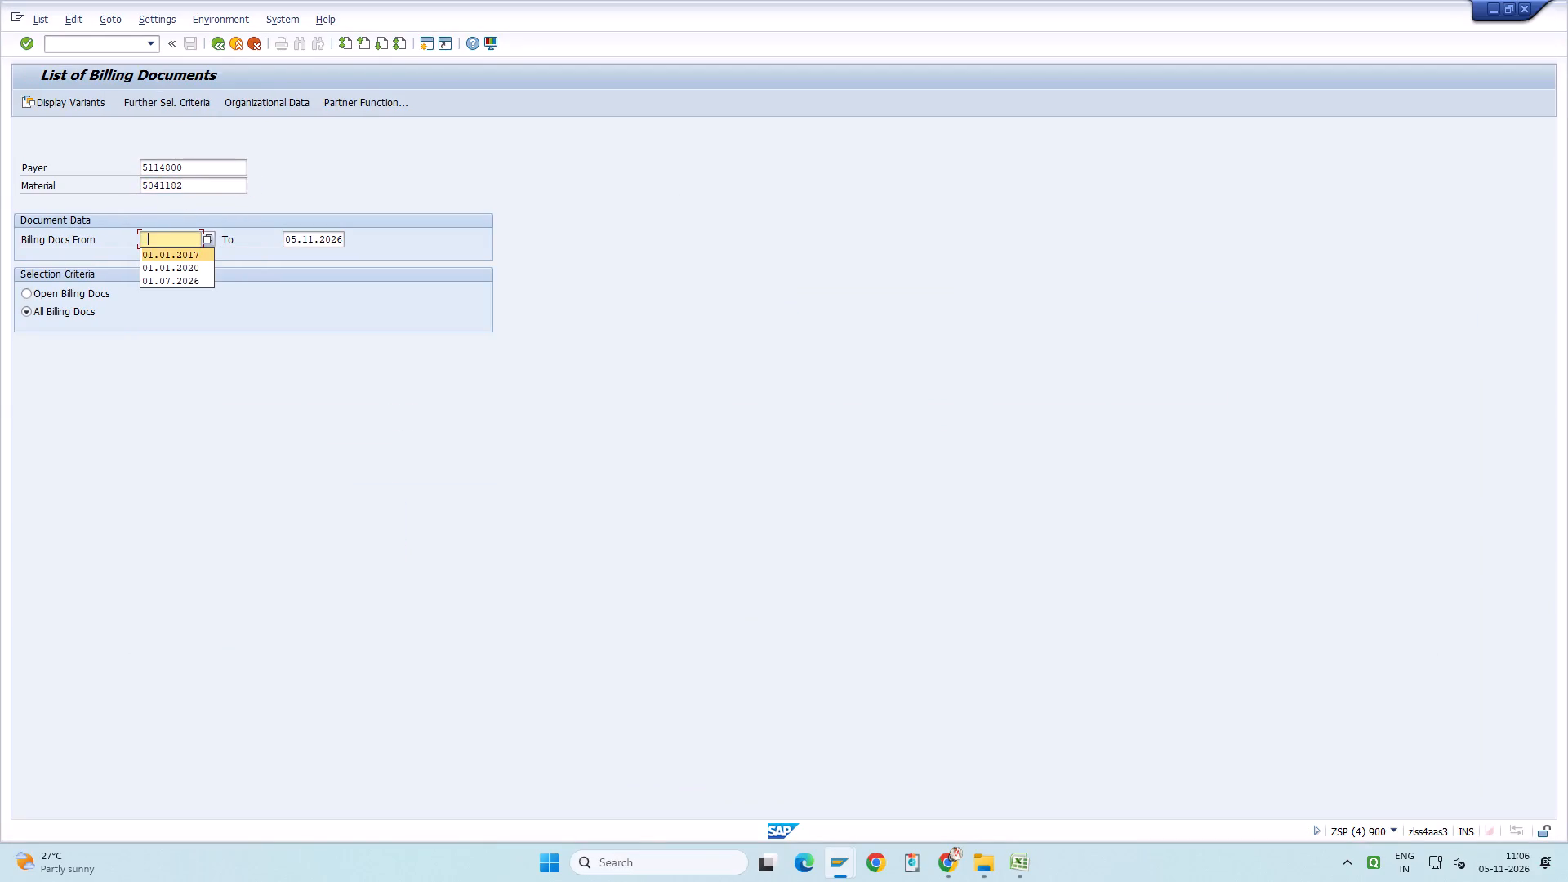
key("Return")
key("Return")
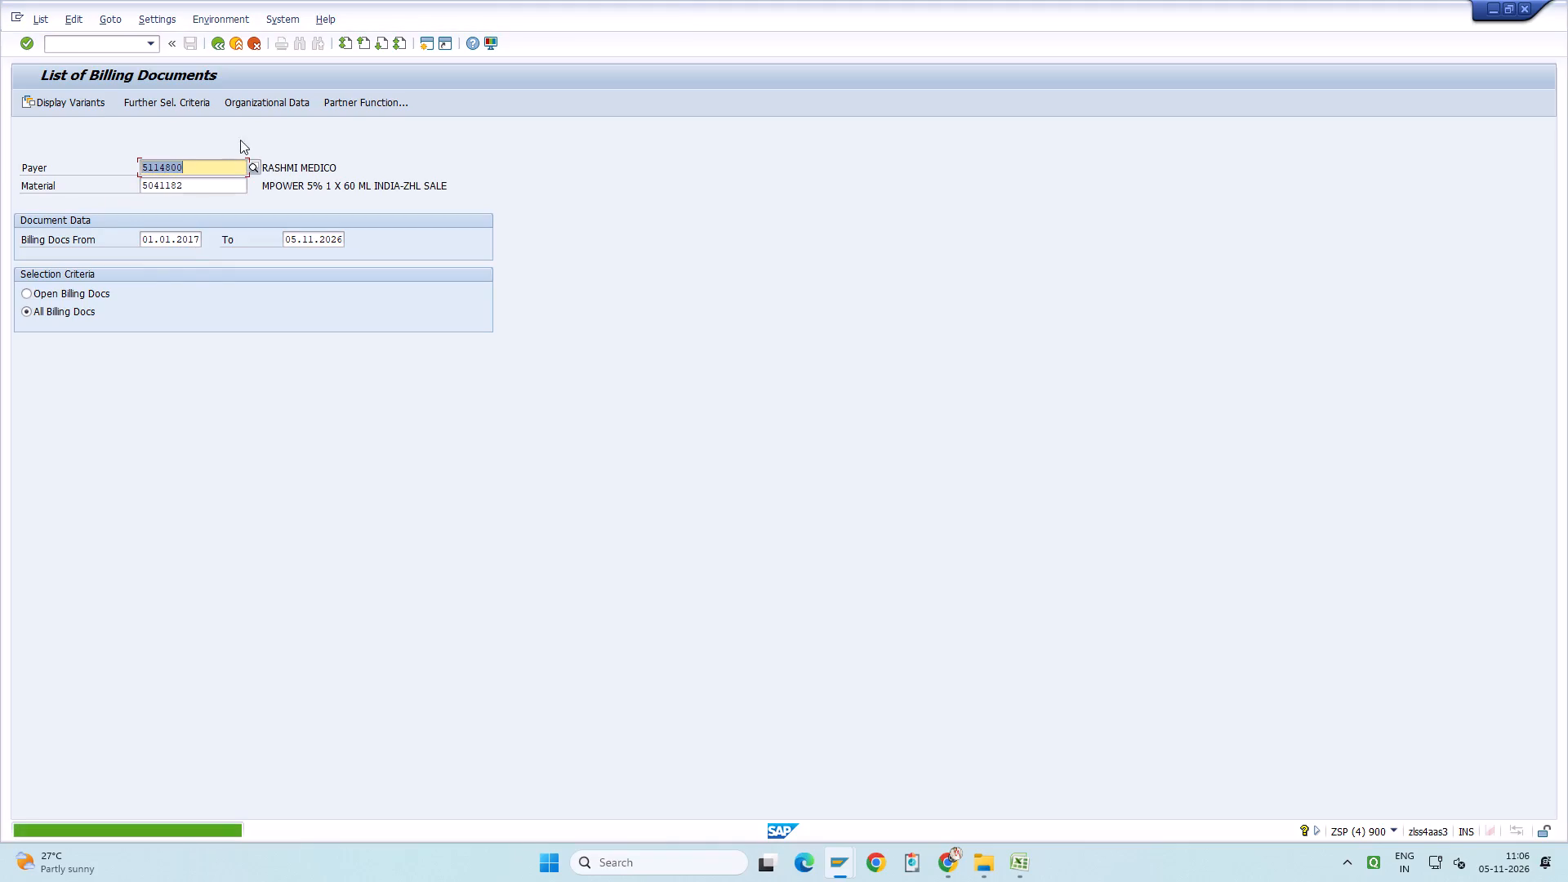
Set the sales organization to 1000 in the organizational data and rerun the billing documents list.
left_click(266, 98)
key("ctrl+a")
key("BackSpace")
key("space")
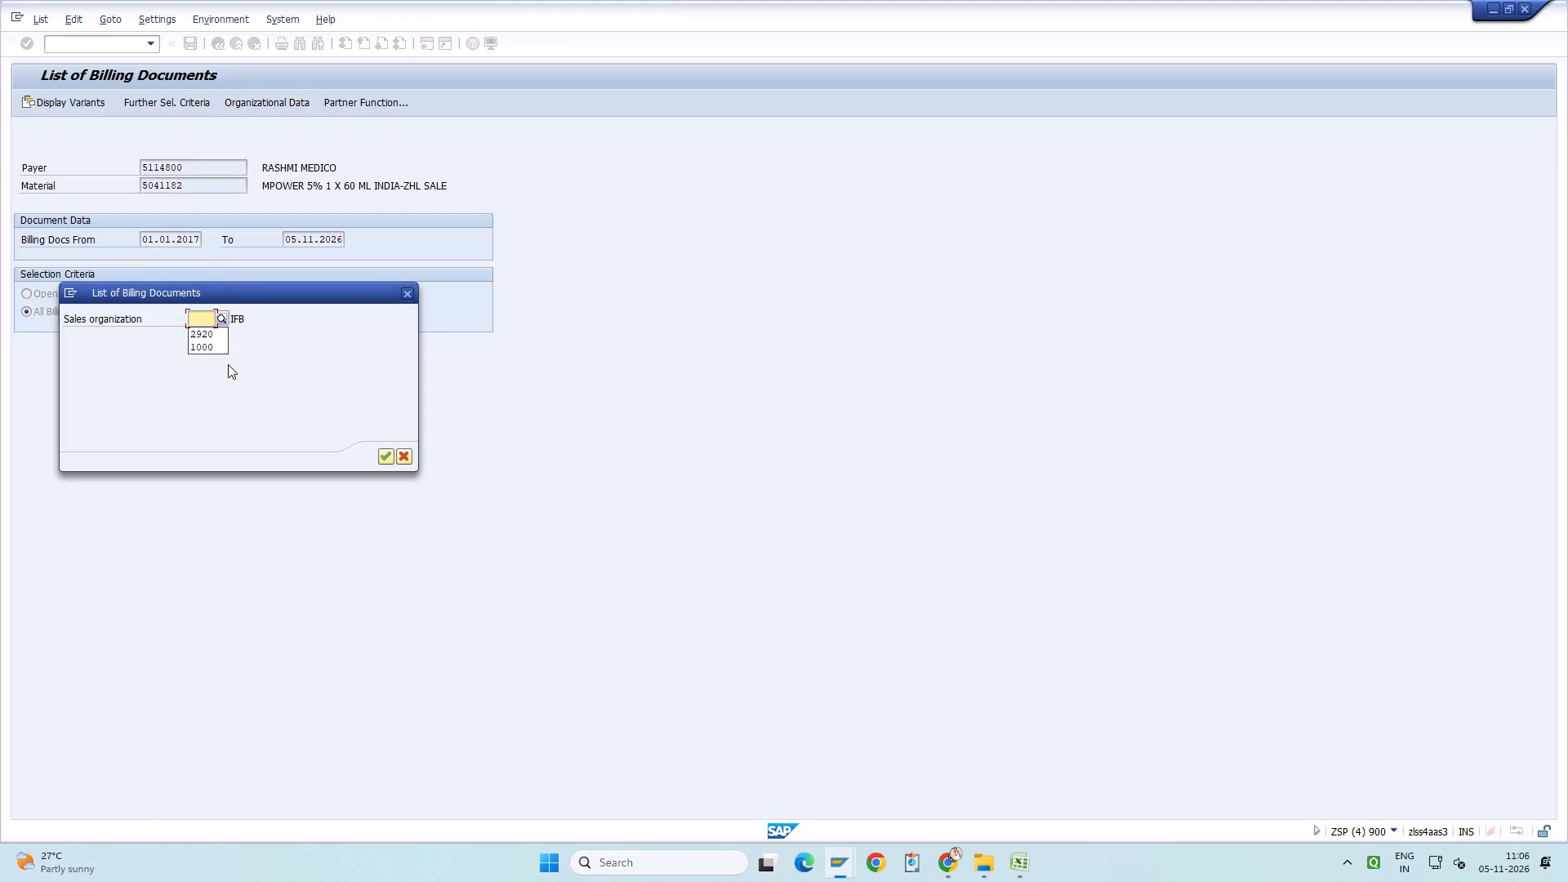
key("Down")
key("Down")
key("Return")
key("Return")
key("Return")
Switch to the ZEP billing documents list, reselect its sales organization in the organizational data, and rerun it for material 5041182.
key("alt+Tab")
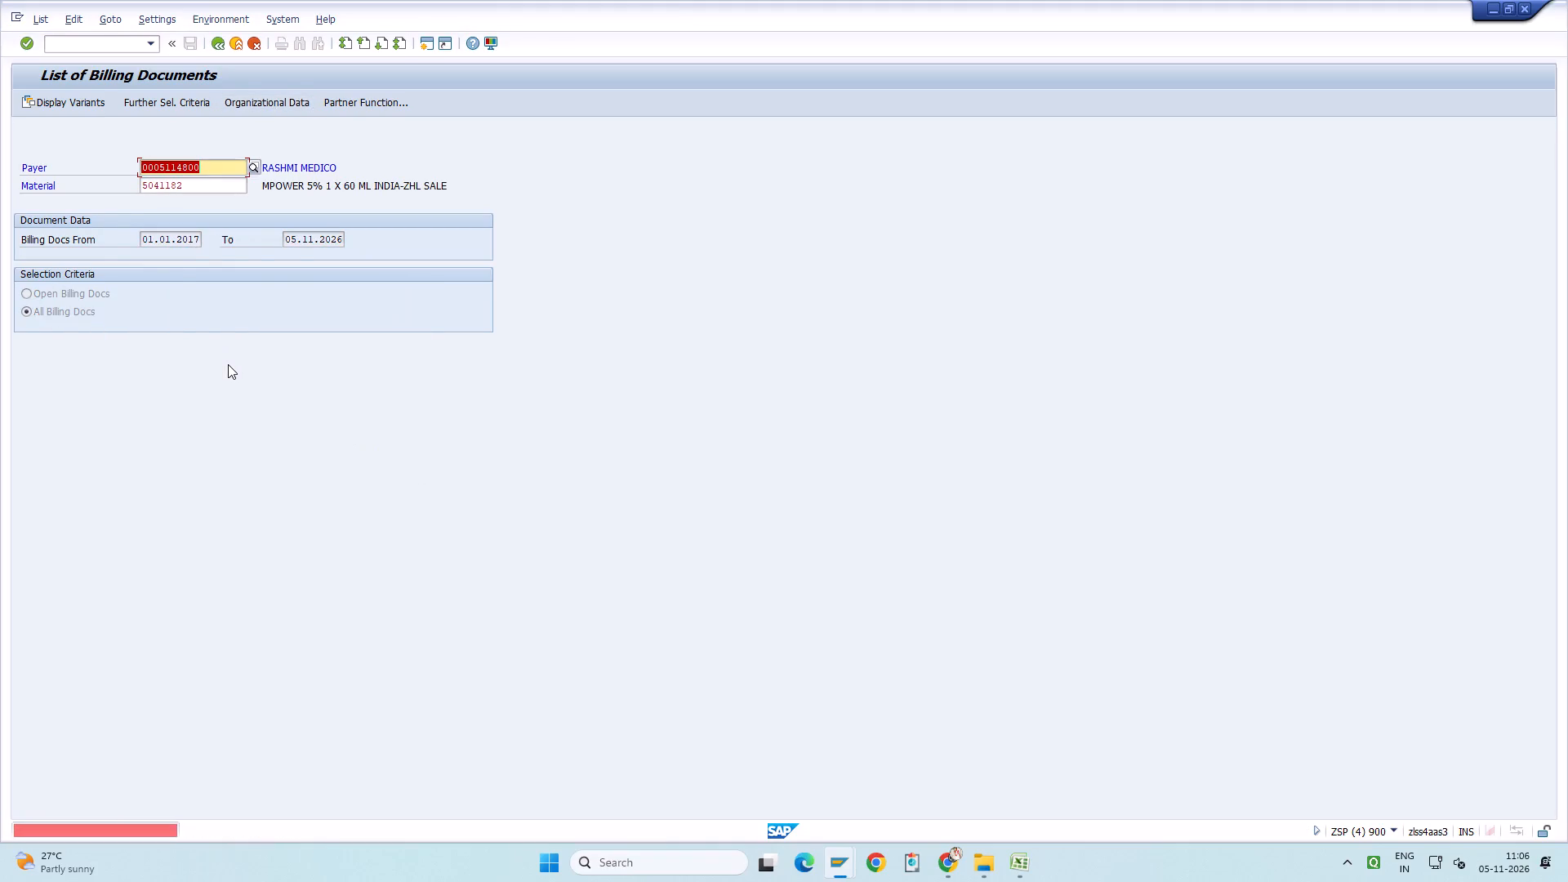
key("alt+Tab")
key("alt+Left")
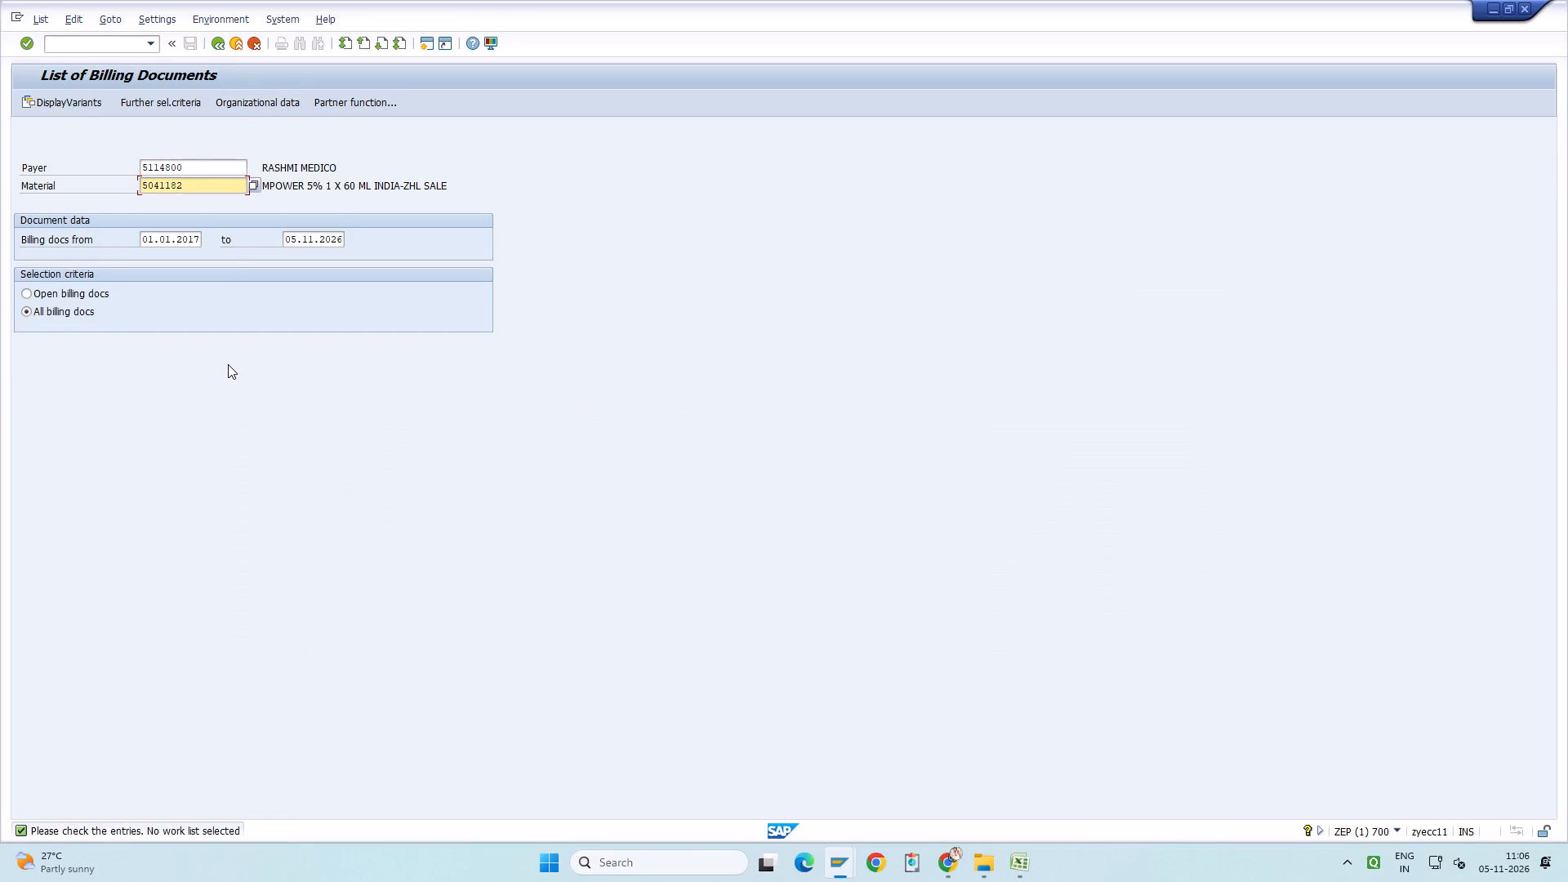
key("Down")
left_click(261, 98)
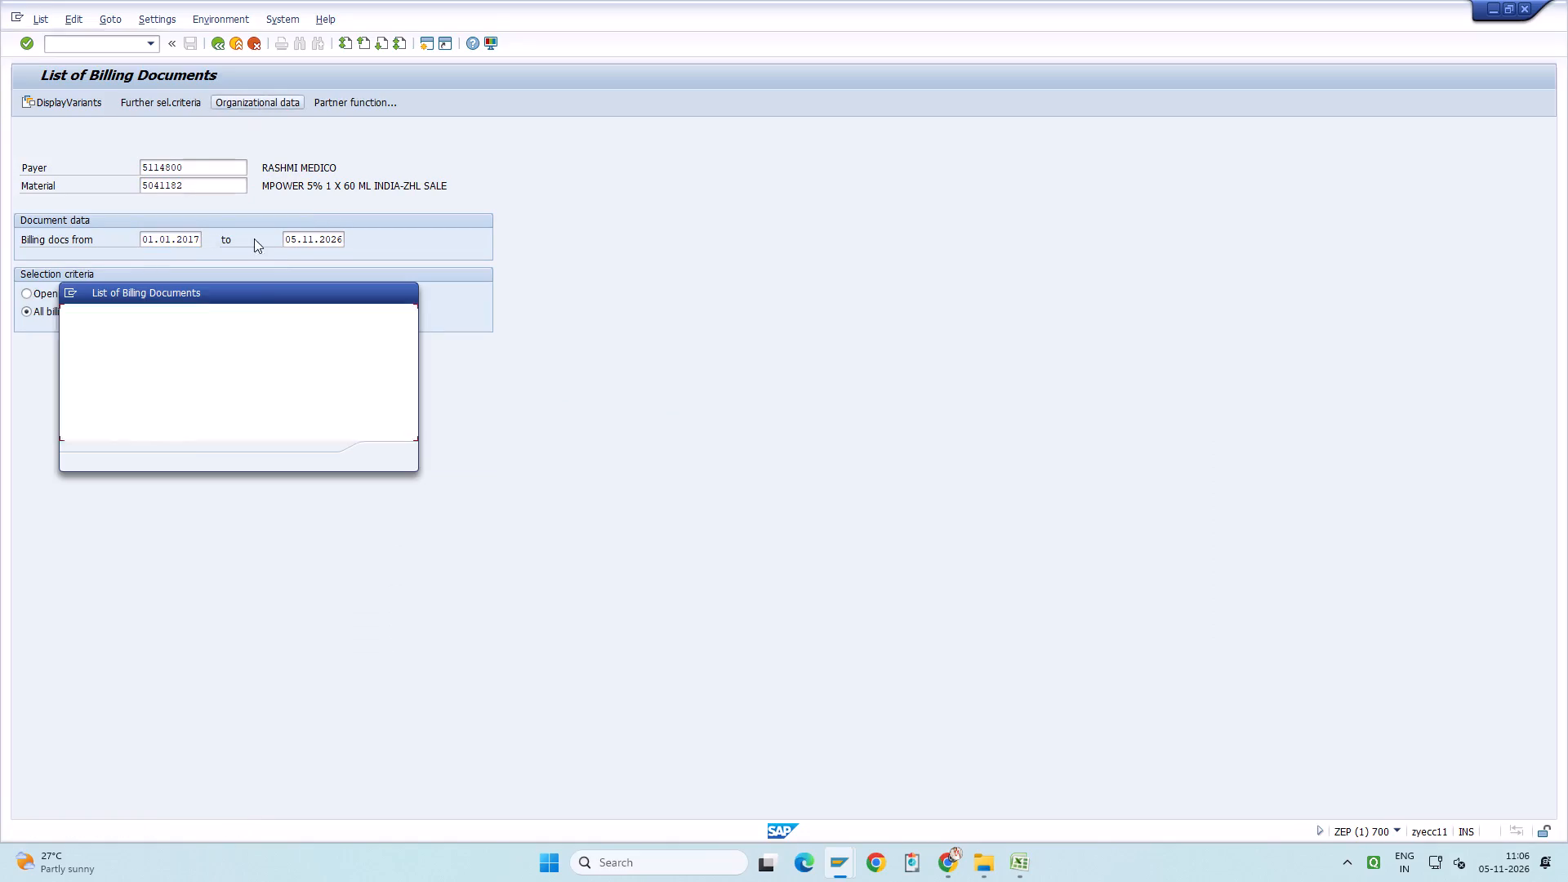
key("BackSpace")
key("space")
key("Down")
key("Return")
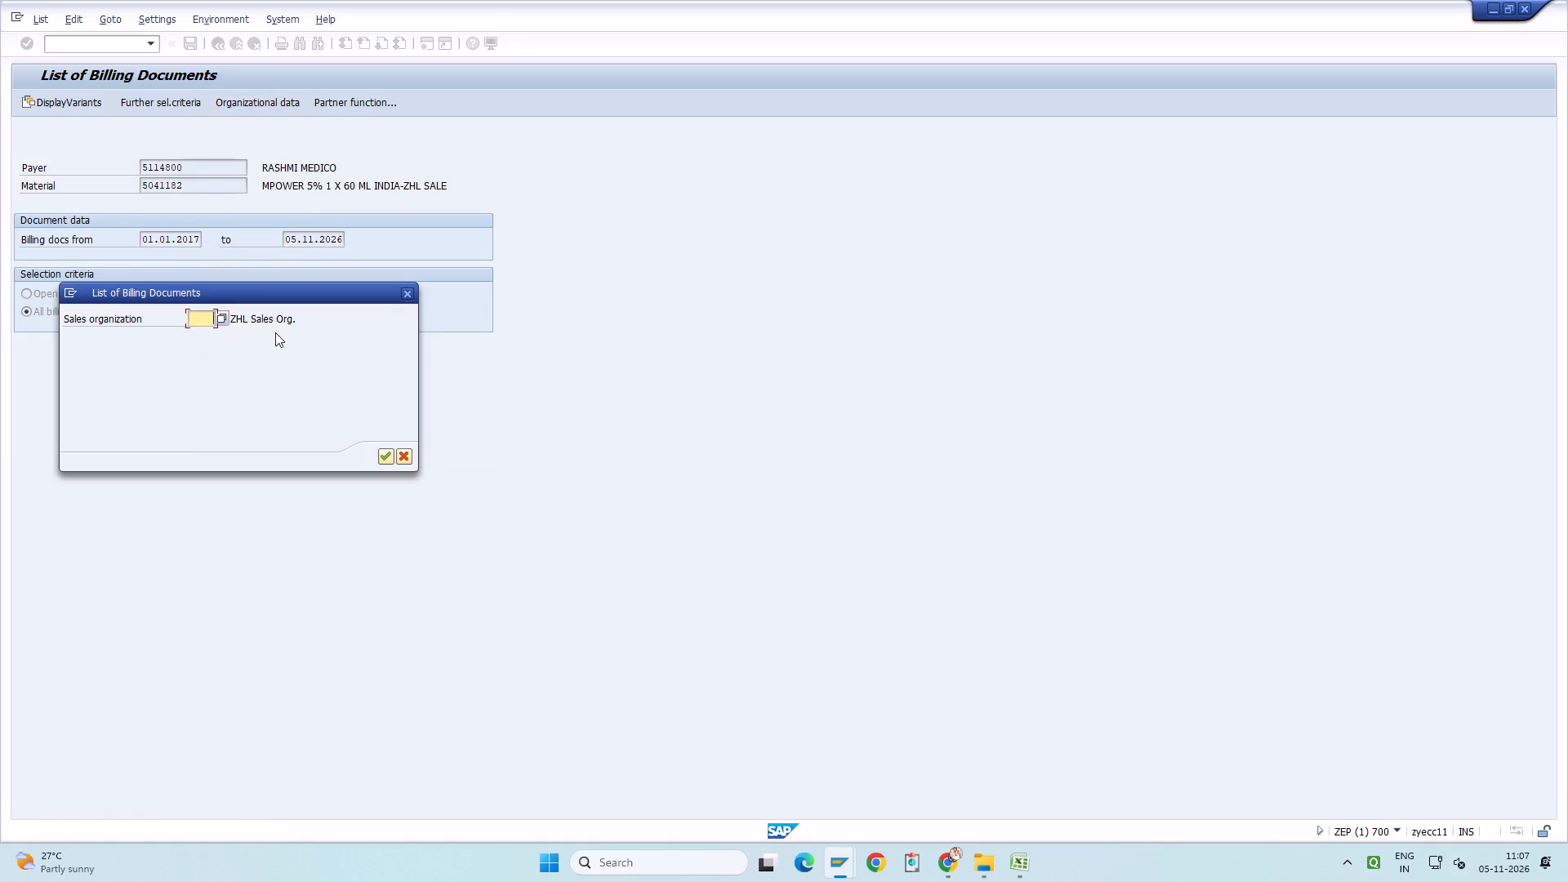
key("Return")
key("Return")
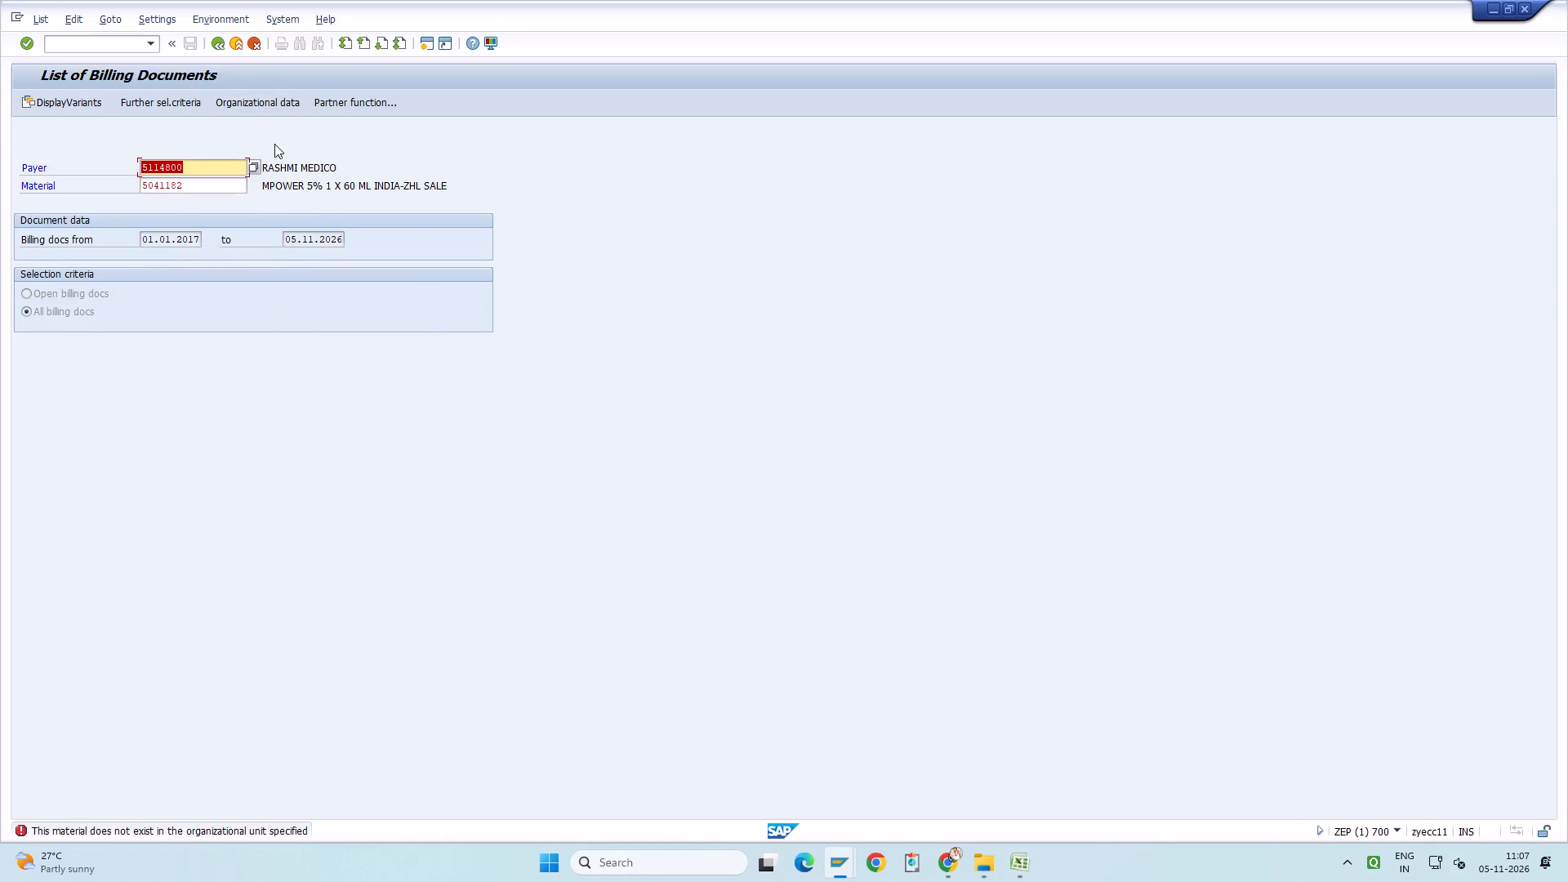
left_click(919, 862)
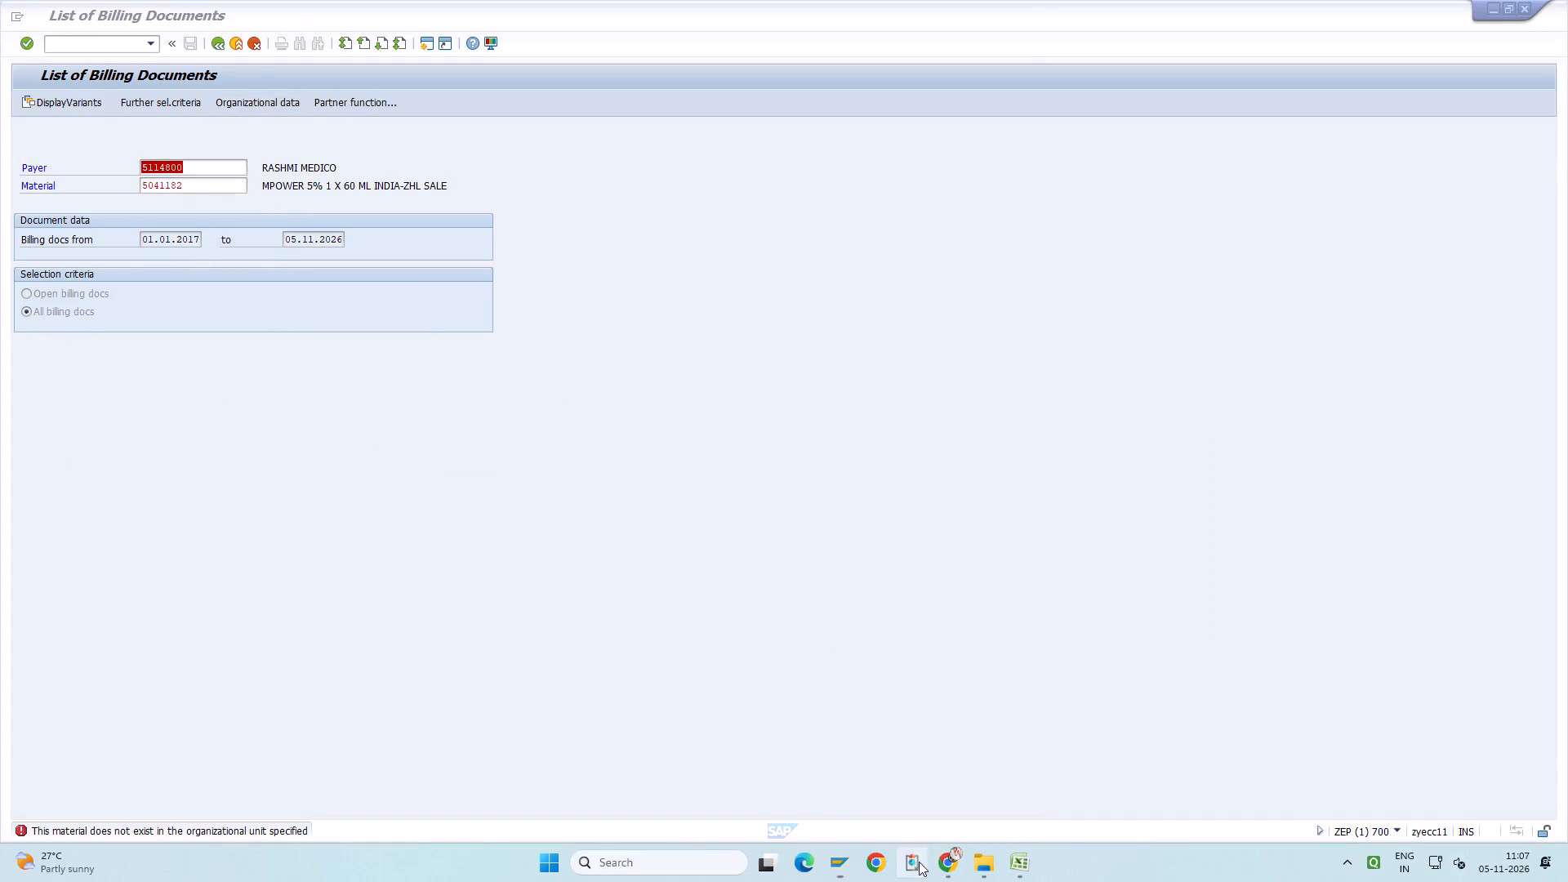